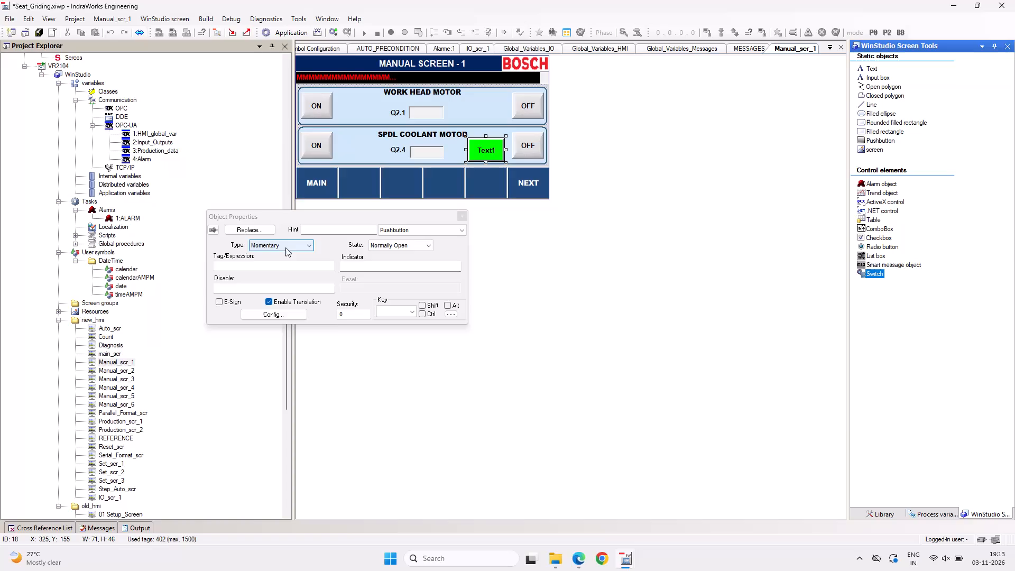
# Review the type options and configuration of the green Text1 switch in the SPDL COOLANT MOTOR section, leaving them as they are.
pyautogui.click(294, 243)
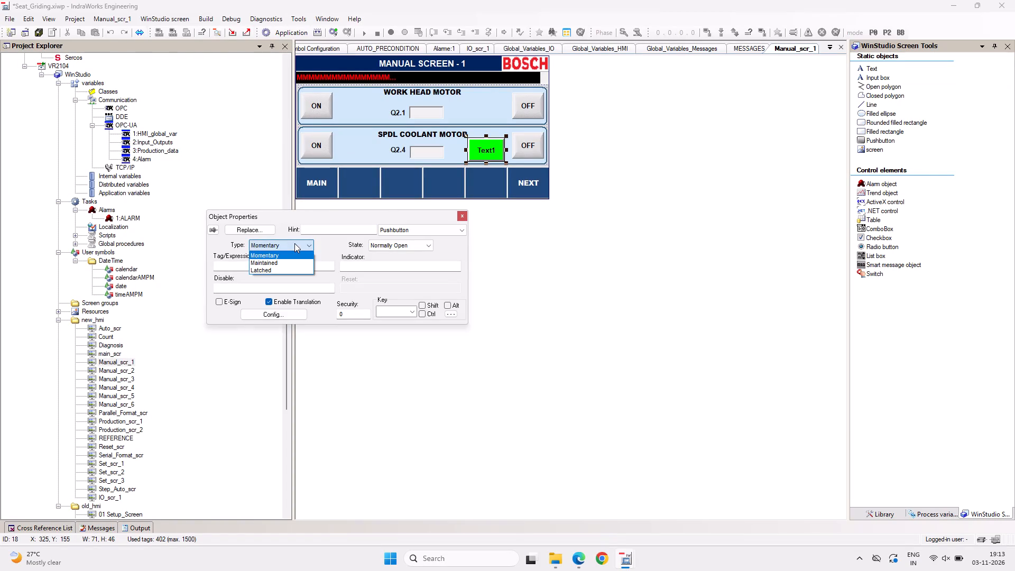
pyautogui.click(296, 243)
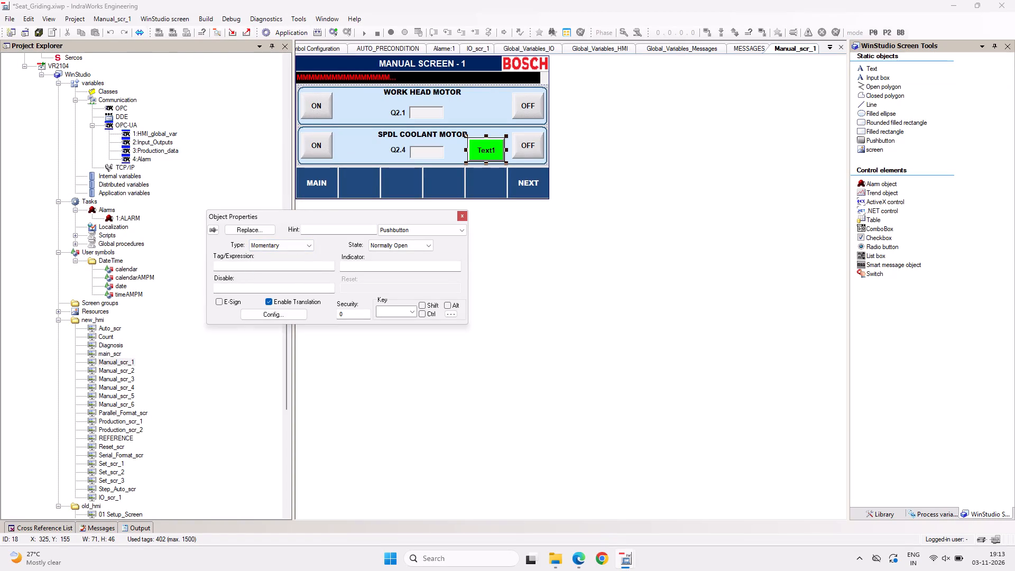
pyautogui.click(302, 248)
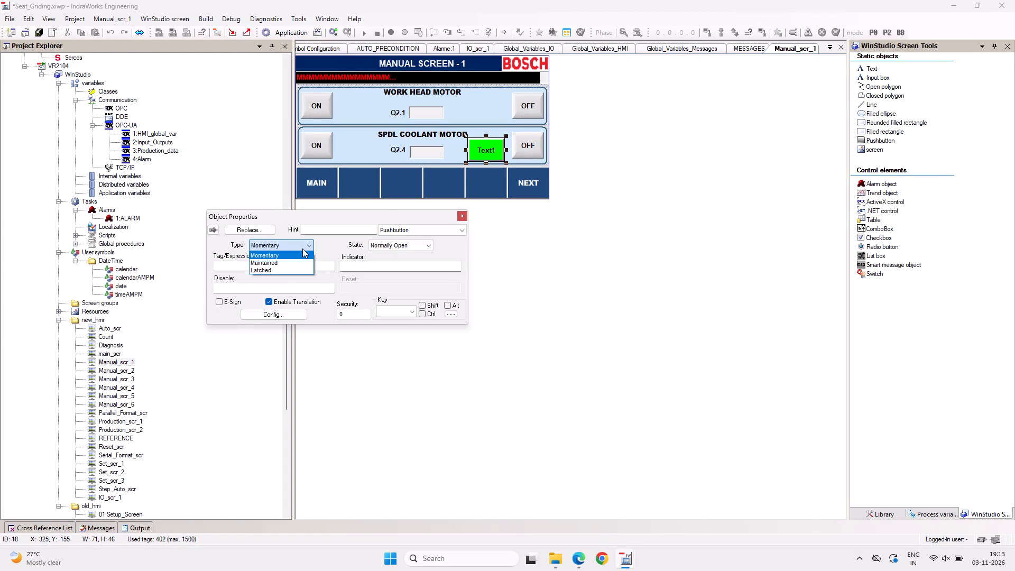
pyautogui.click(302, 248)
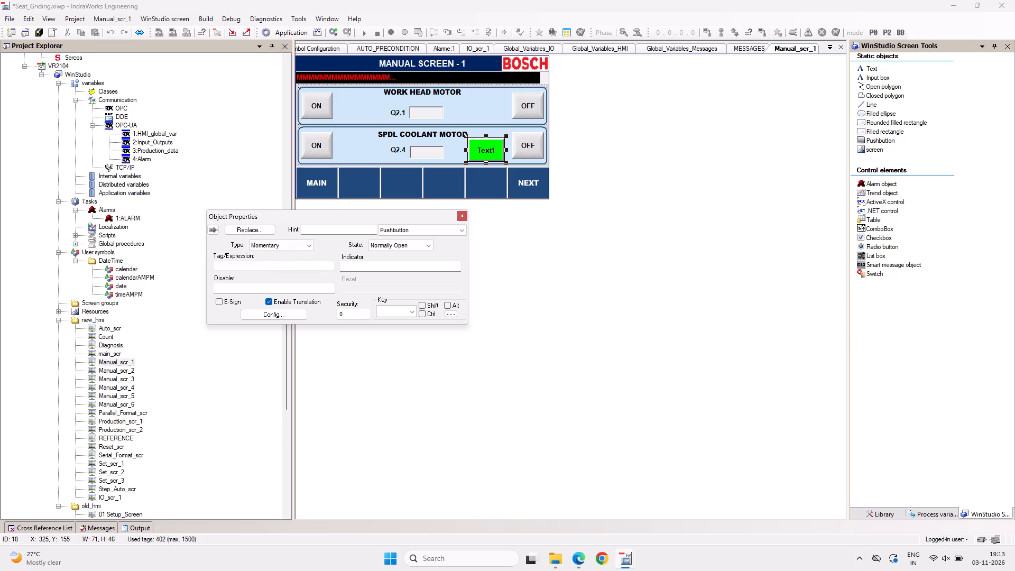
pyautogui.click(286, 316)
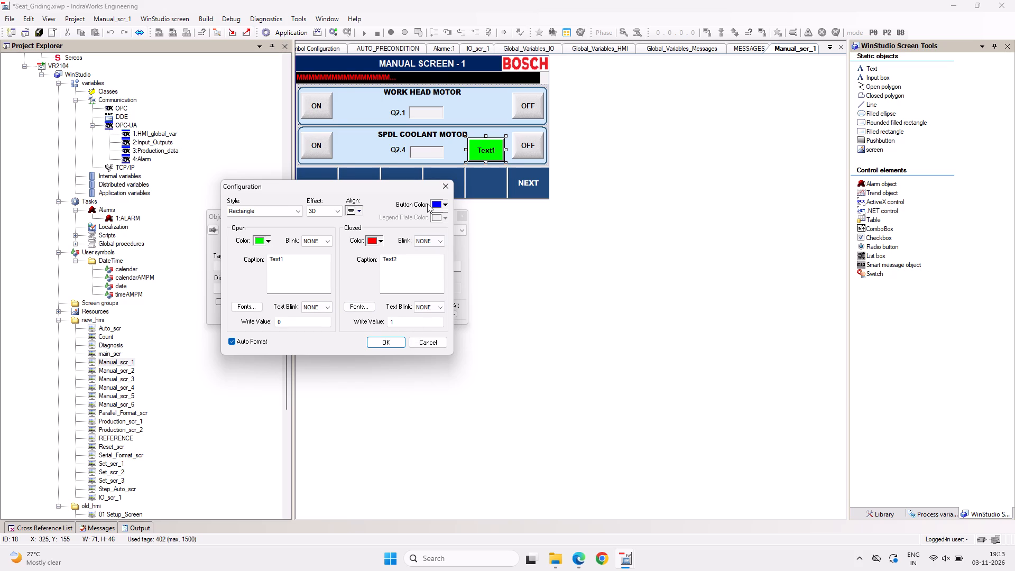
pyautogui.click(446, 184)
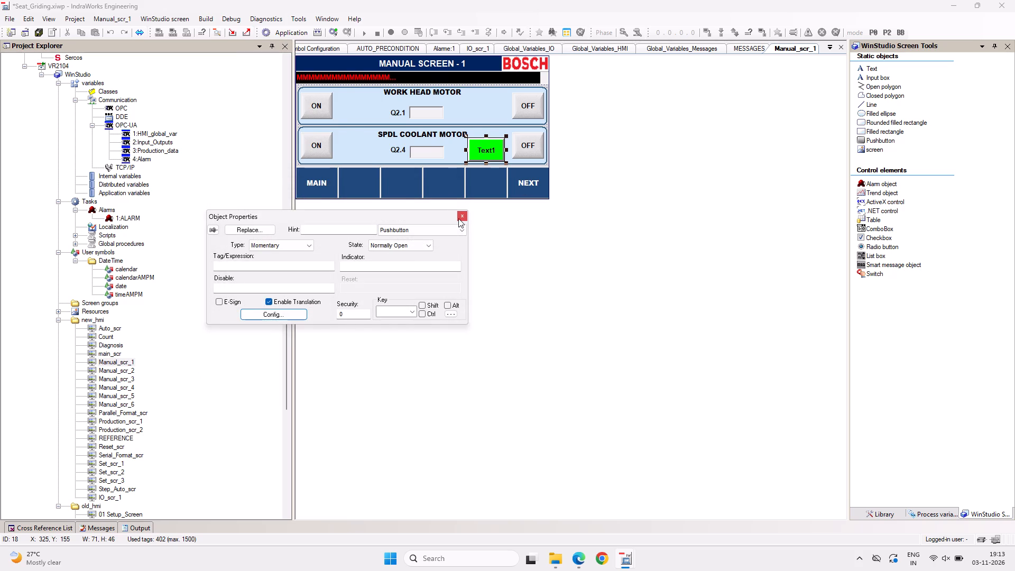
pyautogui.click(458, 215)
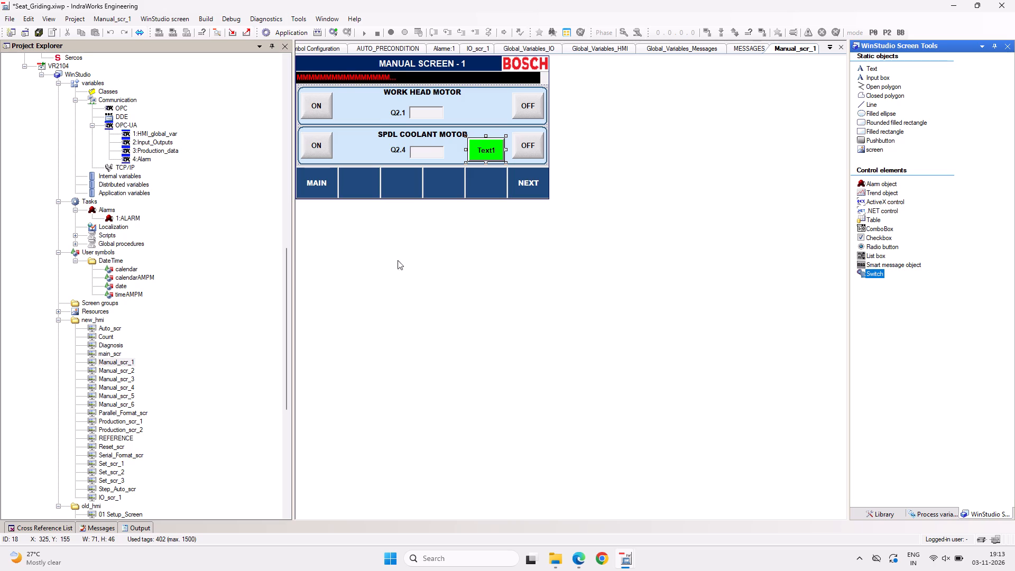
# Review the advanced settings of the alarm banner below the MANUAL SCREEN - 1 title.
pyautogui.doubleClick(397, 79)
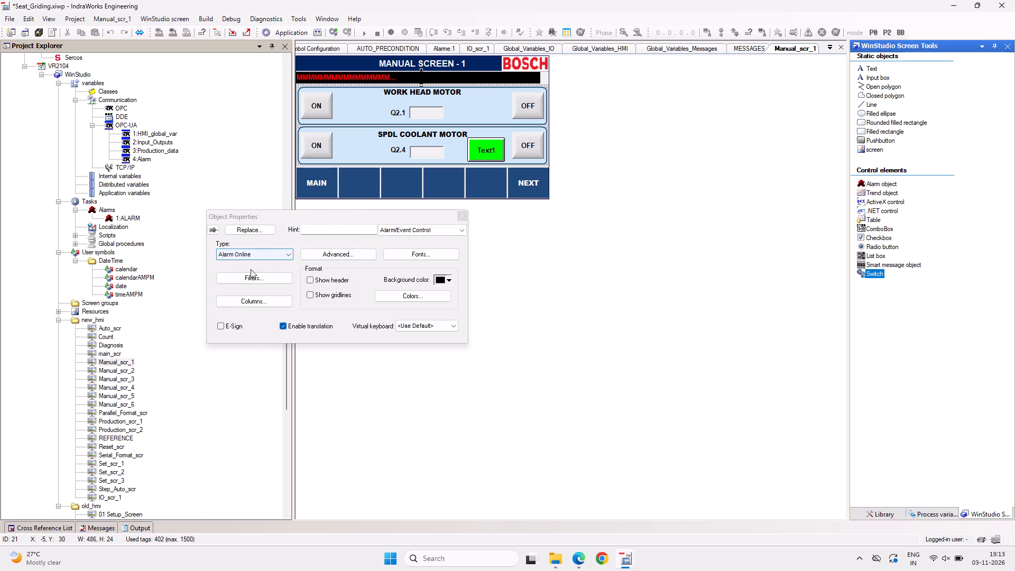
pyautogui.click(345, 252)
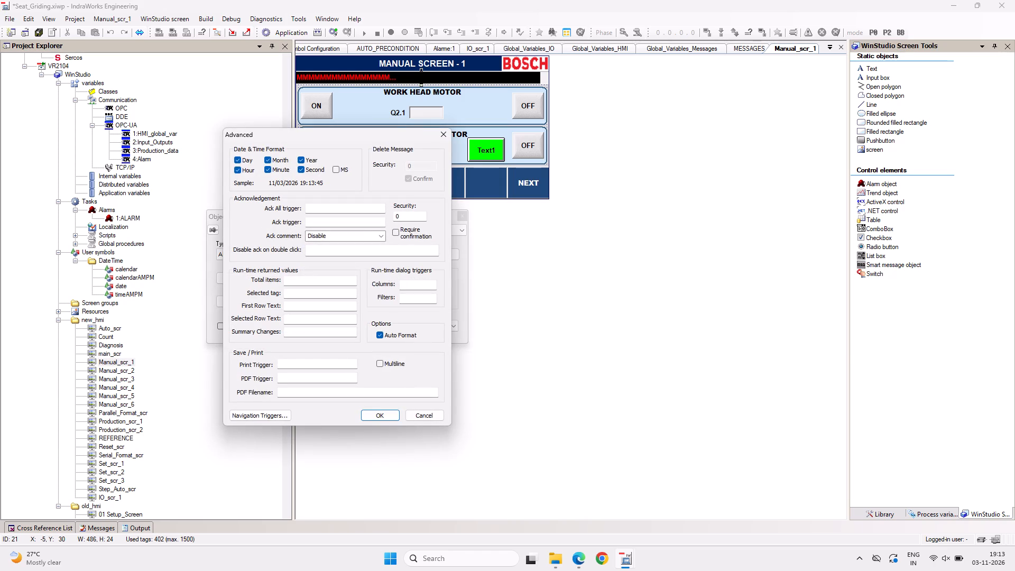
pyautogui.click(377, 413)
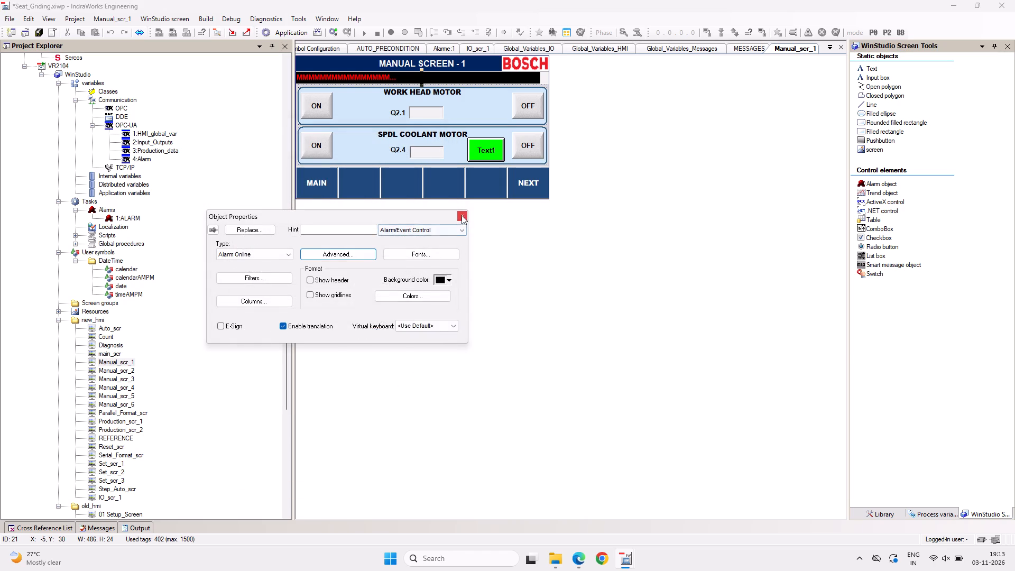
pyautogui.click(462, 215)
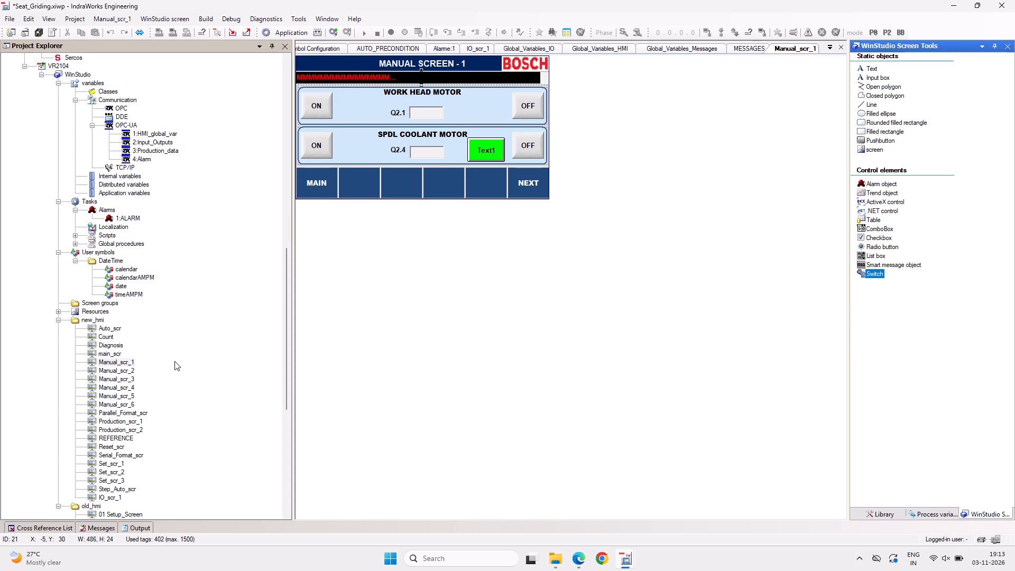
# Save the project.
pyautogui.scroll(2, 174, 361)
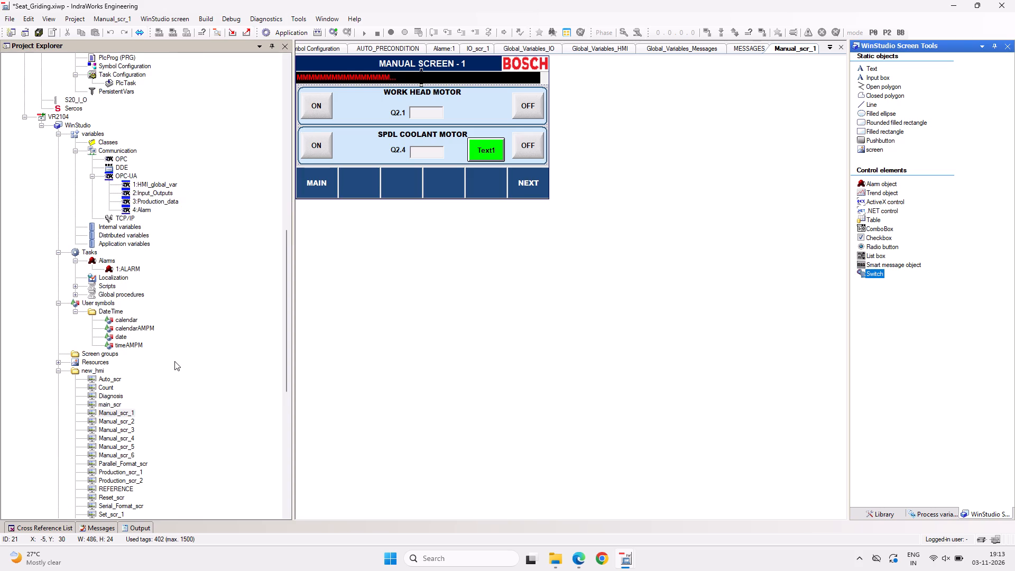
pyautogui.scroll(8, 174, 361)
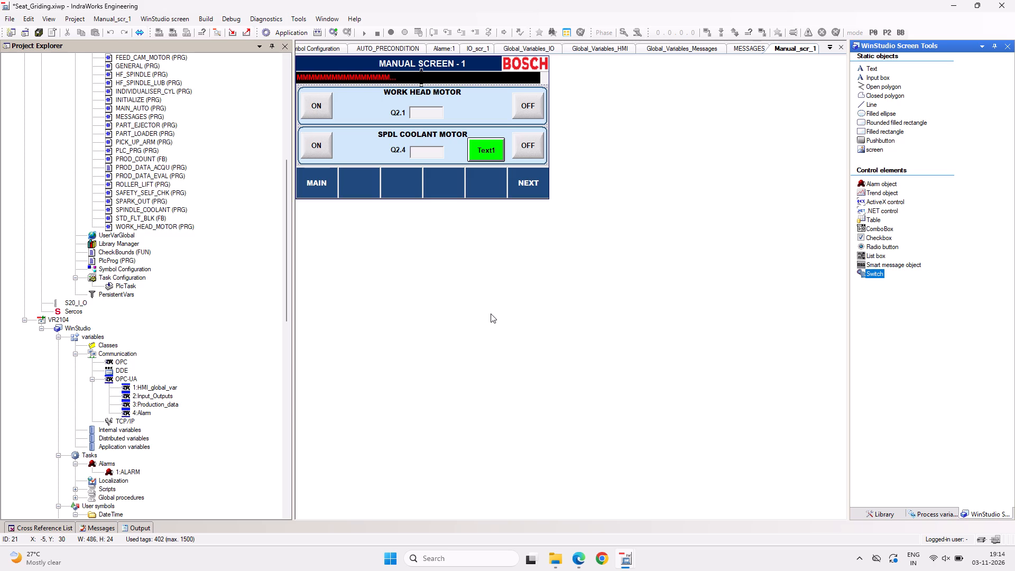
pyautogui.click(695, 197)
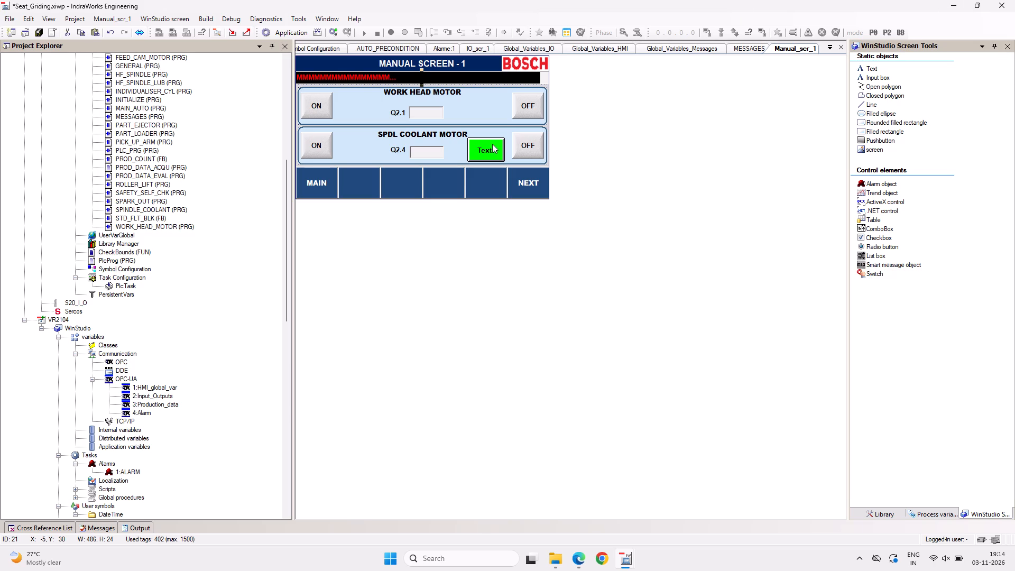
pyautogui.click(39, 33)
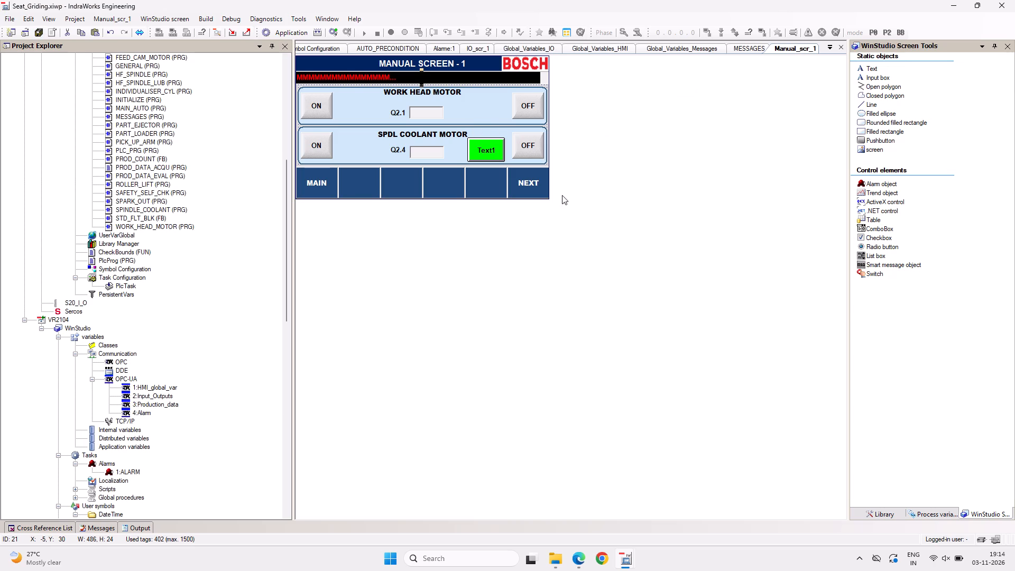
# Open the Reset_scr screen from the new_hmi folder.
pyautogui.scroll(-8, 150, 296)
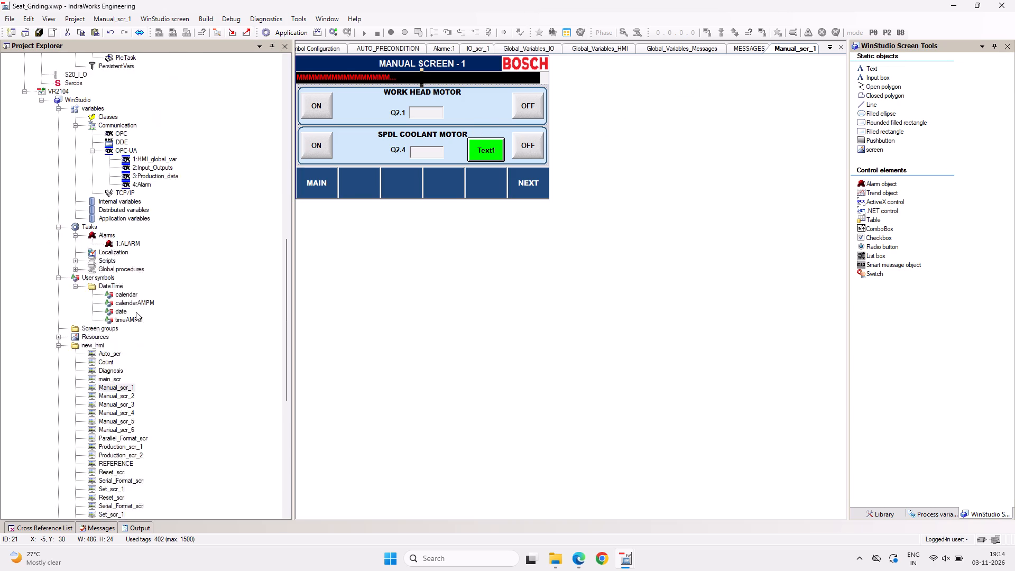
pyautogui.scroll(-11, 136, 312)
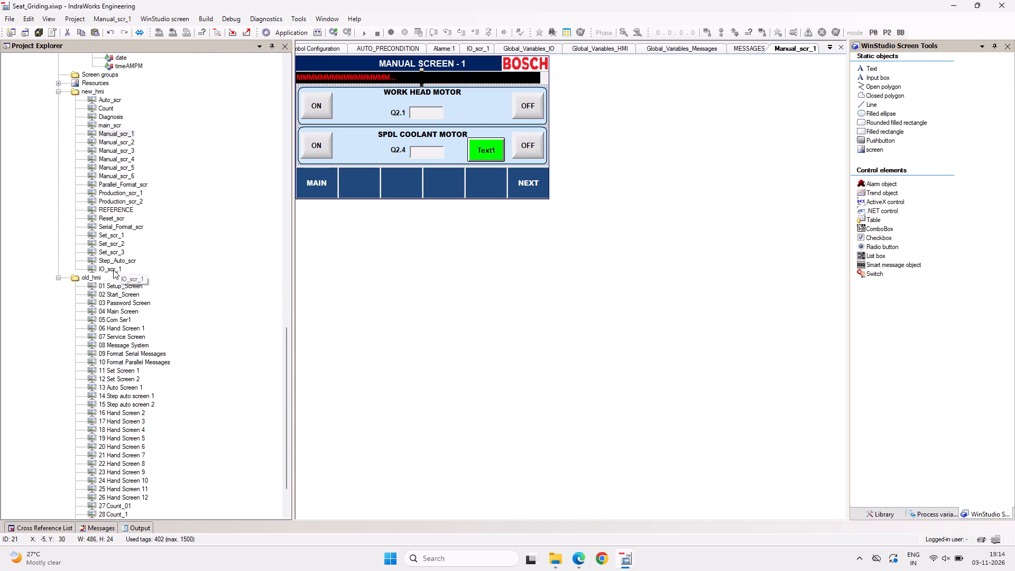
pyautogui.doubleClick(113, 218)
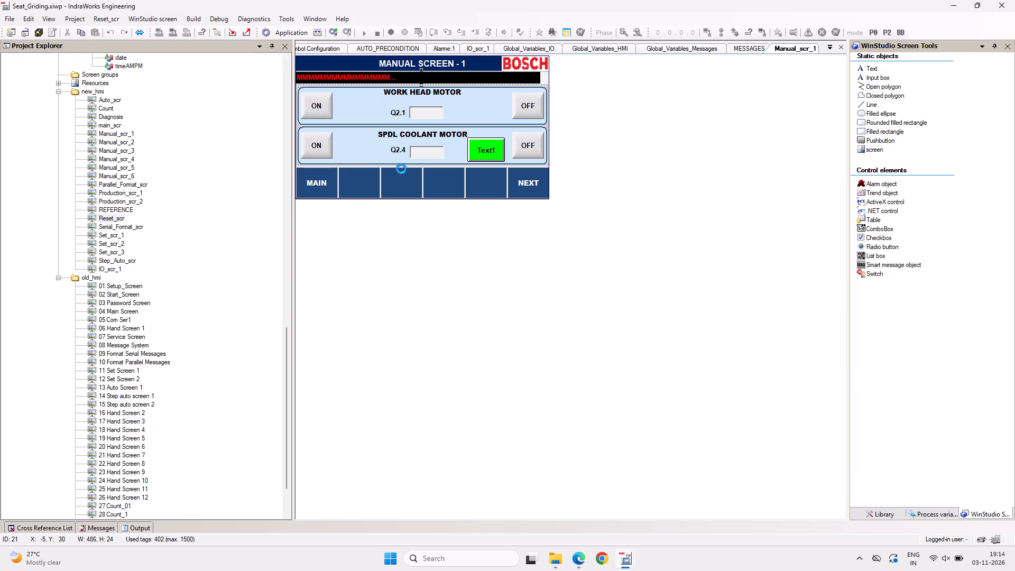
pyautogui.click(445, 251)
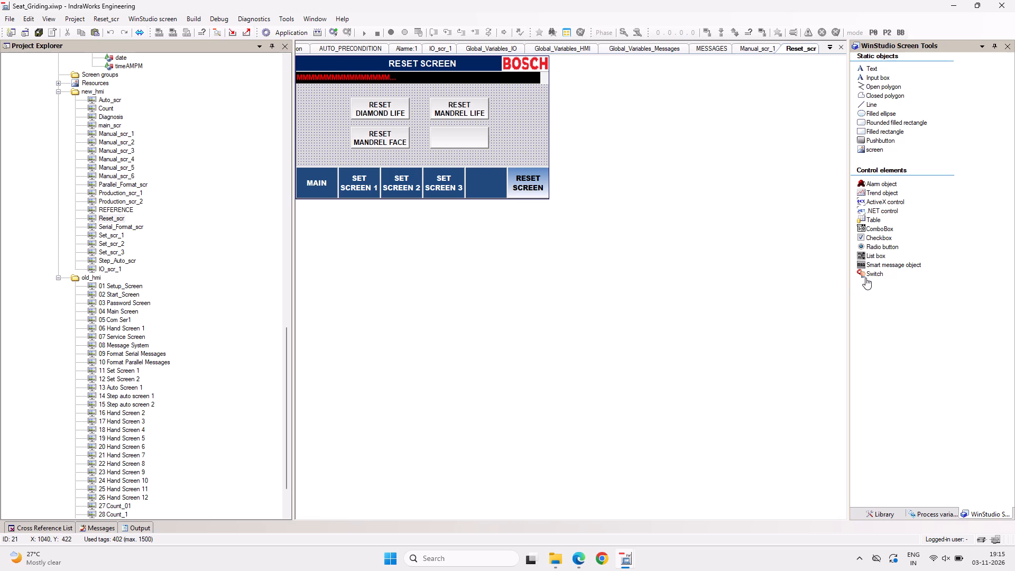
# Examine the RESET DIAMOND LIFE button's command for the On While and On Down events, including the available command types.
pyautogui.doubleClick(382, 112)
pyautogui.click(261, 262)
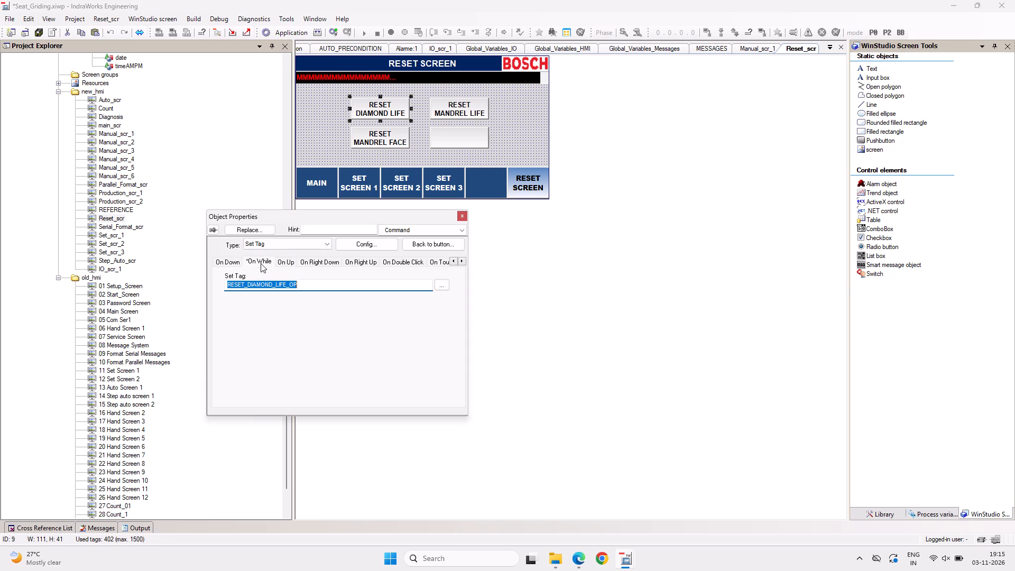
pyautogui.click(236, 293)
pyautogui.click(319, 287)
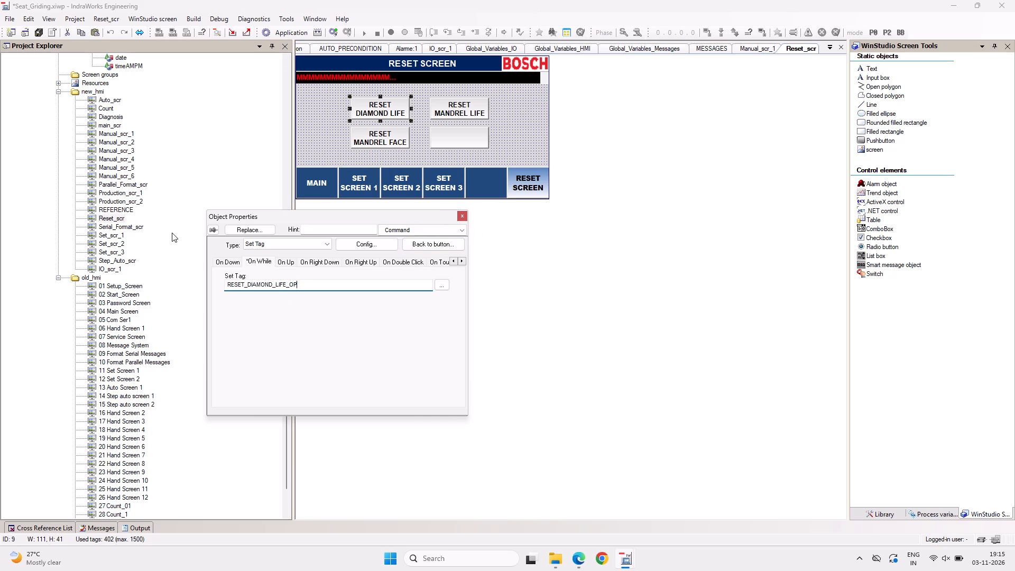
pyautogui.click(245, 245)
pyautogui.click(248, 244)
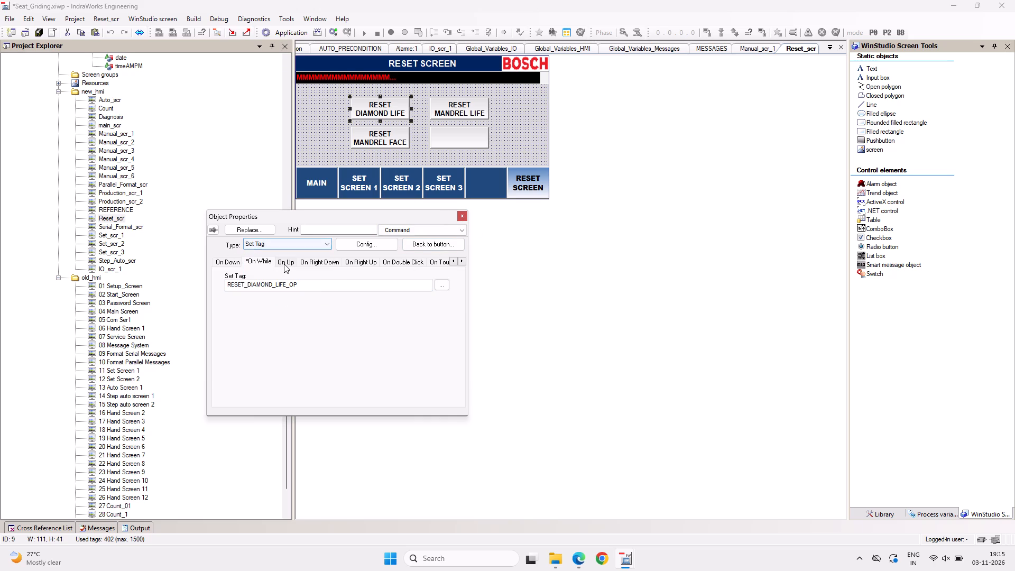
pyautogui.click(230, 260)
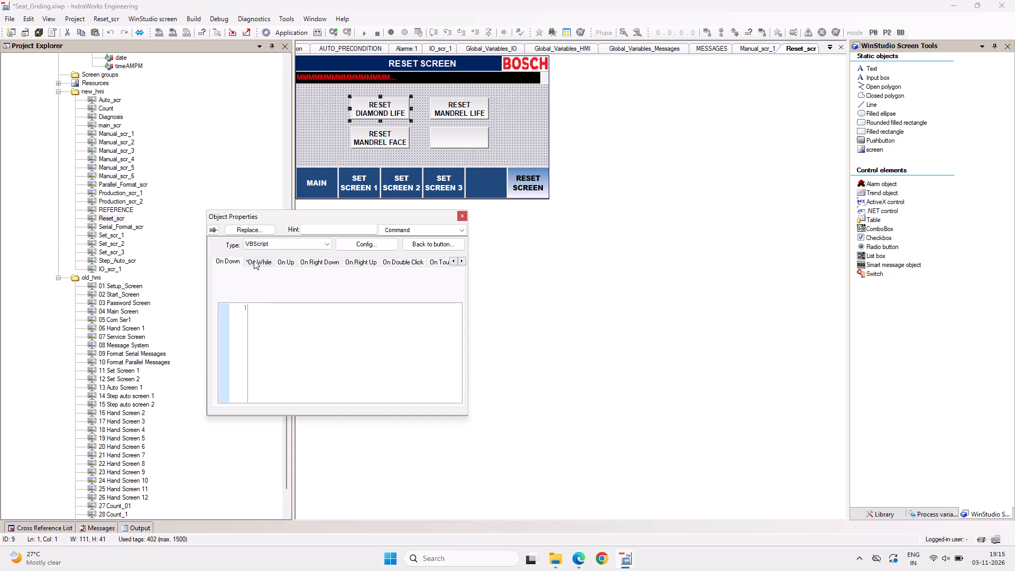
pyautogui.click(269, 244)
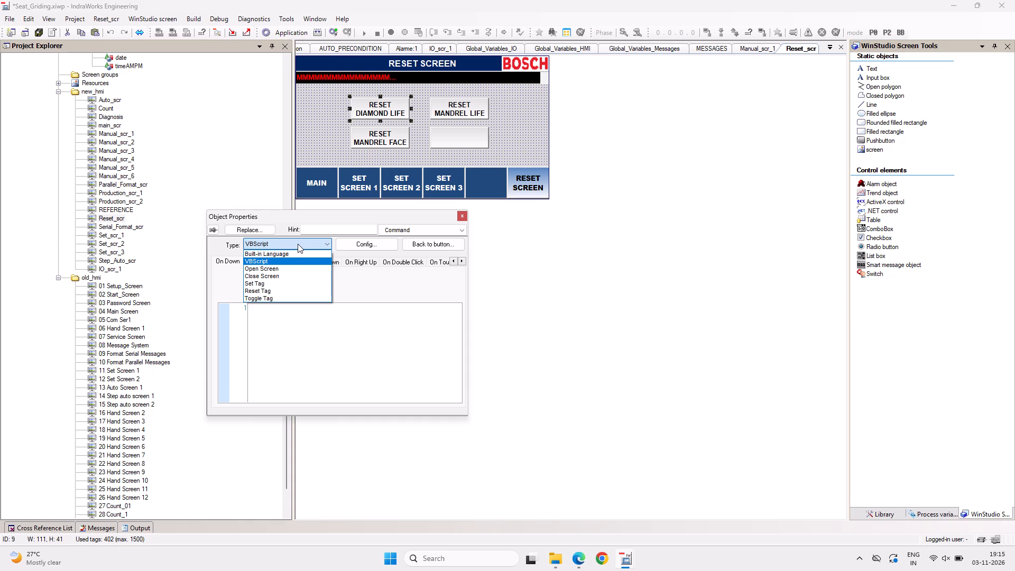
pyautogui.click(297, 244)
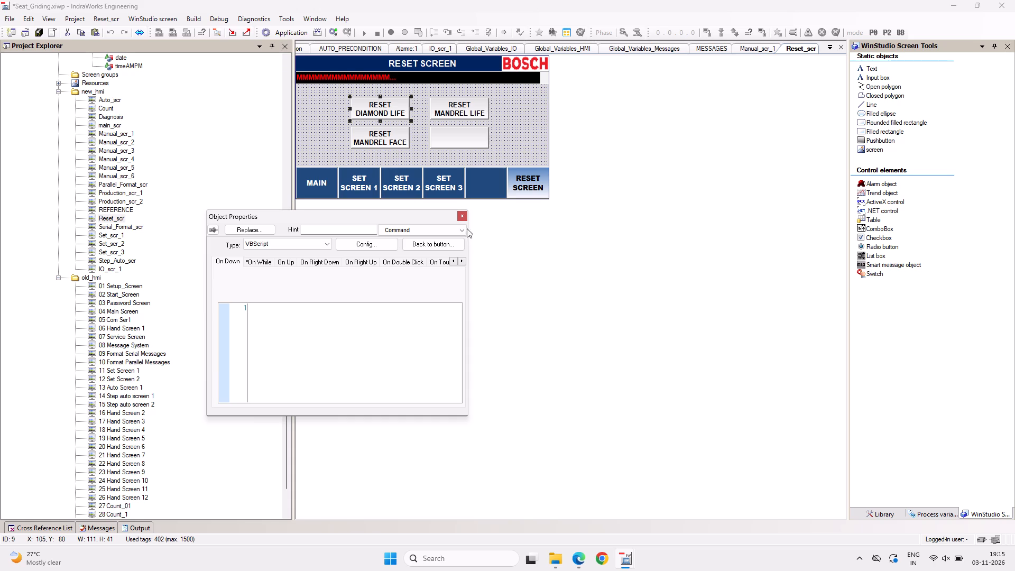
# Draw a switch about 106 by 56 px overlapping the RESET DIAMOND LIFE button's left edge and save the project.
pyautogui.click(870, 271)
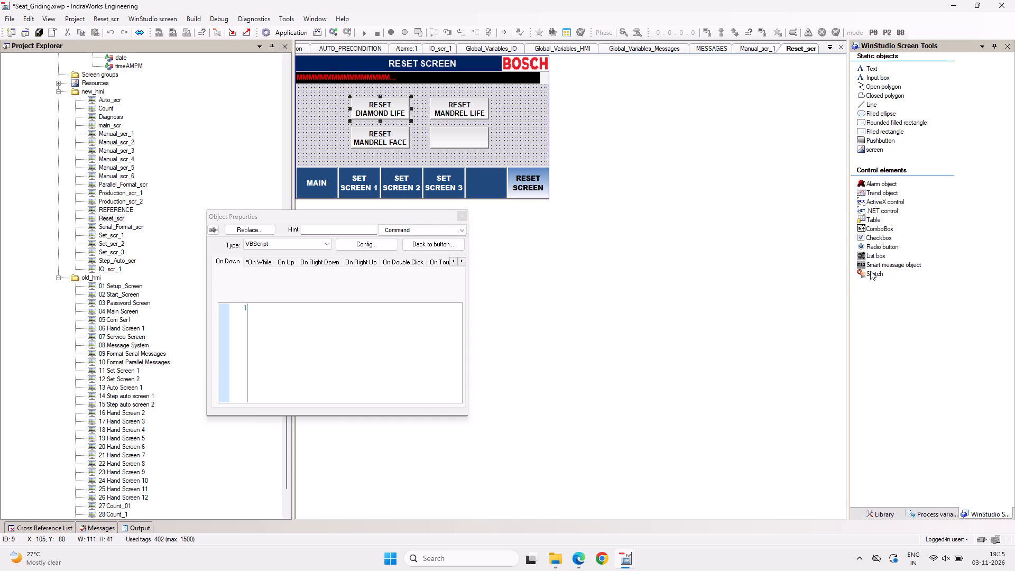
pyautogui.moveTo(308, 103); pyautogui.dragTo(364, 134)
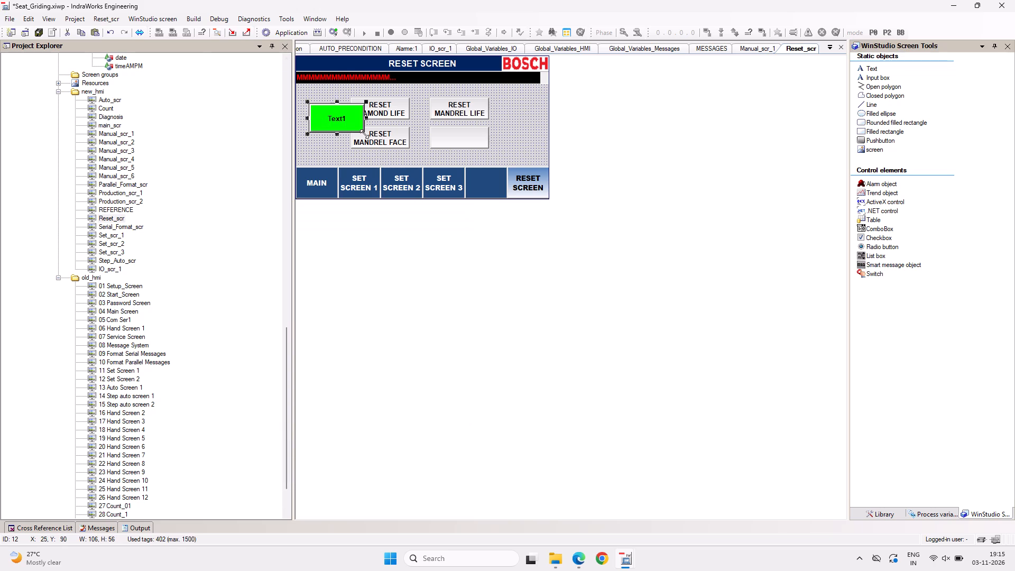
pyautogui.click(307, 144)
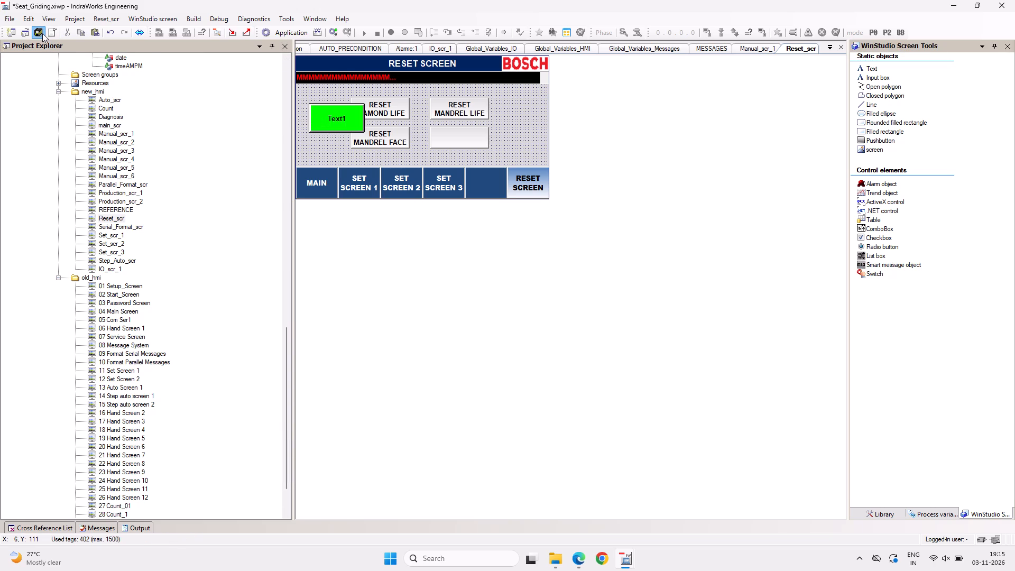
pyautogui.click(41, 33)
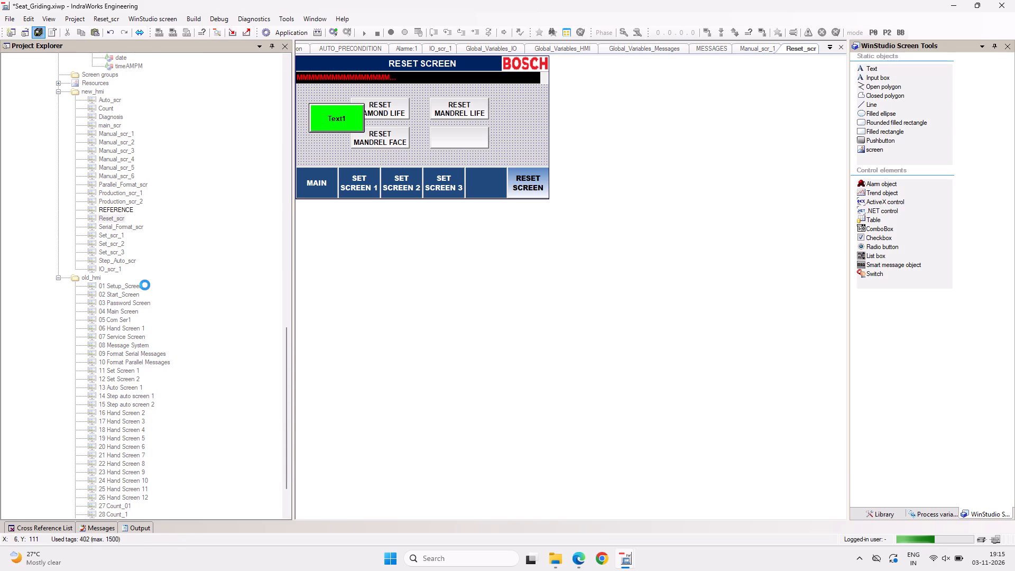
# Examine the symbols in the DateTime folder under User symbols, including calendarAMPM.
pyautogui.scroll(4, 122, 376)
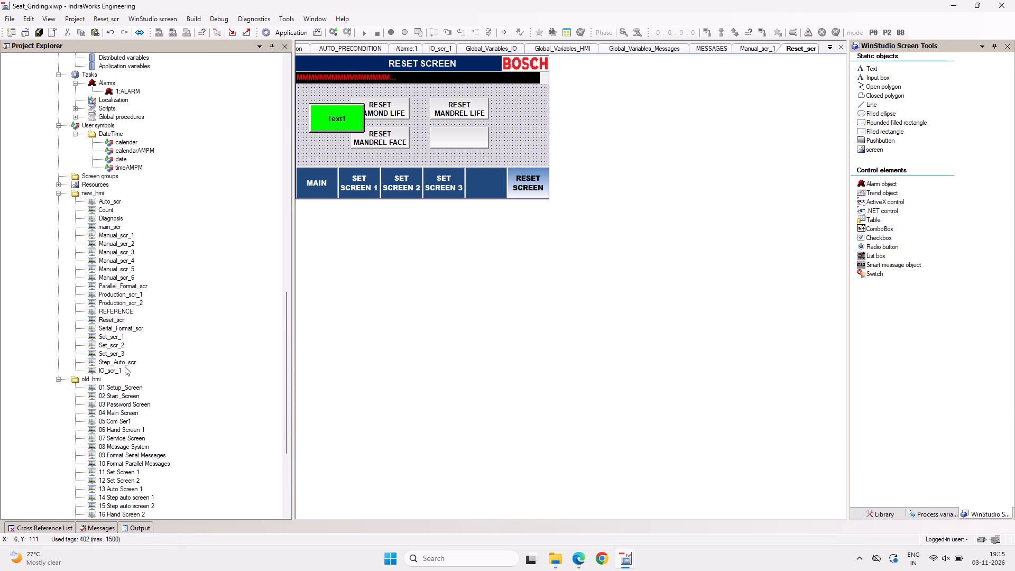
pyautogui.scroll(7, 127, 364)
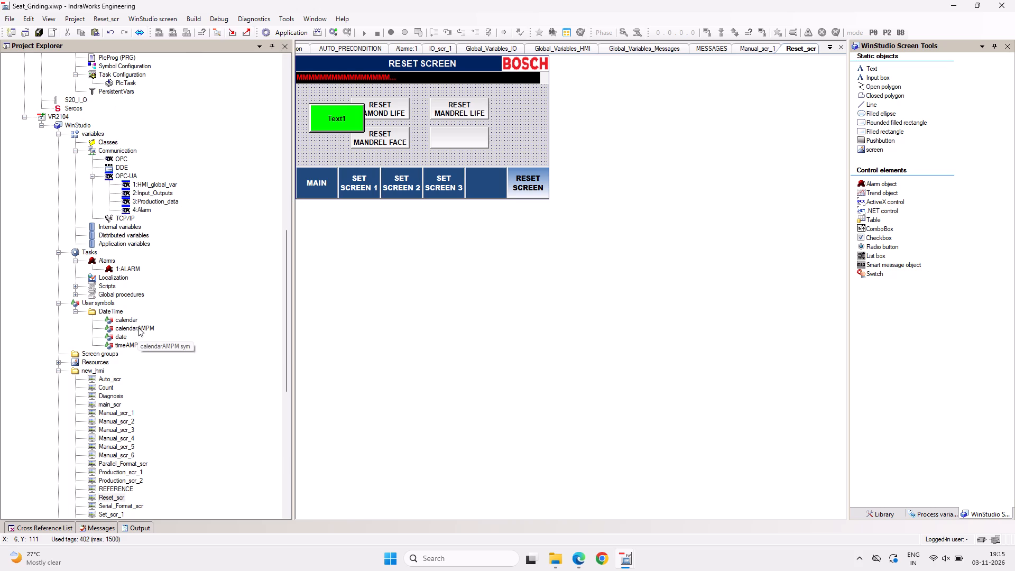
pyautogui.click(71, 311)
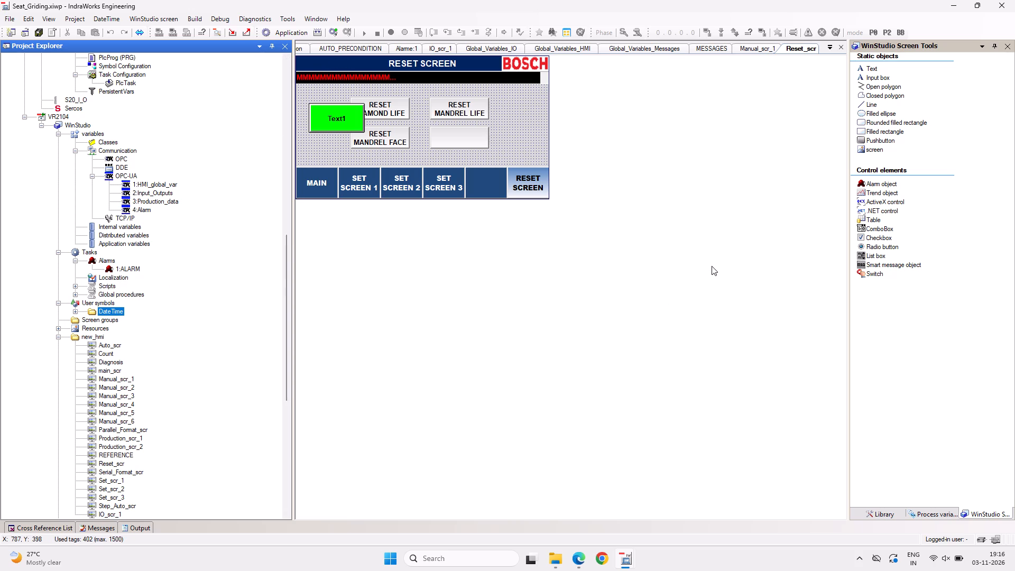
pyautogui.click(76, 310)
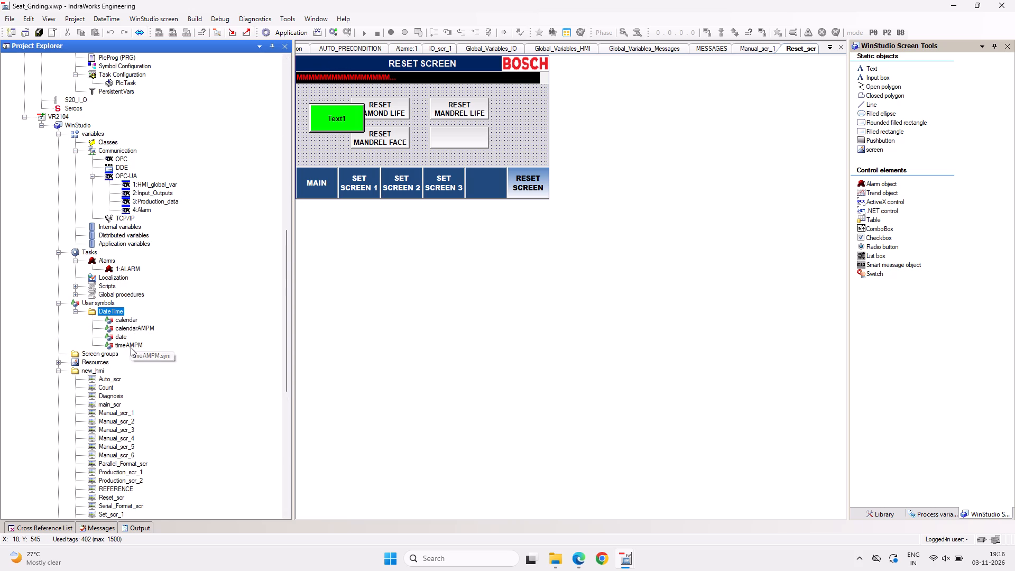
pyautogui.click(133, 329)
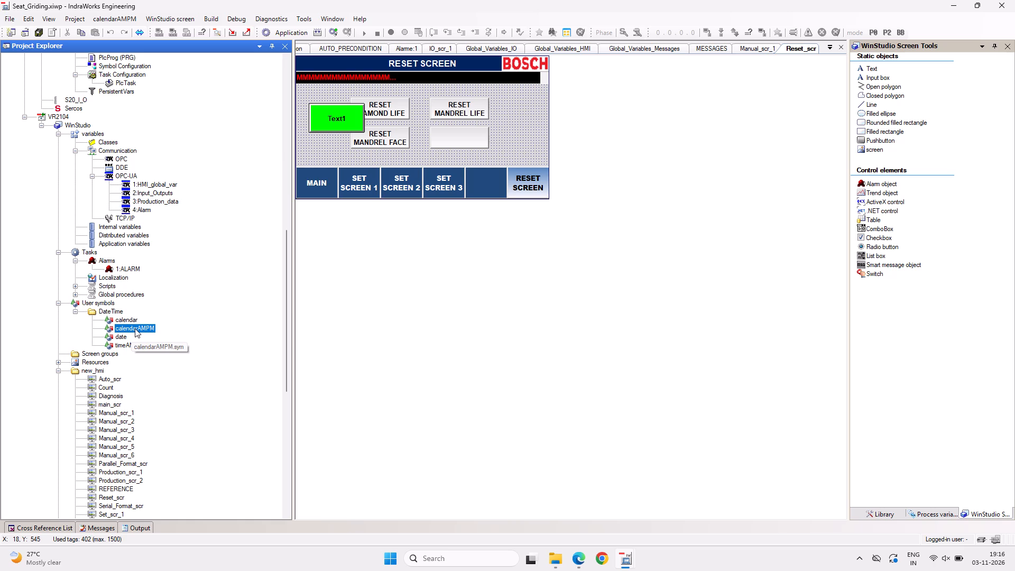
pyautogui.click(135, 328)
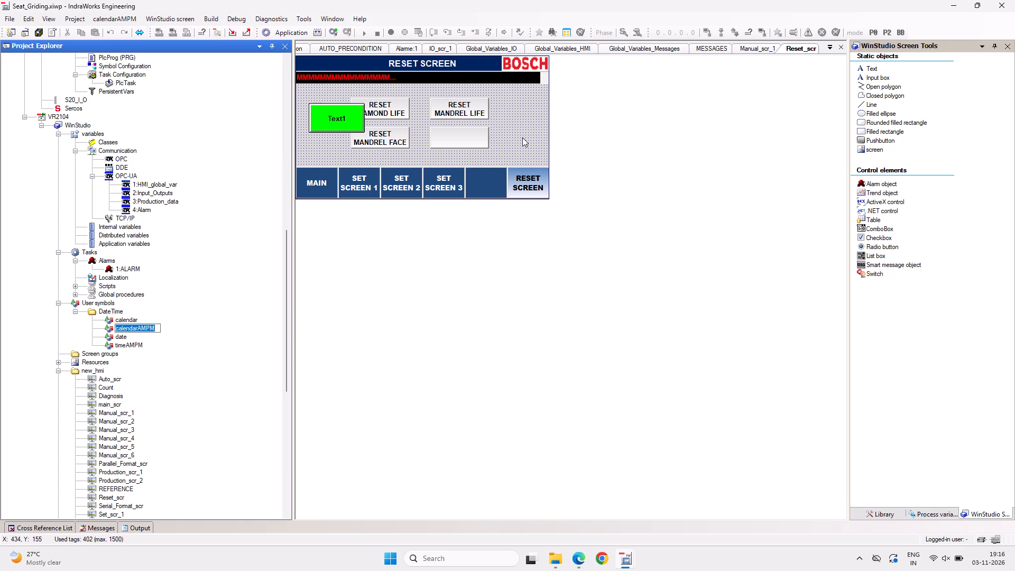
pyautogui.click(518, 137)
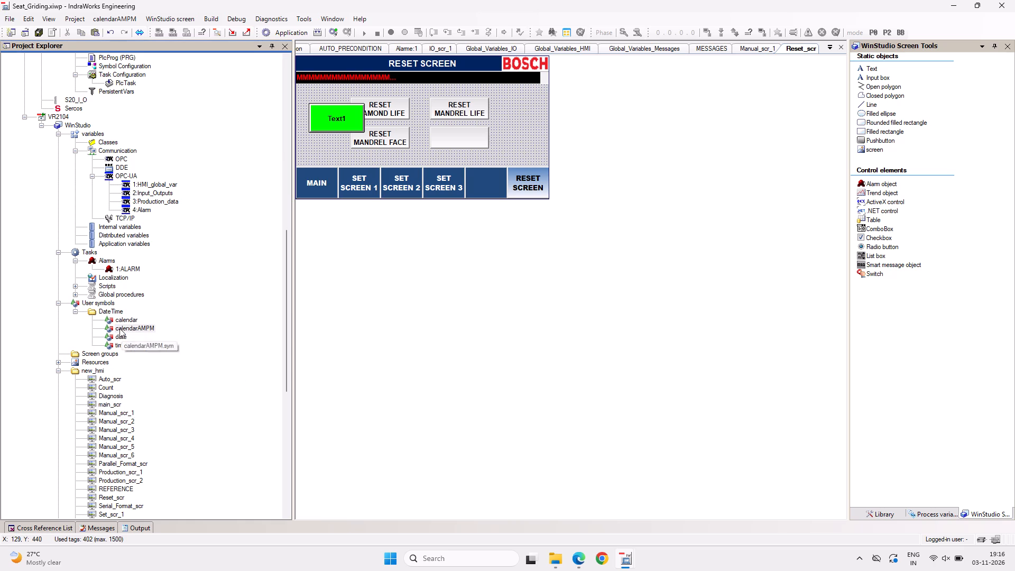
# Collapse the DateTime and User symbols branches and open the WinStudio library for User symbols.
pyautogui.doubleClick(104, 311)
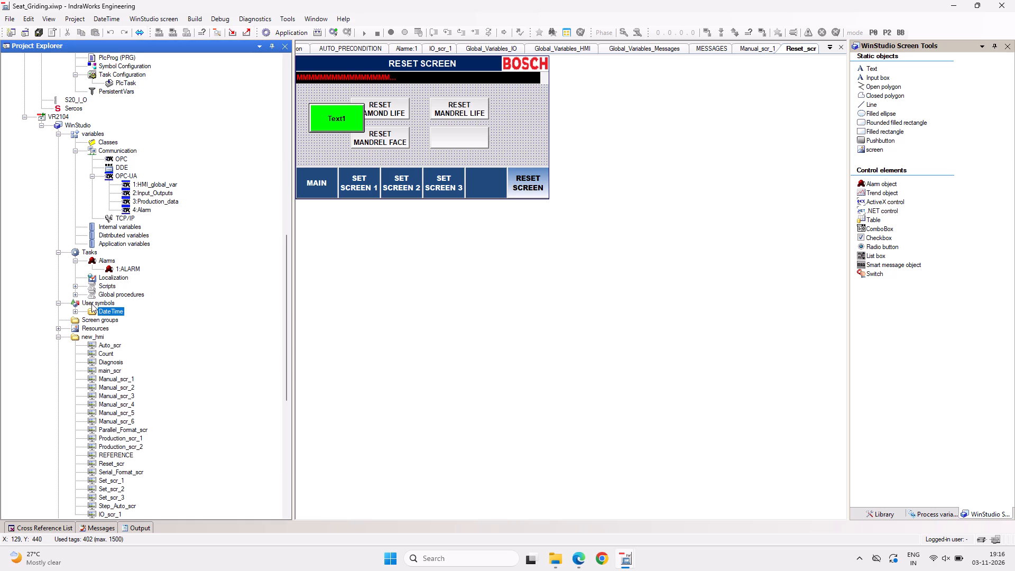
pyautogui.doubleClick(91, 303)
pyautogui.click(100, 303)
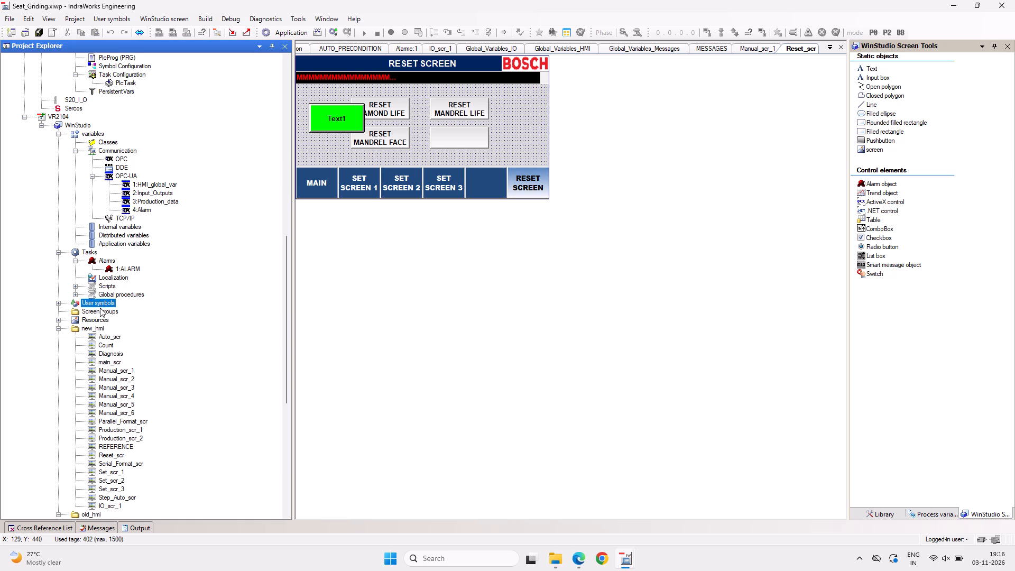
pyautogui.rightClick(91, 303)
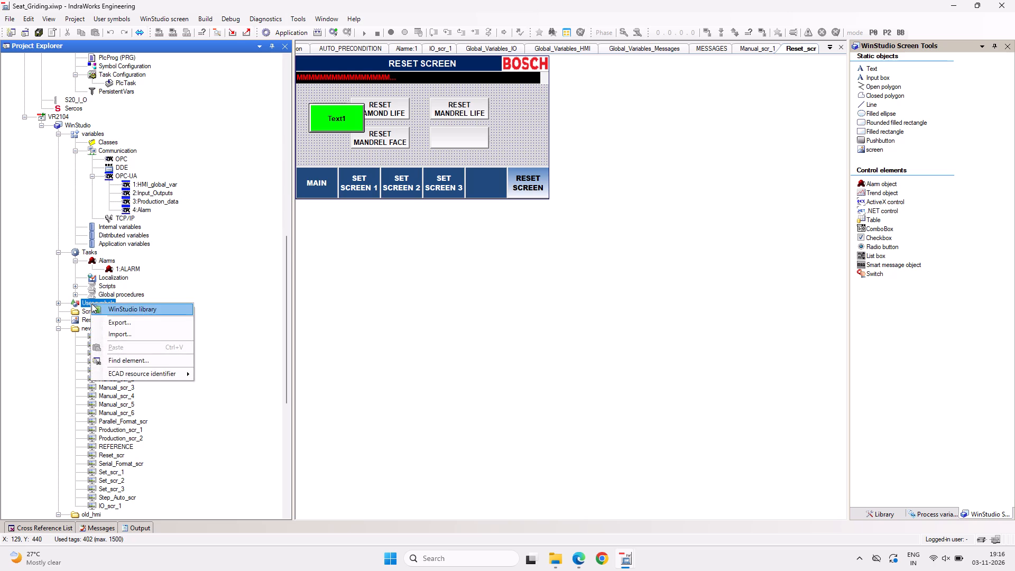
pyautogui.click(135, 310)
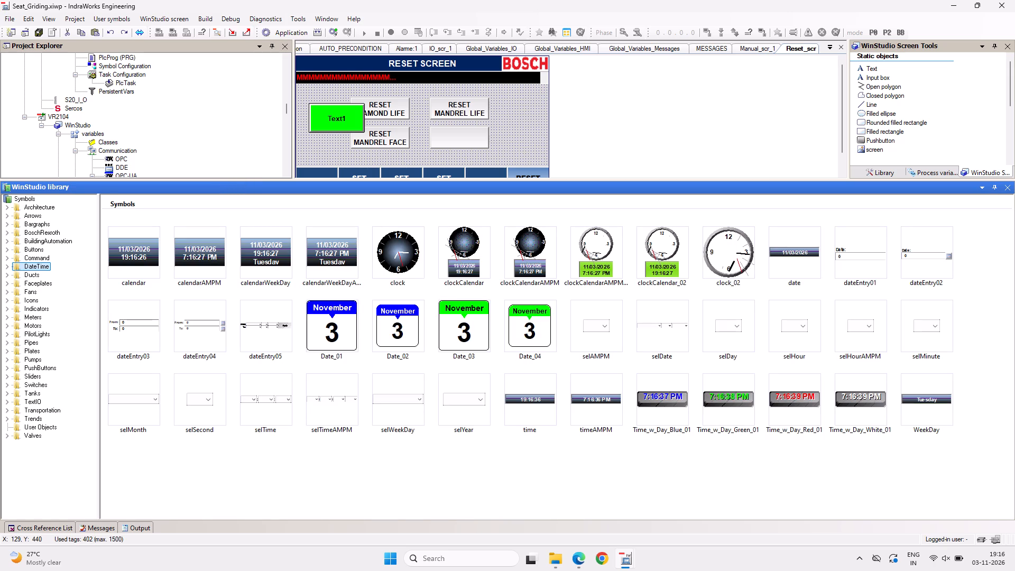
# Shrink the WinStudio library pane to a short strip so the screen editor gets most of the height.
pyautogui.moveTo(248, 180); pyautogui.dragTo(251, 201)
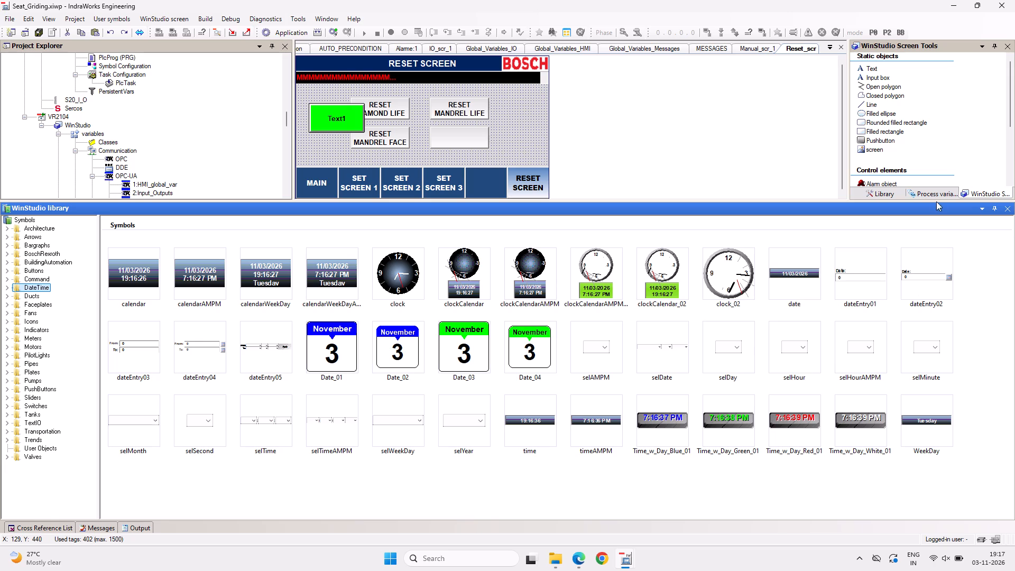
pyautogui.click(531, 137)
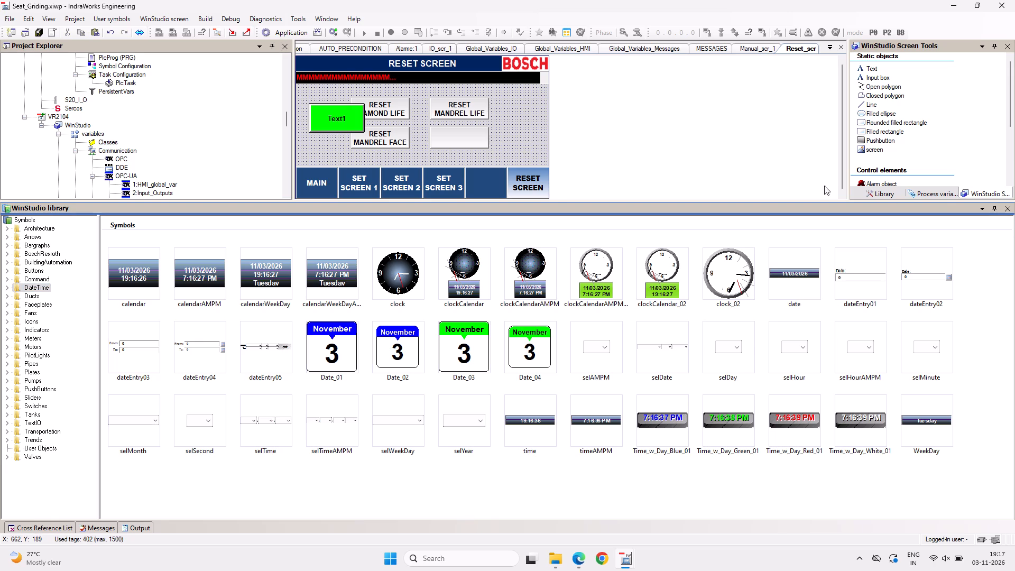
pyautogui.moveTo(774, 201); pyautogui.dragTo(766, 435)
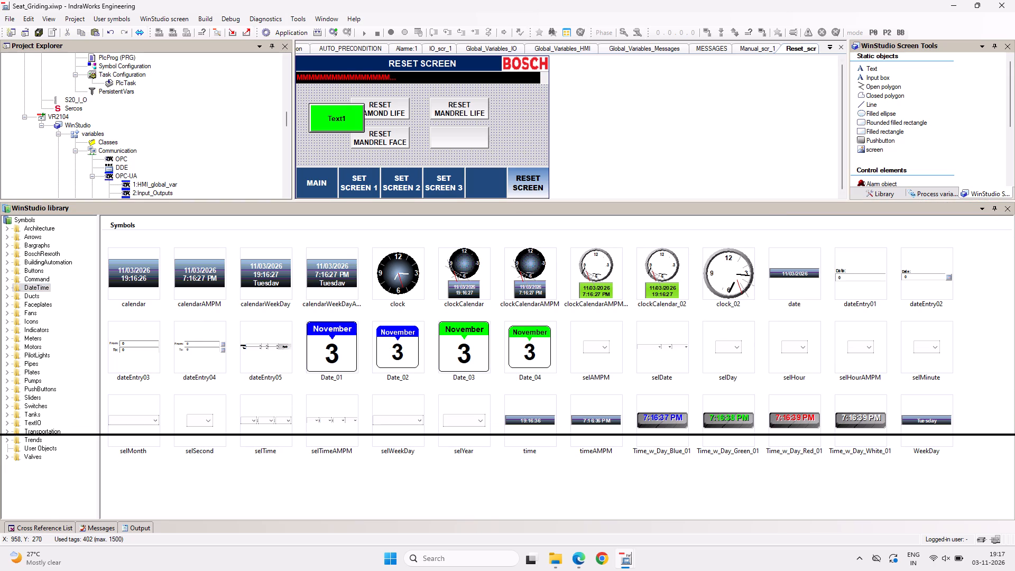
pyautogui.moveTo(766, 435); pyautogui.dragTo(765, 460)
pyautogui.click(599, 167)
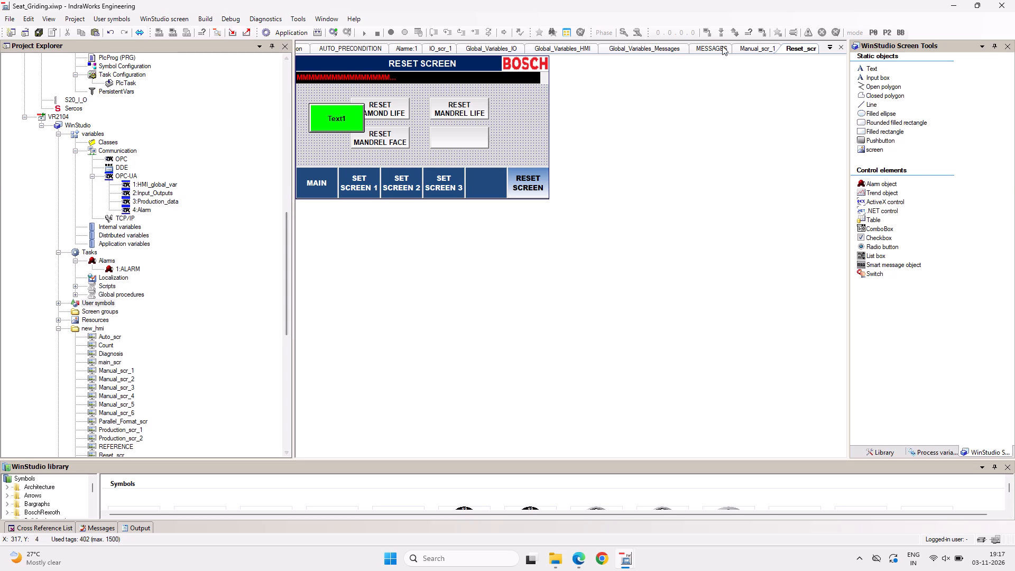
# Close all open screen, program and variable editors, starting with Reset_scr.
pyautogui.click(841, 43)
pyautogui.tripleClick(841, 43)
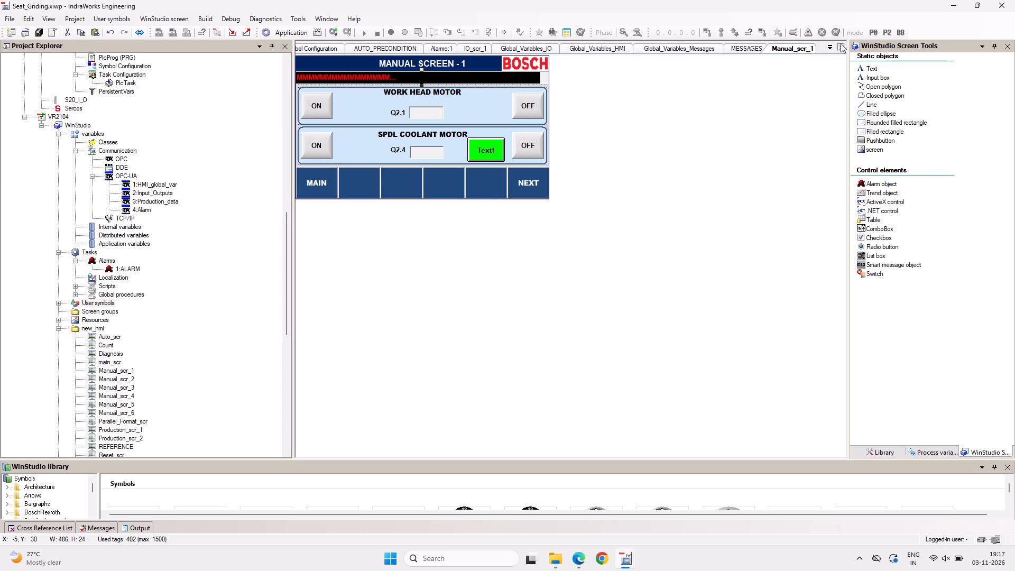
pyautogui.tripleClick(841, 43)
pyautogui.tripleClick(841, 43)
pyautogui.tripleClick(841, 43)
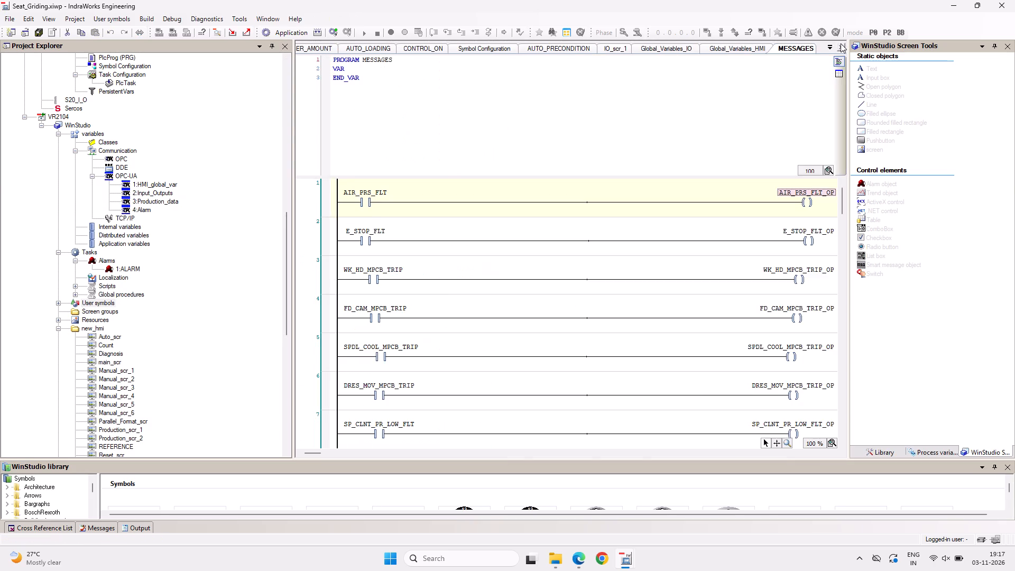
pyautogui.tripleClick(841, 43)
pyautogui.tripleClick(841, 43)
pyautogui.tripleClick(841, 43)
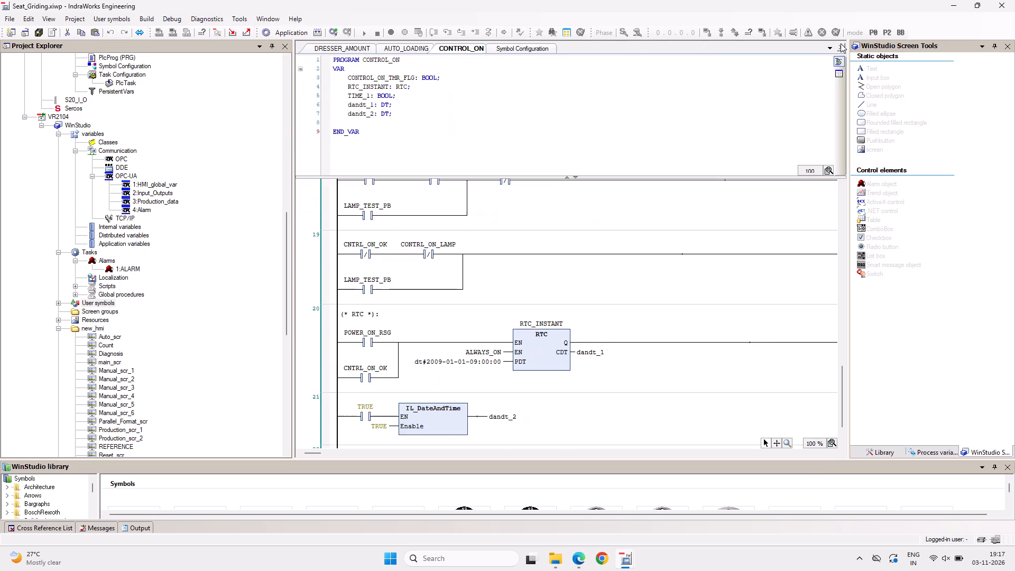
pyautogui.tripleClick(841, 43)
pyautogui.tripleClick(841, 44)
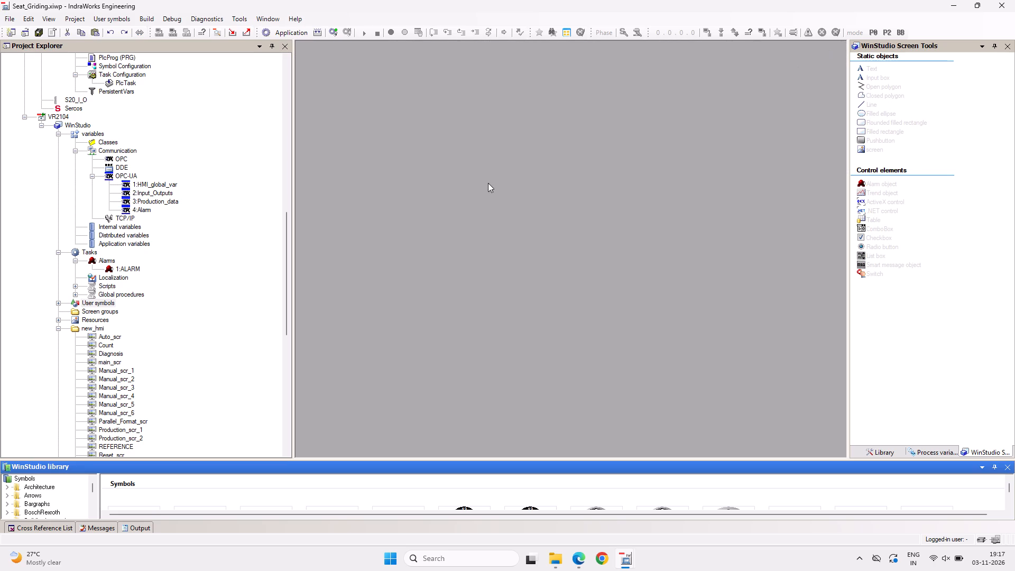
# Open the Auto_scr, Count, Diagnosis, main_scr and Manual_scr_1 screens from the new_hmi folder in turn.
pyautogui.scroll(-3, 108, 338)
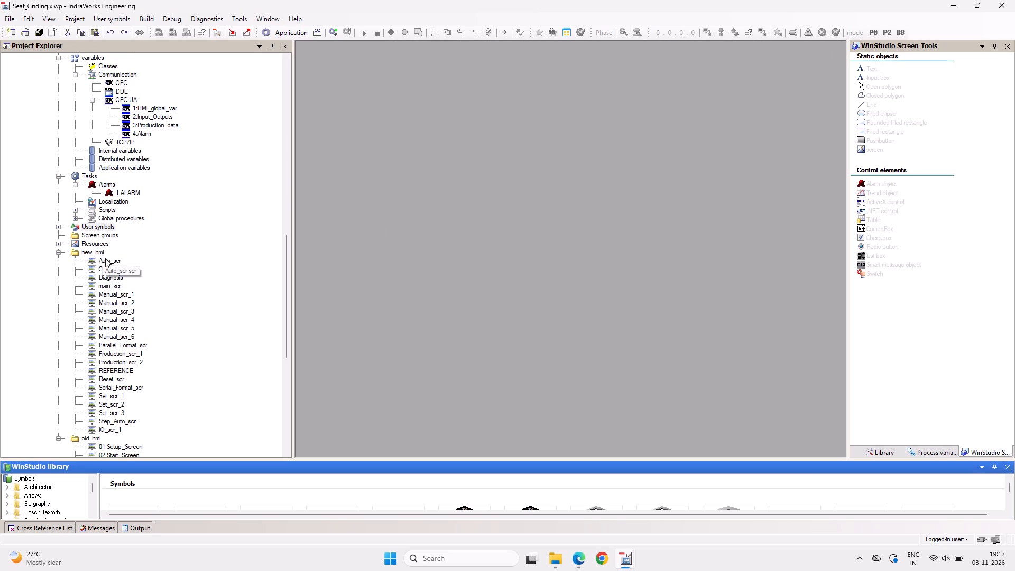
pyautogui.doubleClick(105, 258)
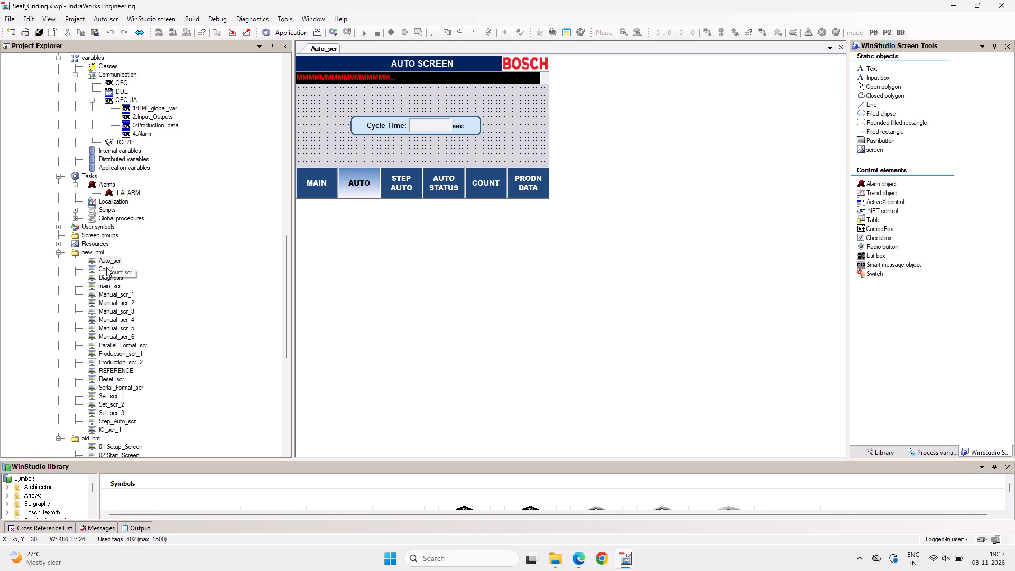
pyautogui.doubleClick(106, 267)
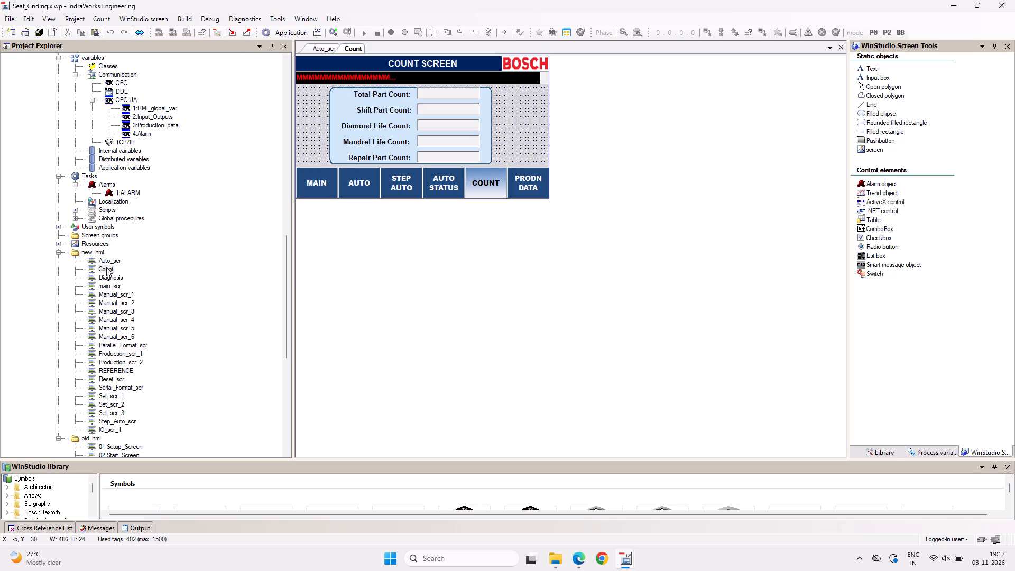
pyautogui.doubleClick(107, 277)
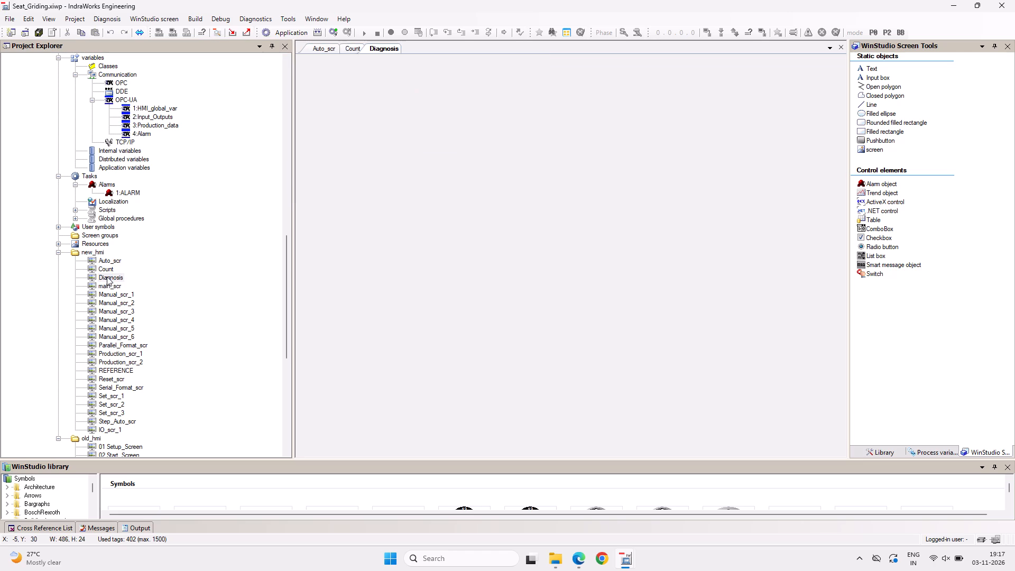
pyautogui.doubleClick(107, 285)
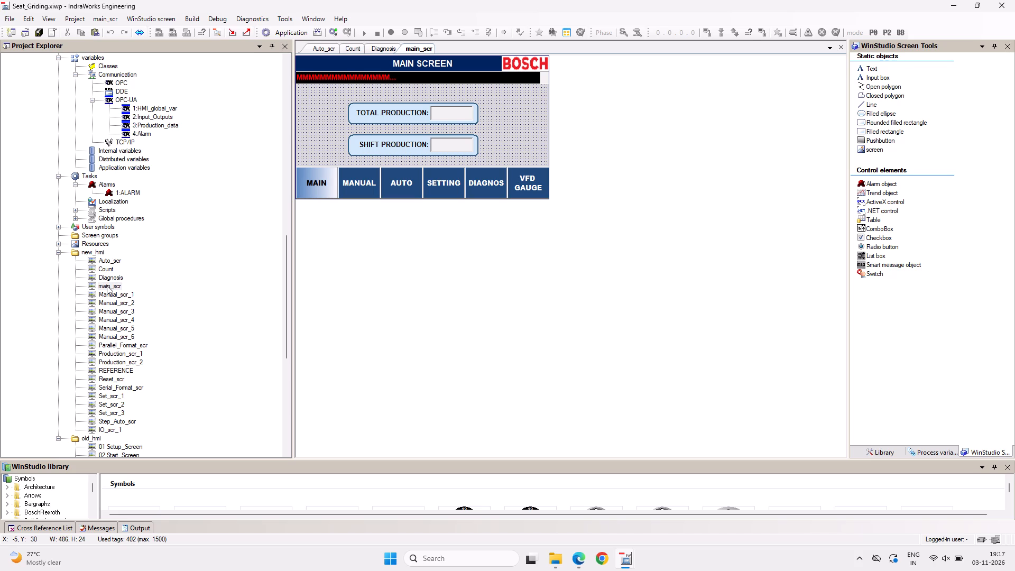
pyautogui.doubleClick(107, 294)
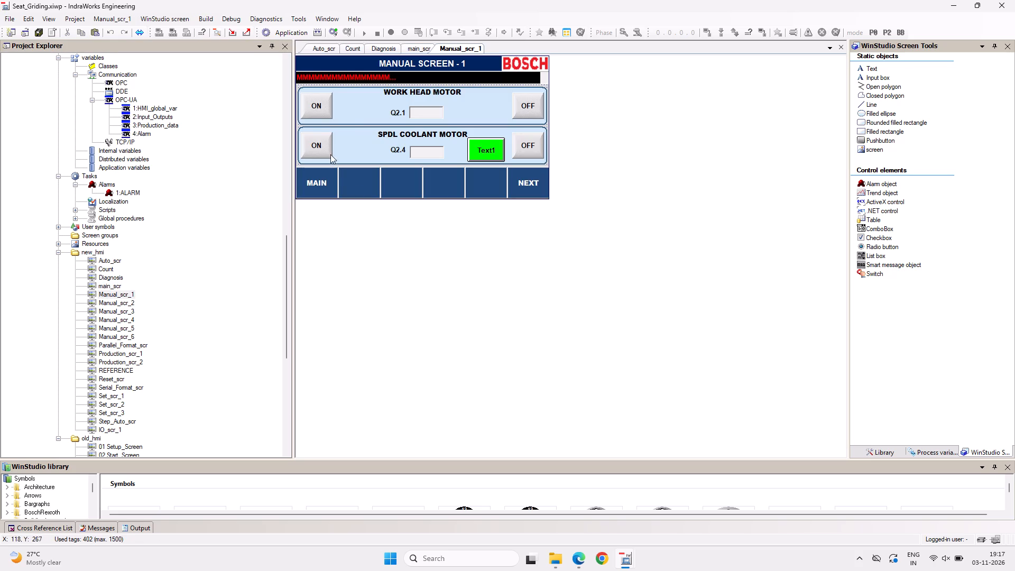
# Move the green Text1 pushbutton beside the WORK HEAD MOTOR's ON button, at about X 75, Y 70.
pyautogui.moveTo(487, 149); pyautogui.dragTo(414, 125)
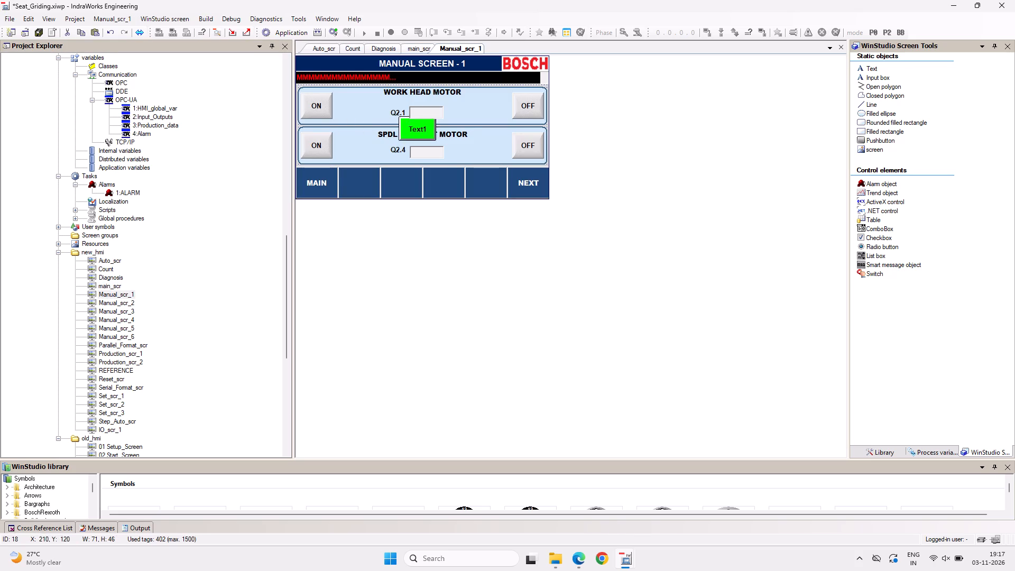
pyautogui.moveTo(414, 125); pyautogui.dragTo(355, 105)
pyautogui.click(354, 117)
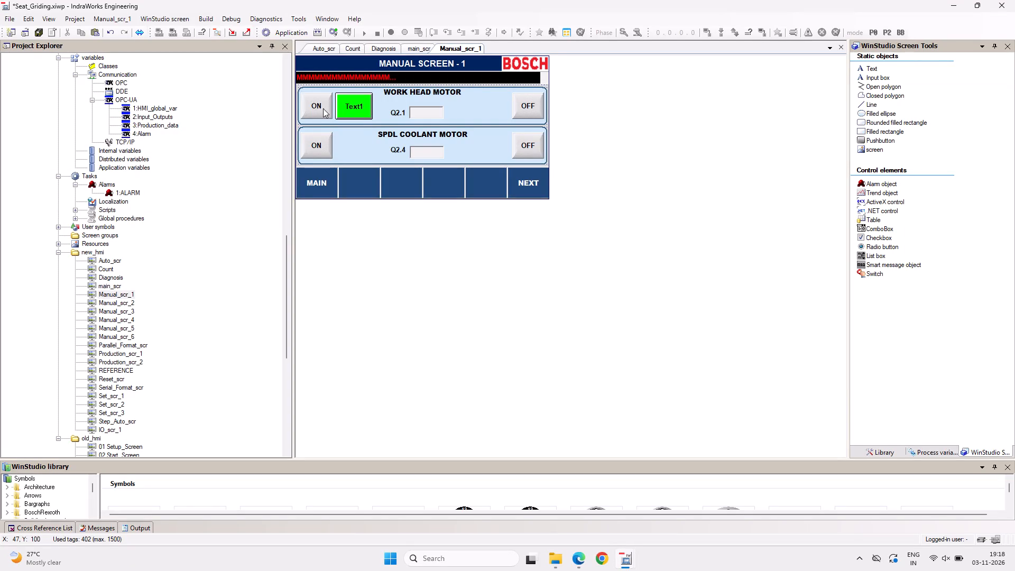
# Set the Text1 pushbutton's open-state color to light grey in its configuration.
pyautogui.doubleClick(363, 108)
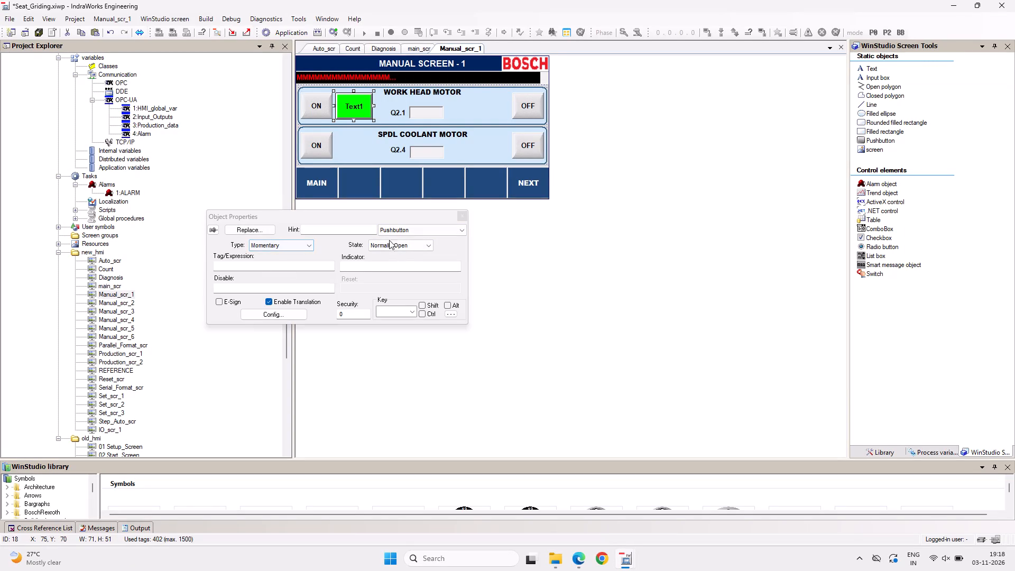
pyautogui.click(271, 316)
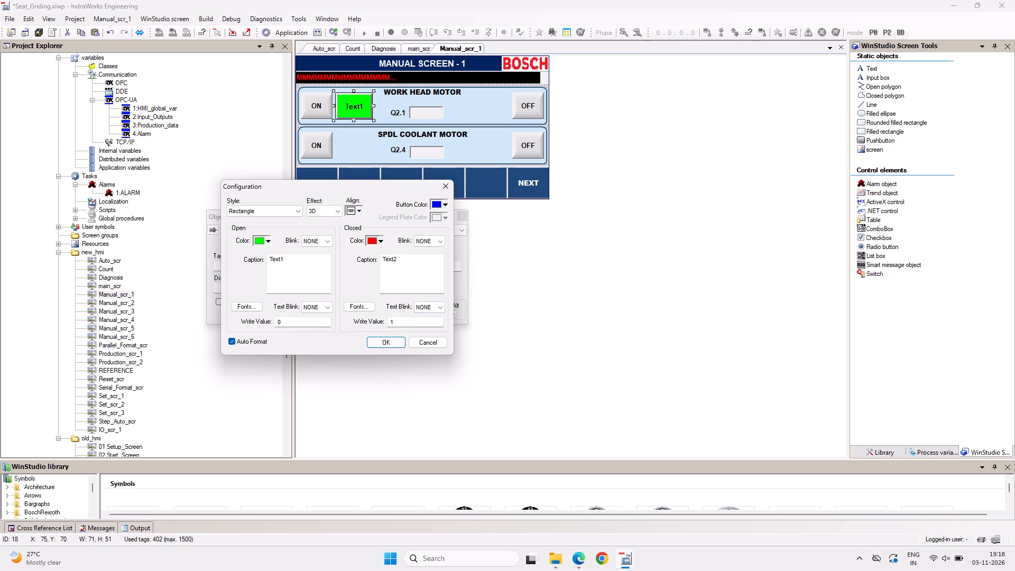
pyautogui.click(266, 240)
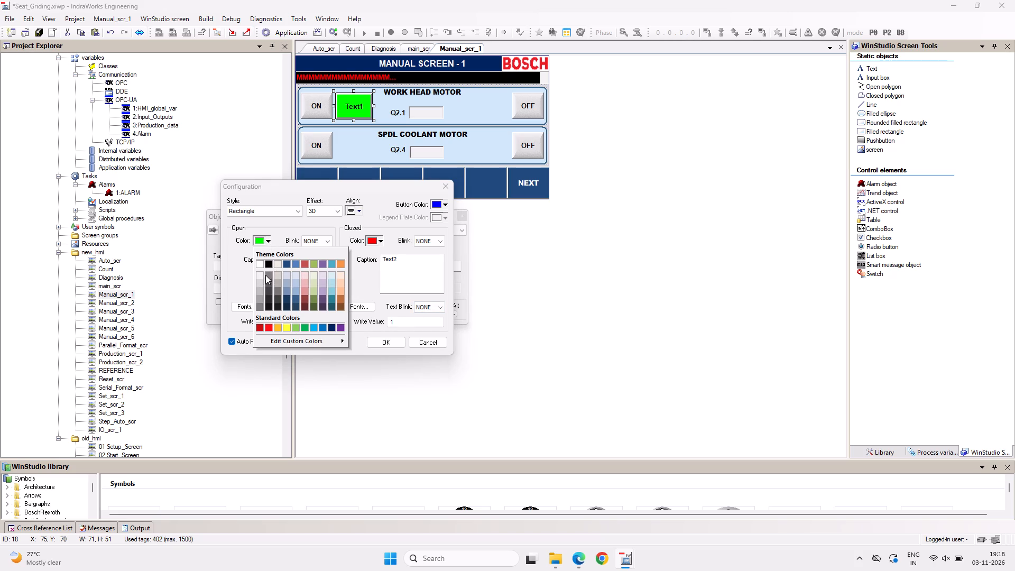
pyautogui.click(266, 274)
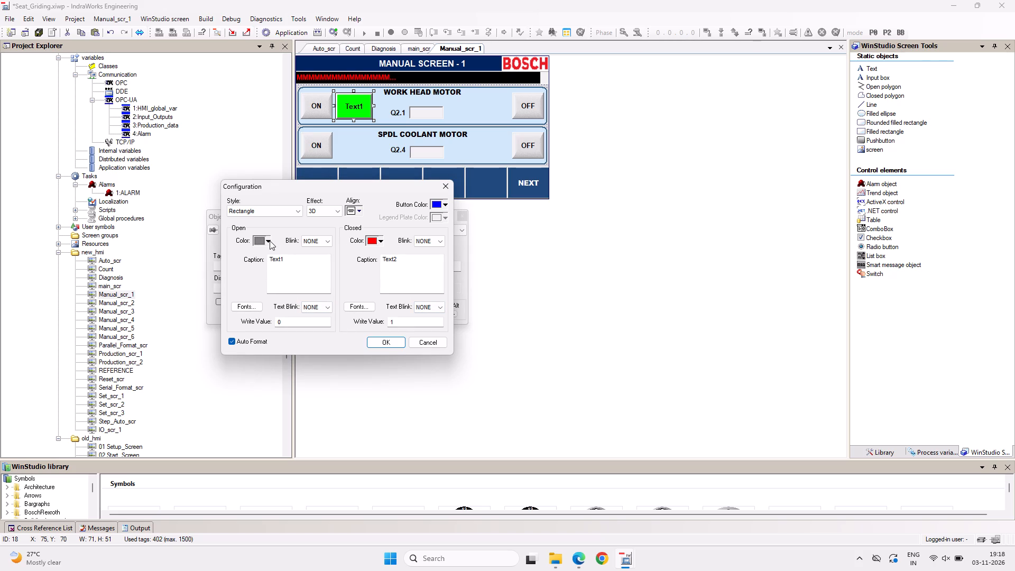
pyautogui.click(270, 241)
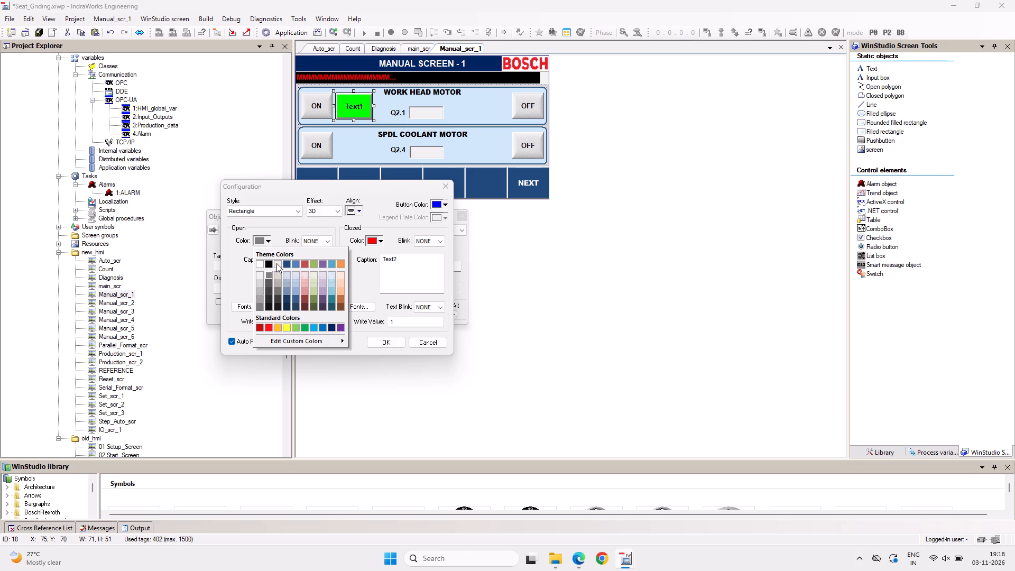
pyautogui.click(279, 273)
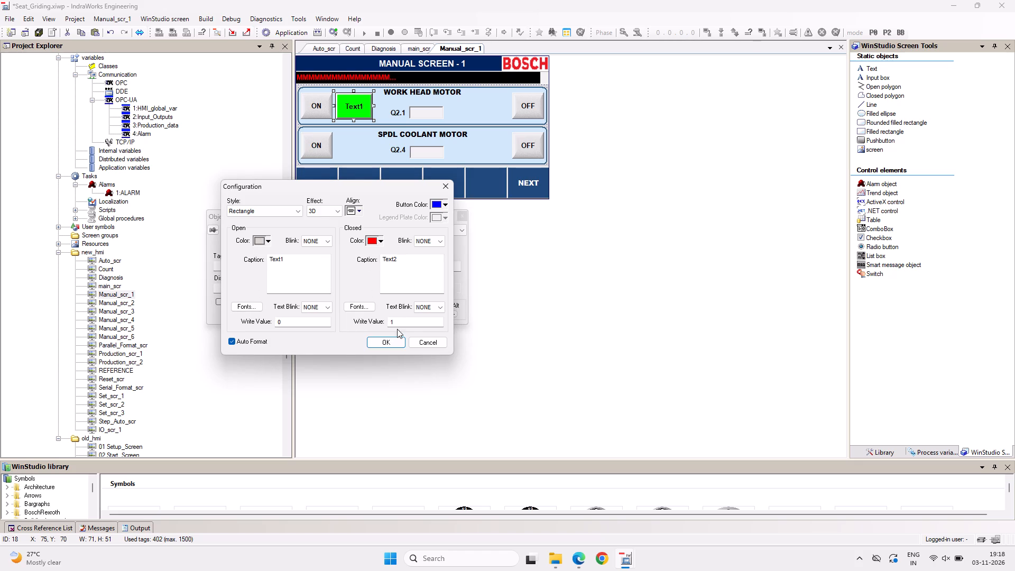
pyautogui.click(392, 341)
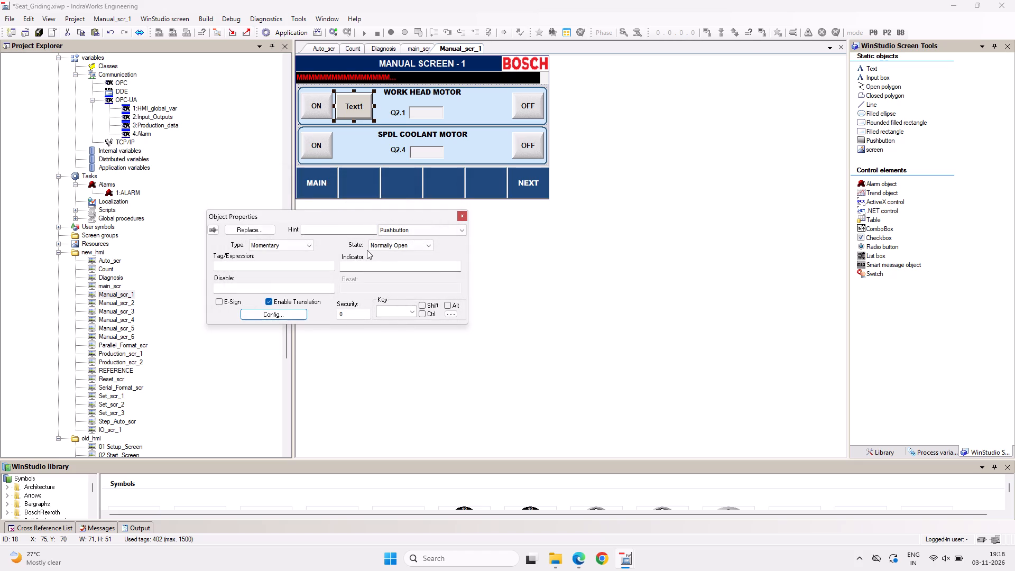
# Set the Text1 pushbutton's closed-state color to green and recheck its configuration.
pyautogui.click(279, 313)
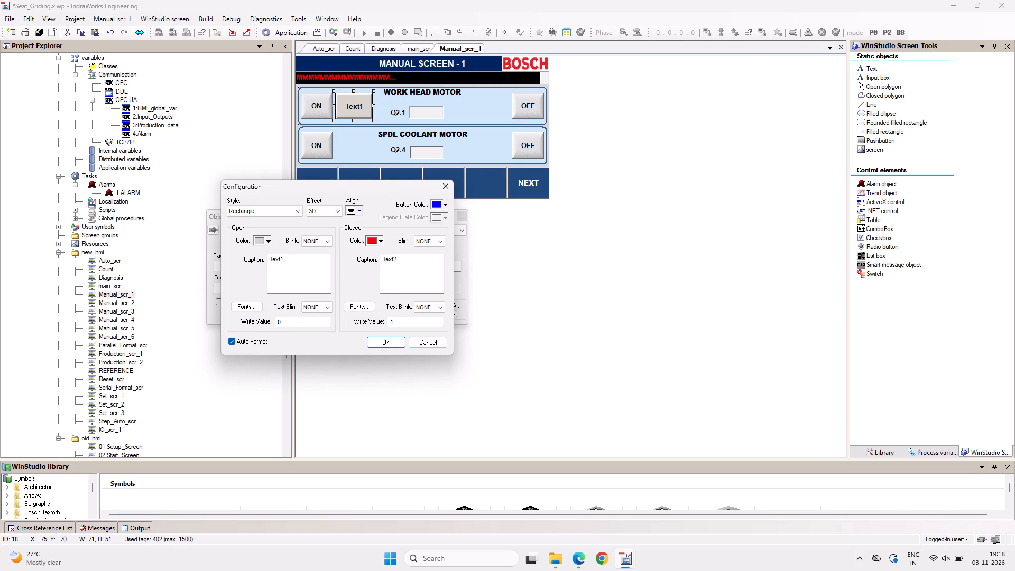
pyautogui.click(382, 242)
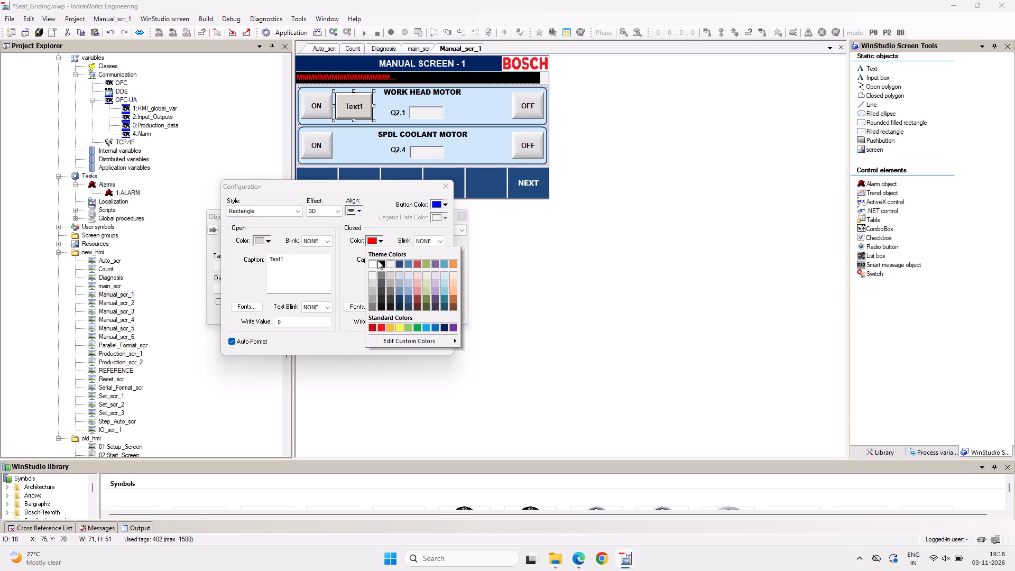
pyautogui.click(416, 327)
pyautogui.click(388, 339)
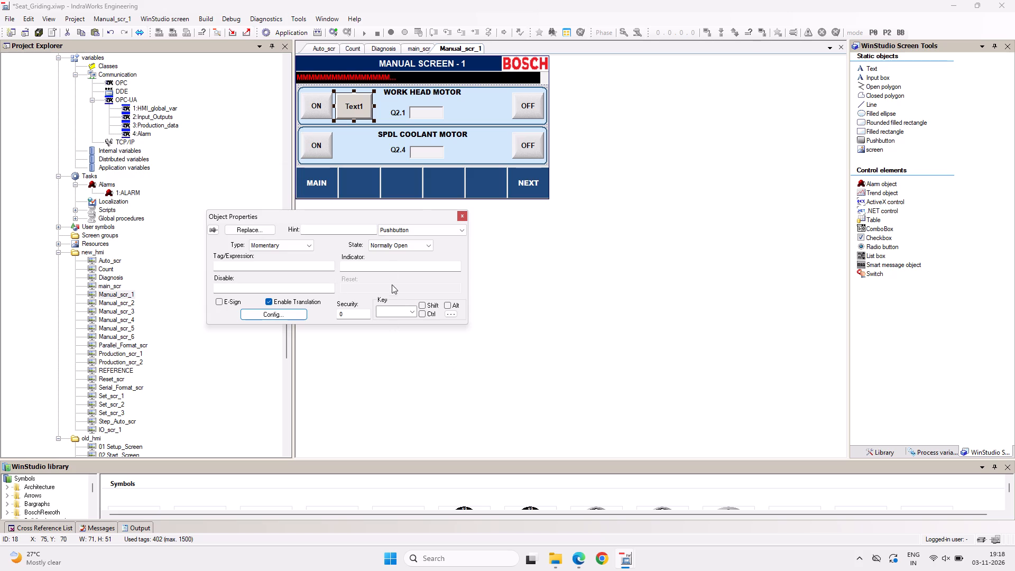
pyautogui.click(281, 314)
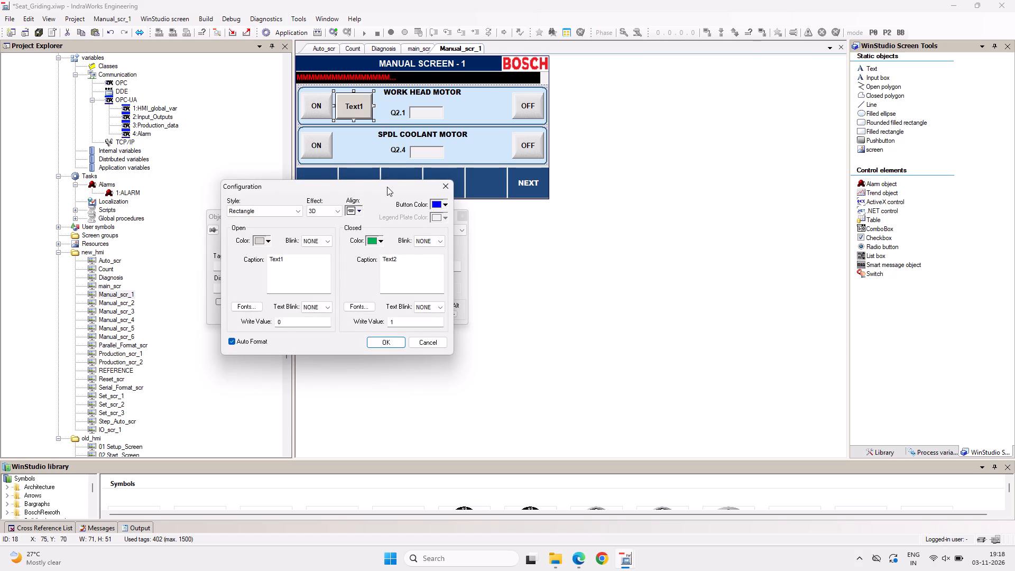
pyautogui.moveTo(387, 187); pyautogui.dragTo(513, 279)
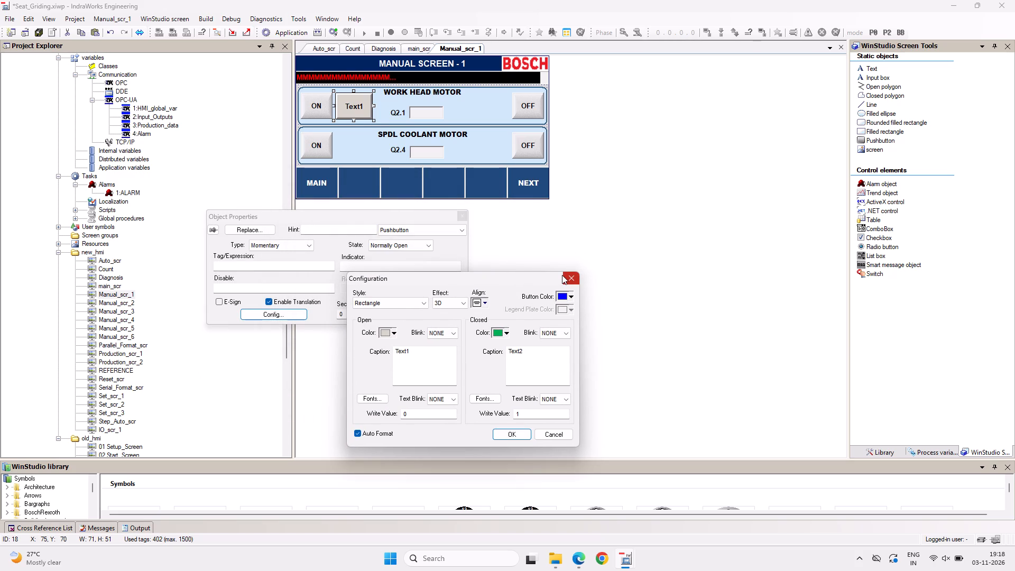
pyautogui.click(563, 275)
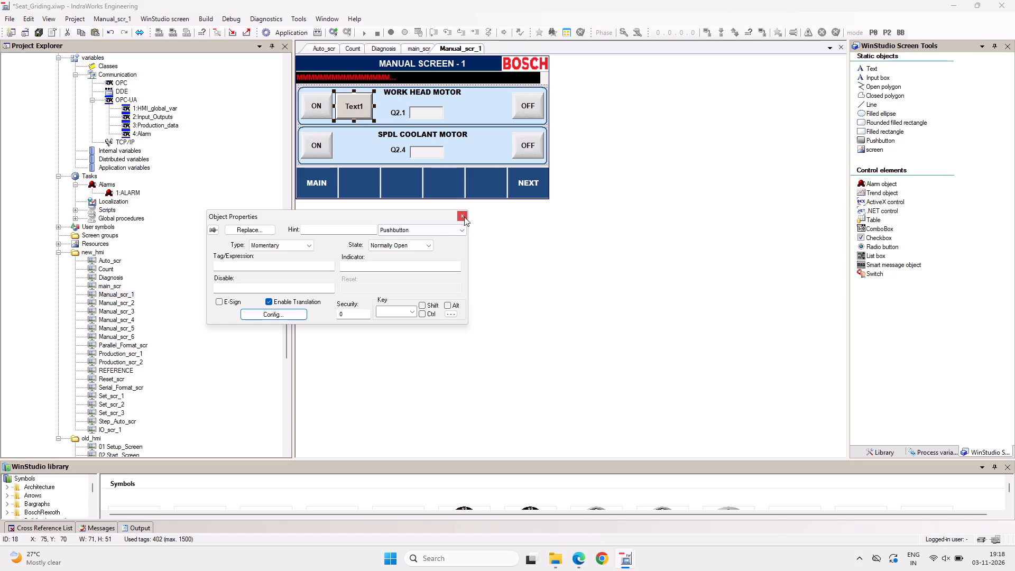
pyautogui.click(464, 215)
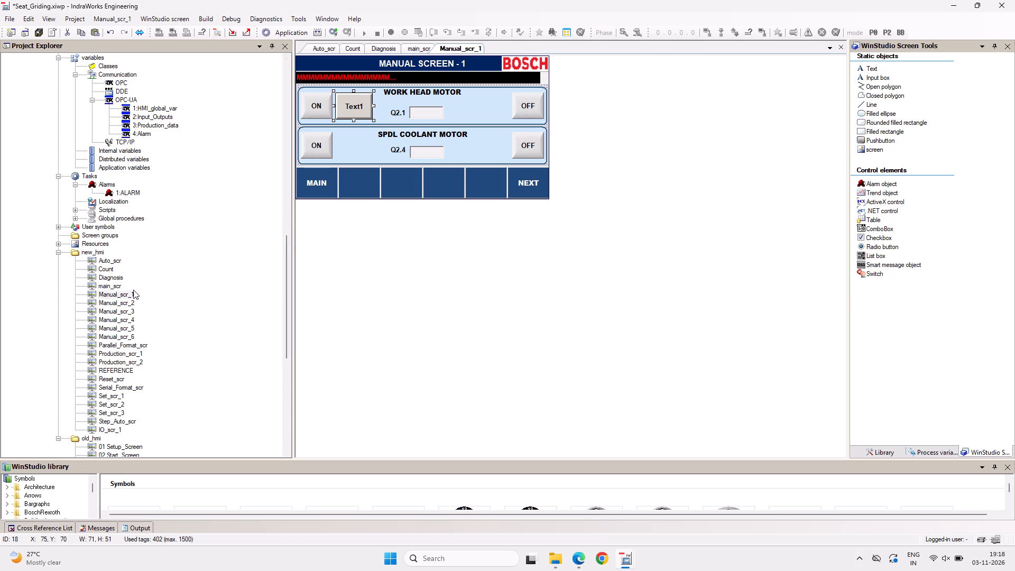
# Enlarge the WinStudio library pane to show several rows of symbols.
pyautogui.moveTo(176, 458); pyautogui.dragTo(178, 449)
pyautogui.click(189, 461)
pyautogui.moveTo(190, 459); pyautogui.dragTo(195, 364)
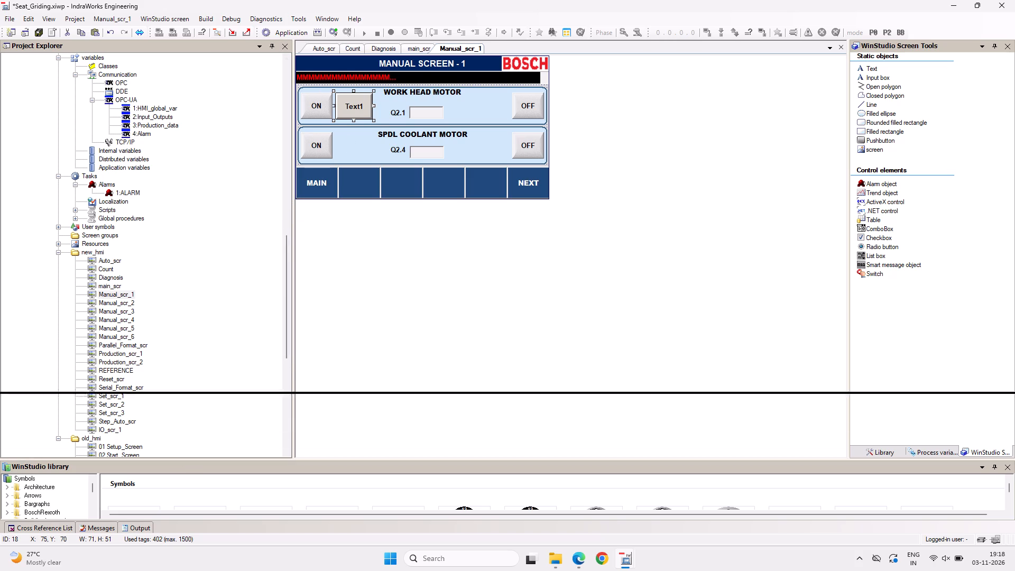
pyautogui.moveTo(195, 364); pyautogui.dragTo(197, 357)
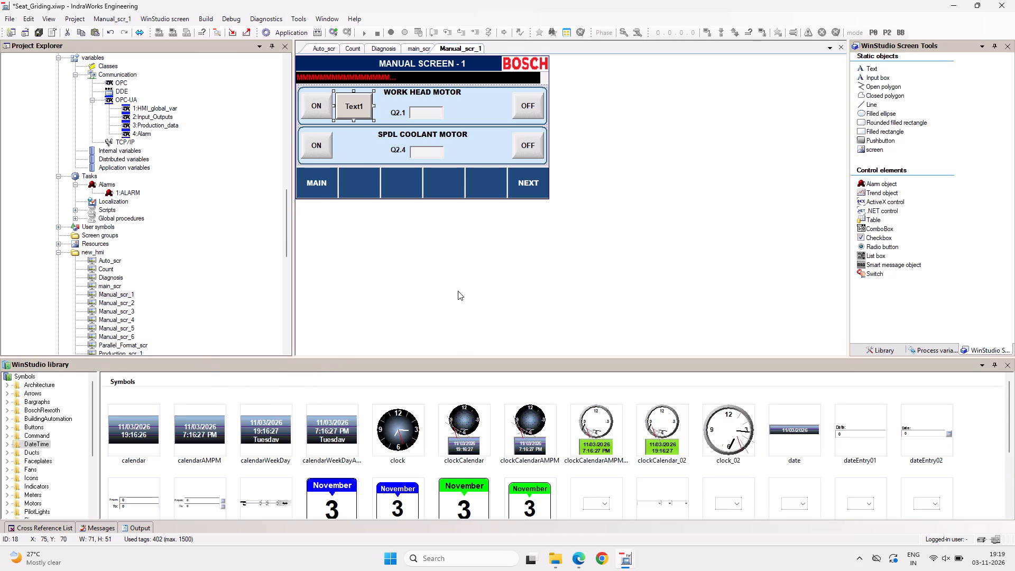
# Inspect the object properties of the WORK HEAD MOTOR's original ON button.
pyautogui.click(442, 288)
pyautogui.click(492, 108)
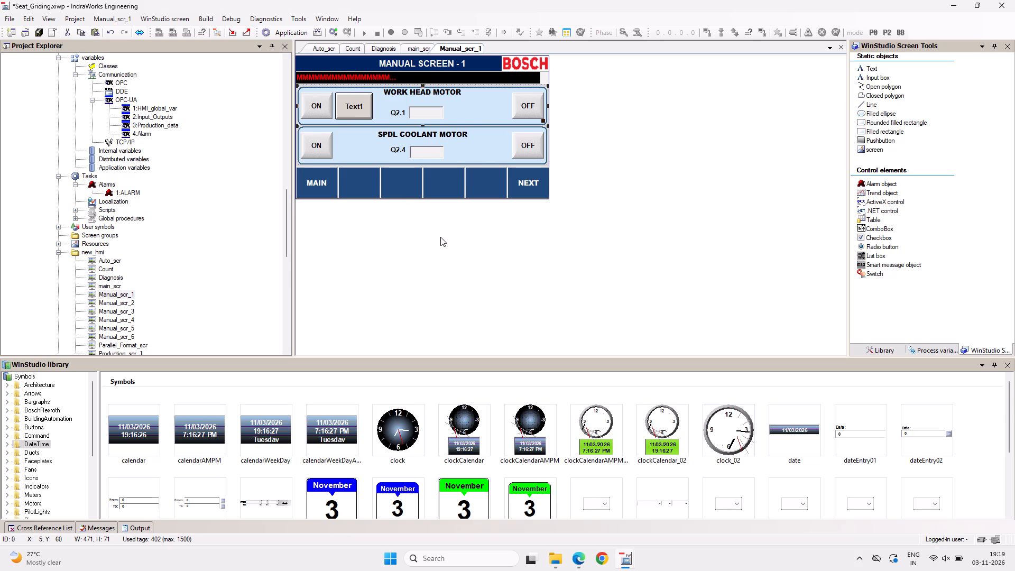
pyautogui.click(439, 238)
pyautogui.doubleClick(316, 109)
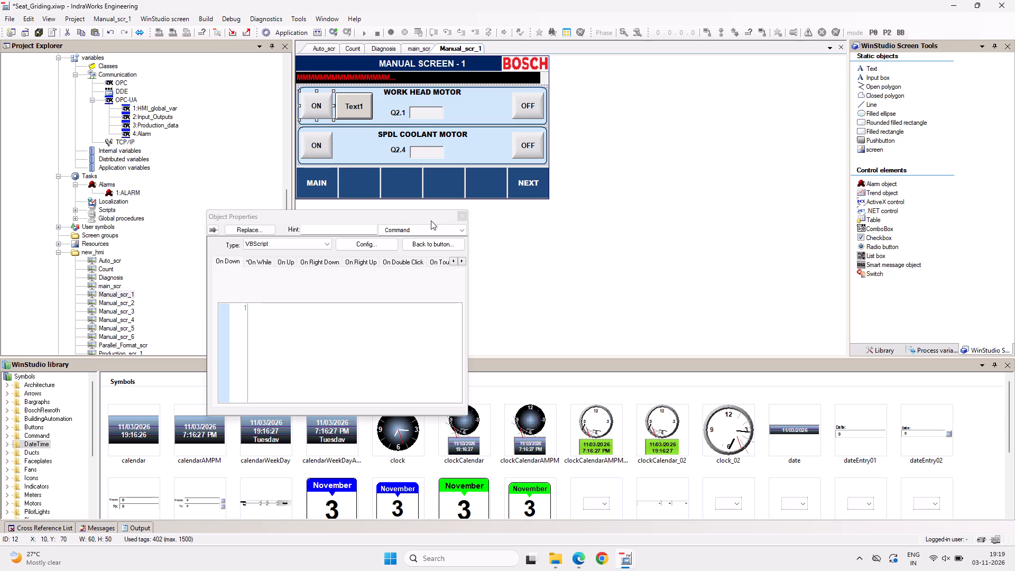
pyautogui.click(461, 212)
pyautogui.click(375, 220)
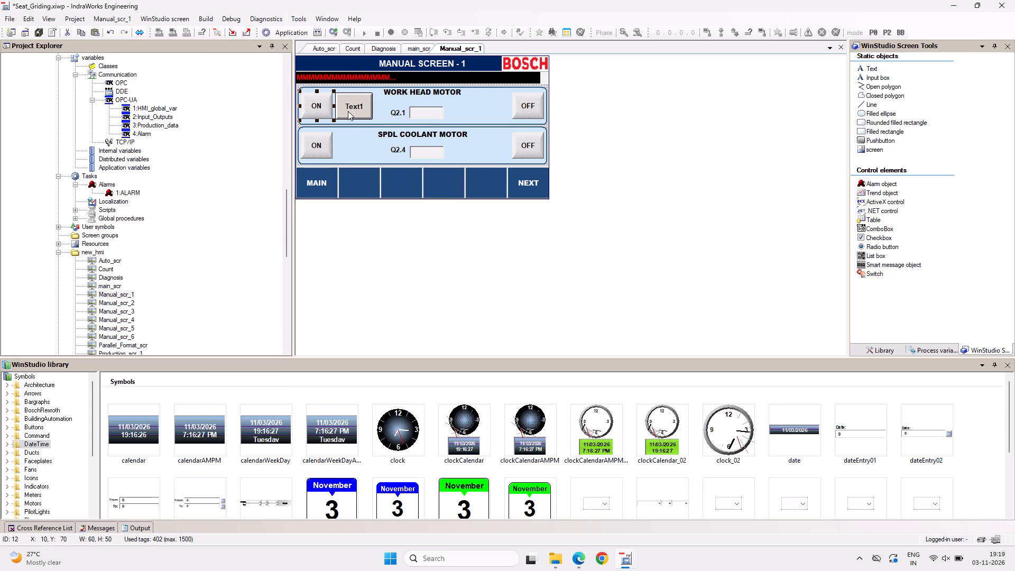
# Set both the open and closed captions of the Text1 pushbutton to ON.
pyautogui.doubleClick(348, 110)
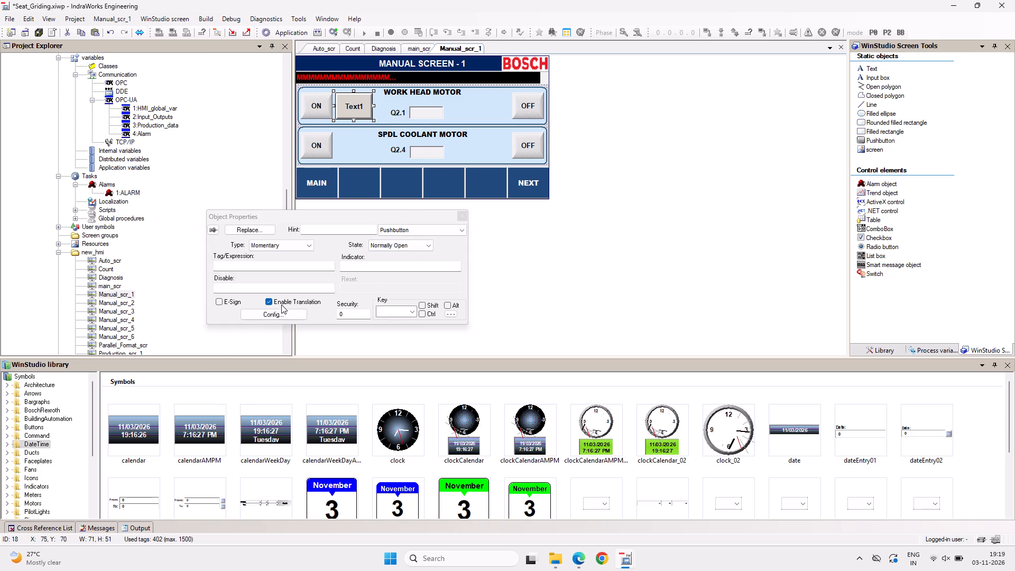
pyautogui.click(283, 313)
pyautogui.moveTo(285, 259); pyautogui.dragTo(265, 259)
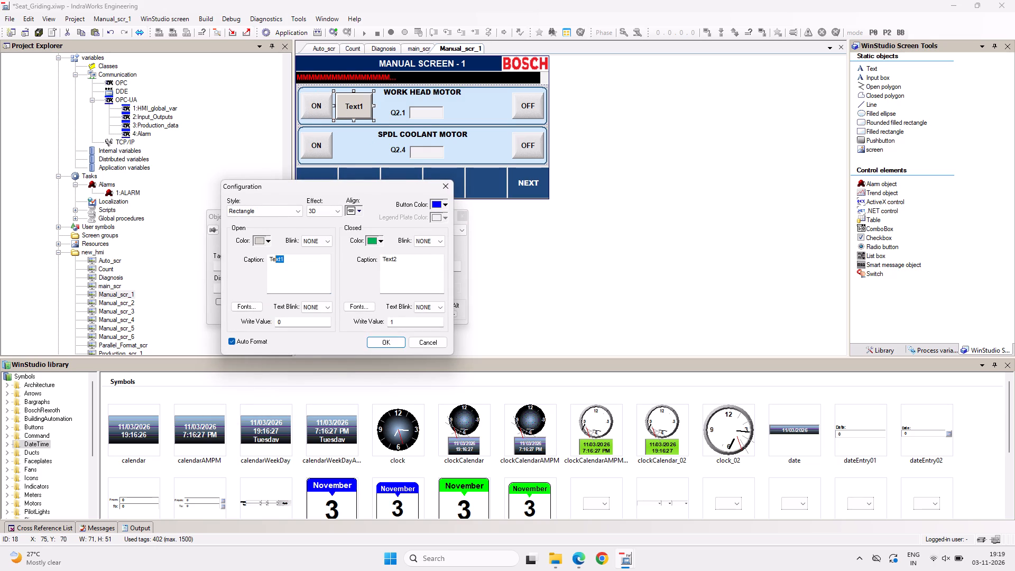
pyautogui.moveTo(265, 259); pyautogui.dragTo(222, 257)
pyautogui.write('ON')
pyautogui.moveTo(408, 261); pyautogui.dragTo(328, 263)
pyautogui.write('ON')
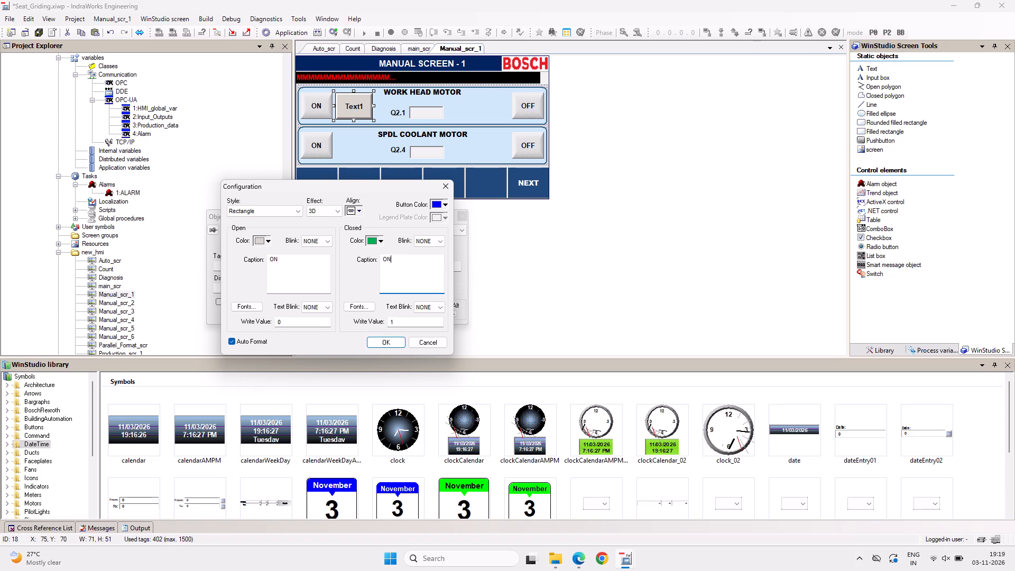
pyautogui.click(375, 339)
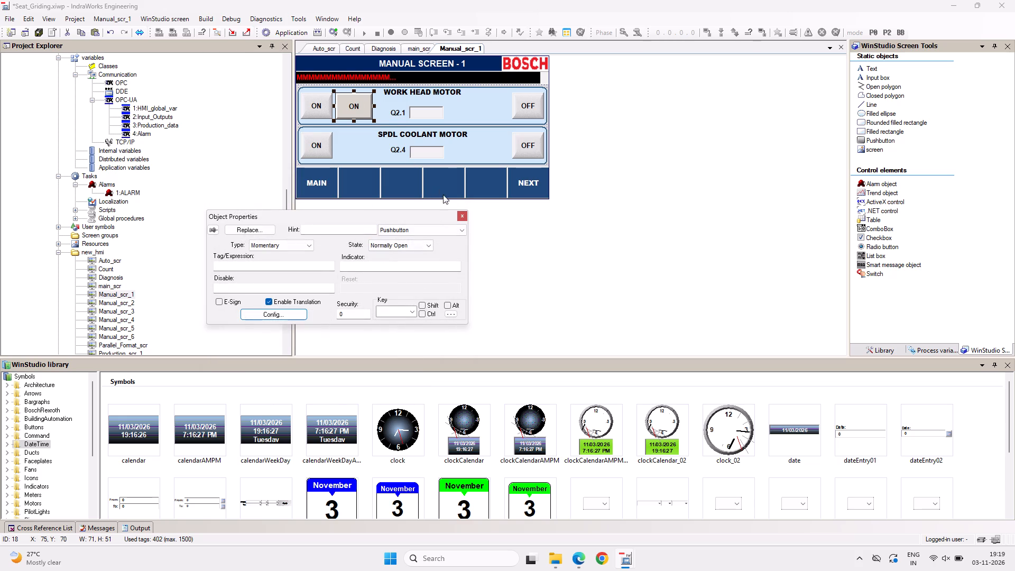
# Duplicate the new ON pushbutton and place the copy beside the WORK HEAD MOTOR's OFF button, at about X 335, Y 70.
pyautogui.hotkey('ctrl', 'c')
pyautogui.hotkey('ctrl', 'v')
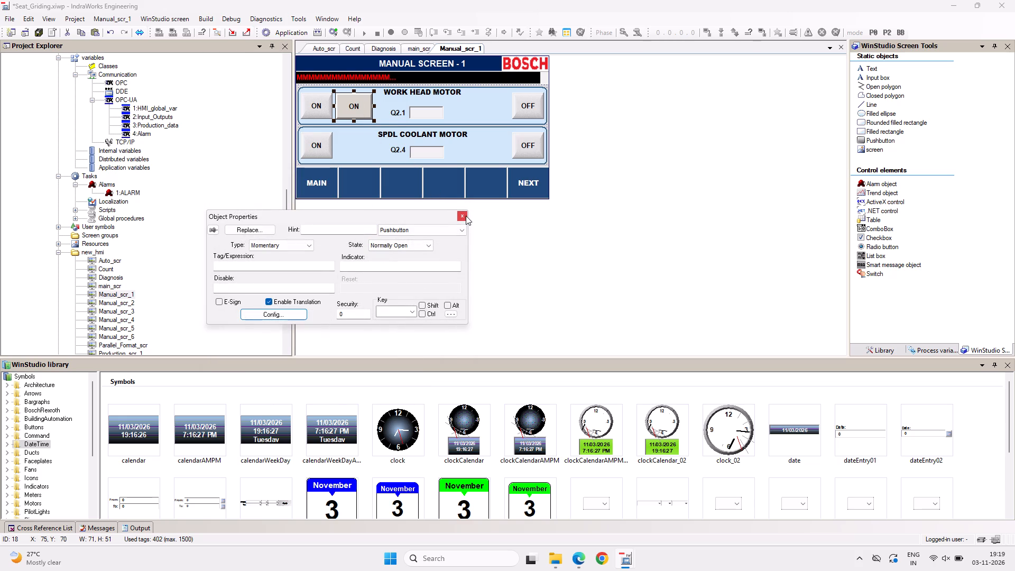
pyautogui.click(466, 216)
pyautogui.click(354, 101)
pyautogui.click(354, 101)
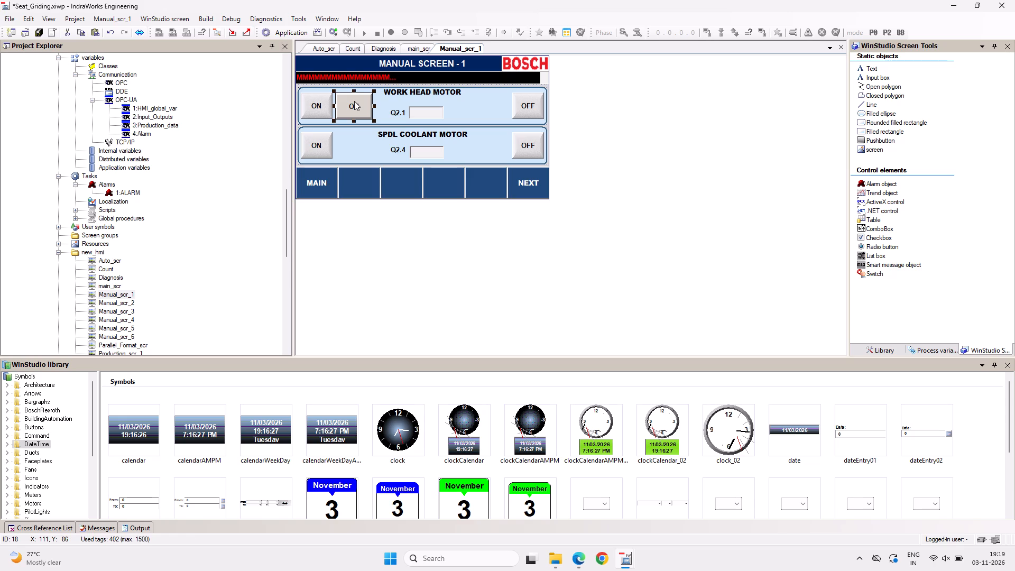
pyautogui.hotkey('ctrl', 'c')
pyautogui.hotkey('ctrl', 'v')
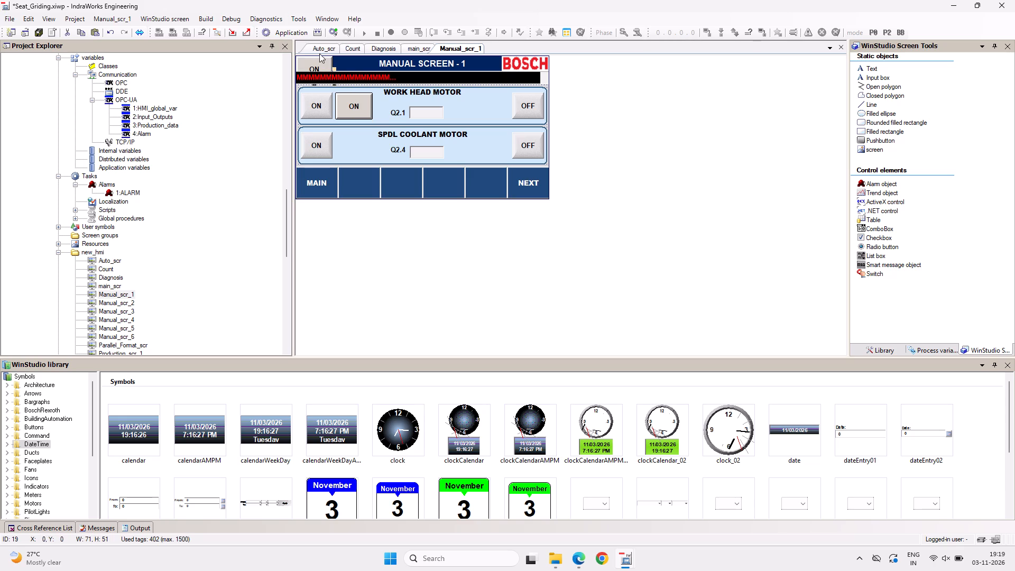
pyautogui.moveTo(321, 60); pyautogui.dragTo(498, 94)
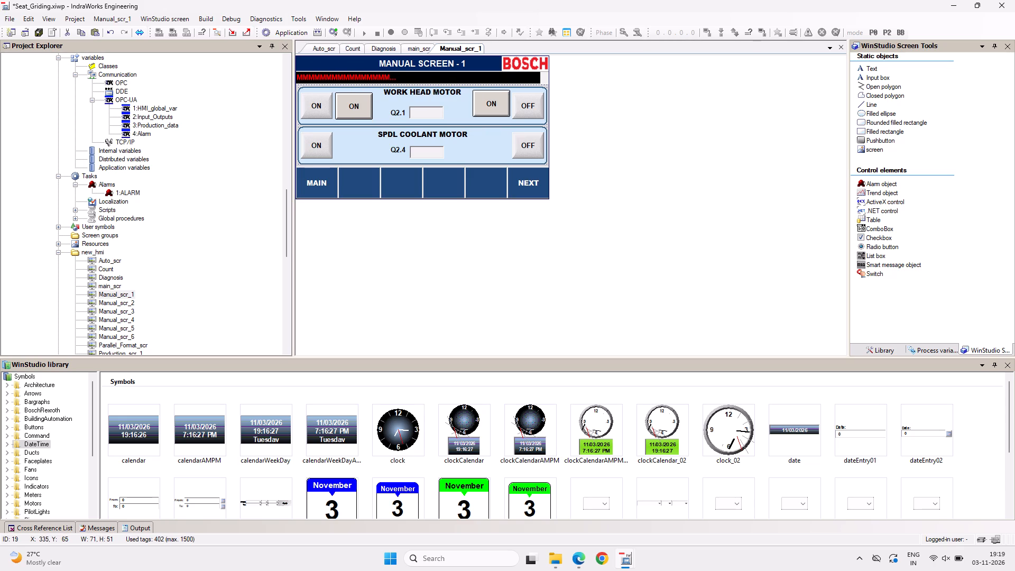
pyautogui.moveTo(498, 94); pyautogui.dragTo(498, 97)
# Paste two more copies beside the SPDL COOLANT MOTOR's ON and OFF buttons, at about X 75, Y 145 and X 335, Y 145.
pyautogui.hotkey('ctrl', 'v')
pyautogui.moveTo(328, 61); pyautogui.dragTo(372, 118)
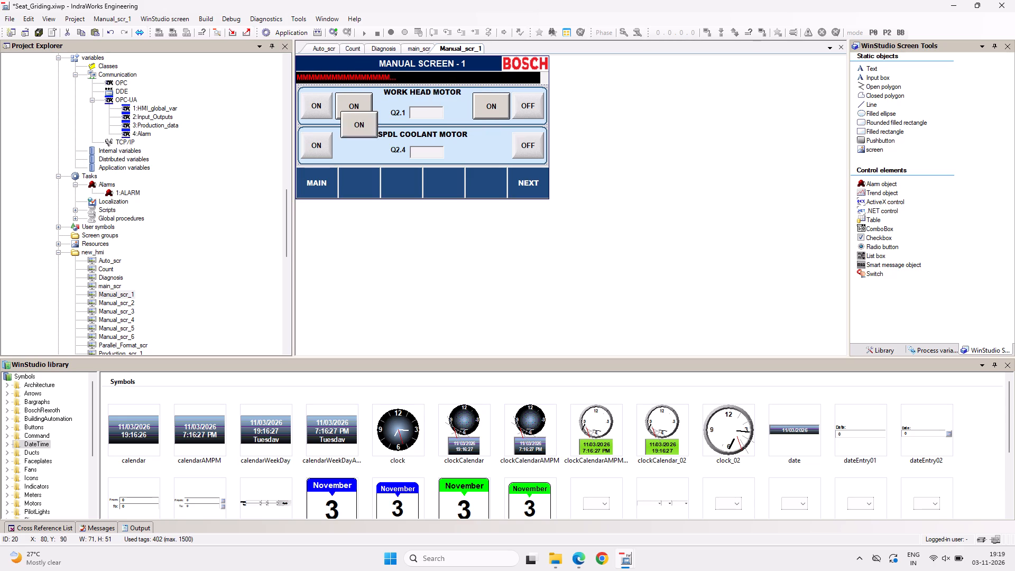
pyautogui.moveTo(372, 118); pyautogui.dragTo(368, 138)
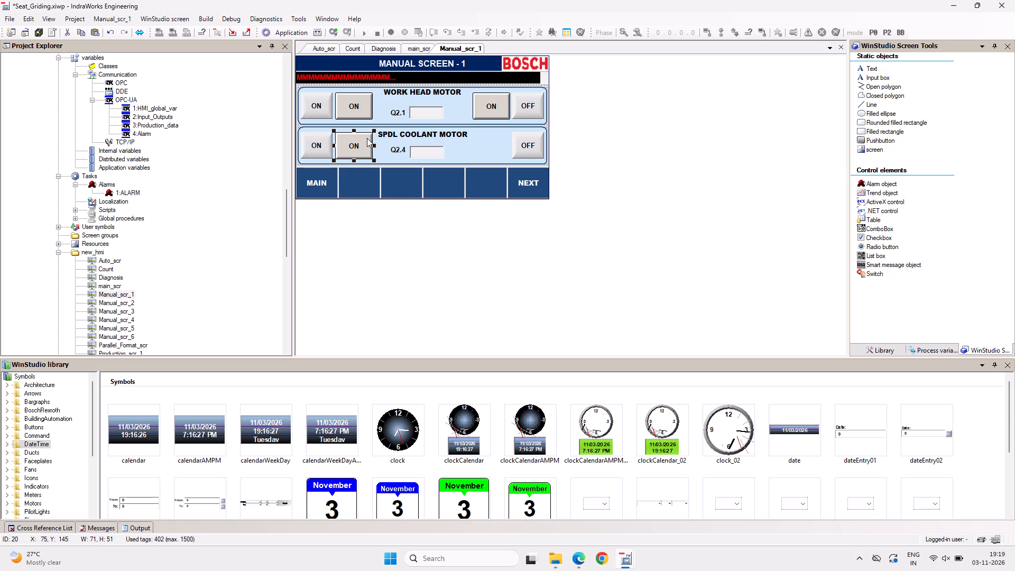
pyautogui.hotkey('ctrl', 'v')
pyautogui.moveTo(309, 60); pyautogui.dragTo(481, 136)
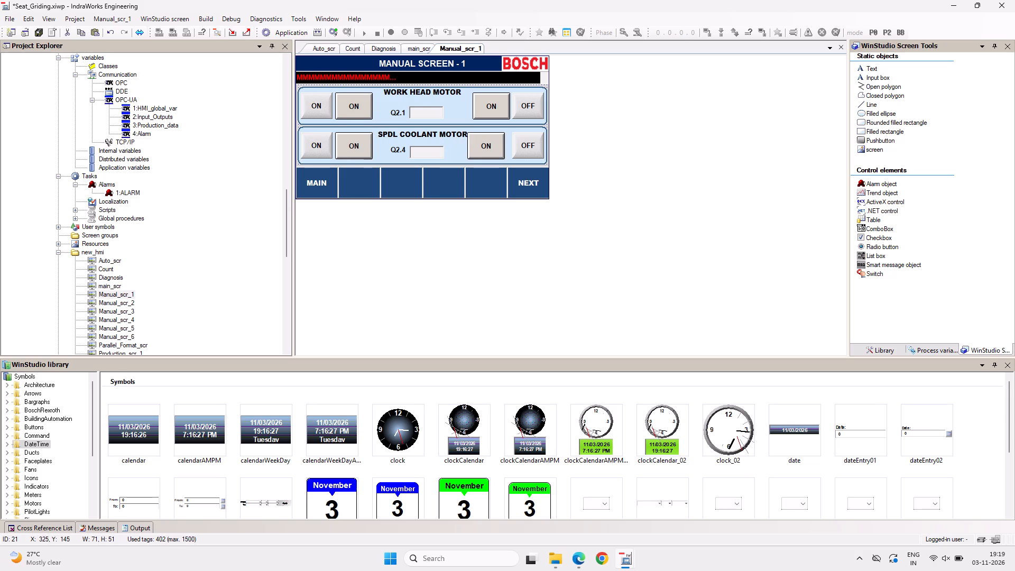
pyautogui.moveTo(481, 136); pyautogui.dragTo(486, 137)
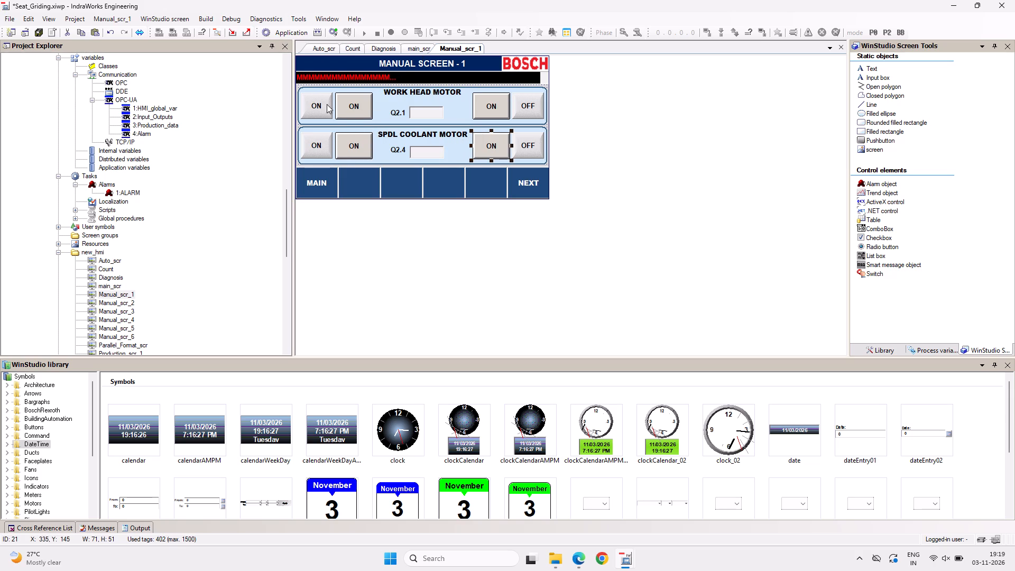
# On Manual_scr_2, paste two copies near the HF SPINDLE MOTOR's ON and OFF buttons, at about X 50, Y 90 and X 350, Y 95.
pyautogui.doubleClick(132, 300)
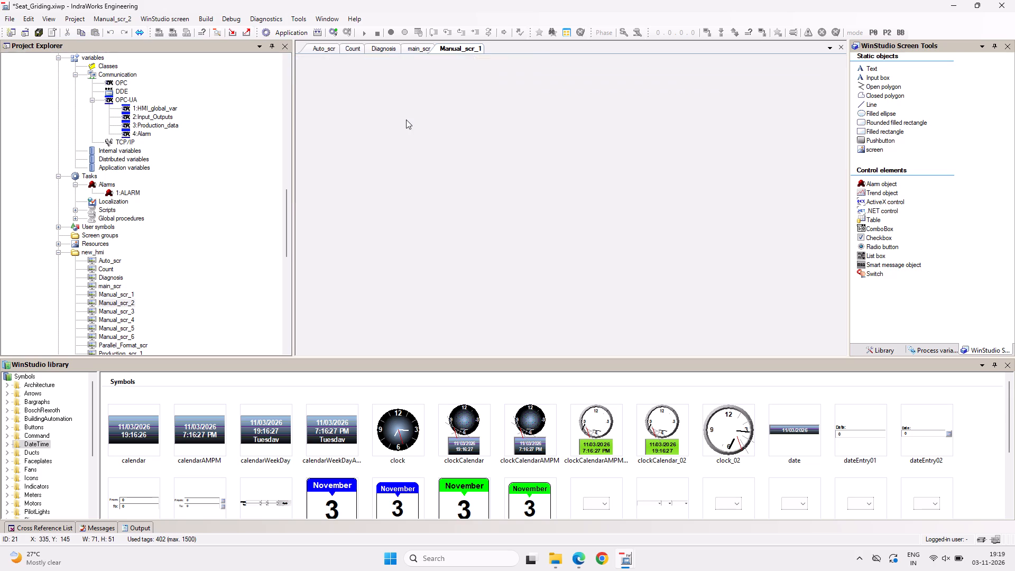
pyautogui.hotkey('ctrl', 'v')
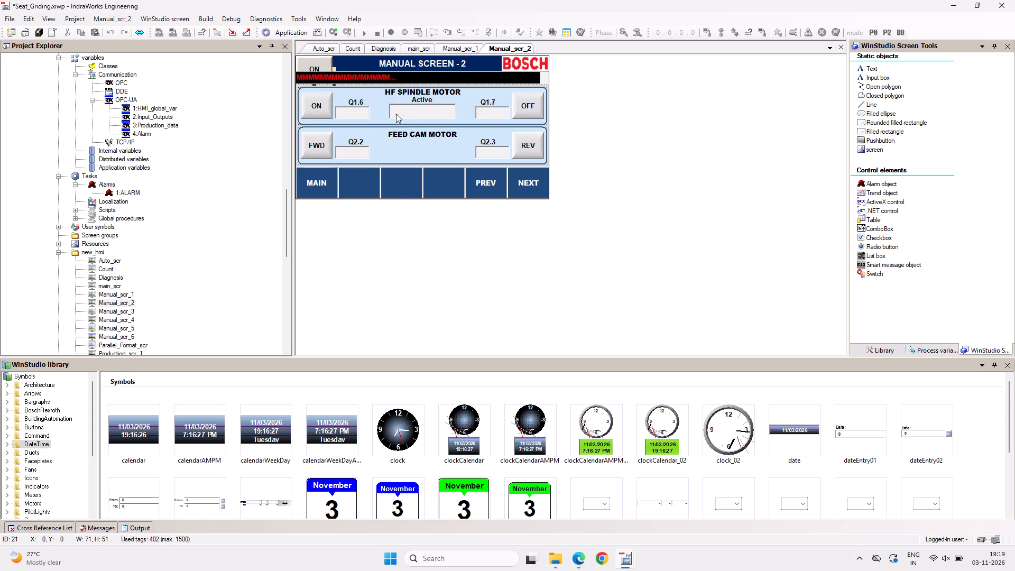
pyautogui.moveTo(313, 61); pyautogui.dragTo(340, 116)
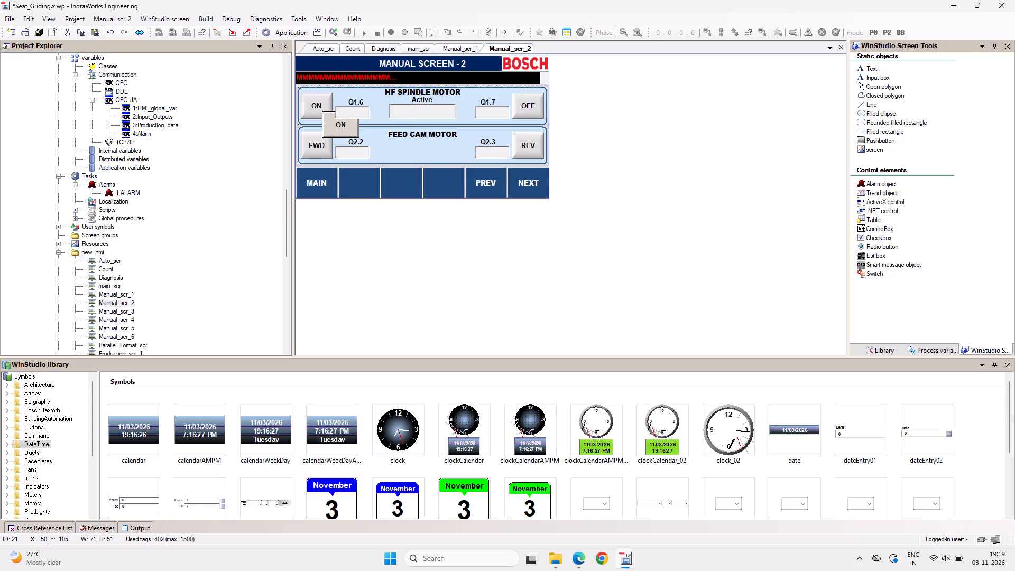
pyautogui.moveTo(340, 116); pyautogui.dragTo(340, 109)
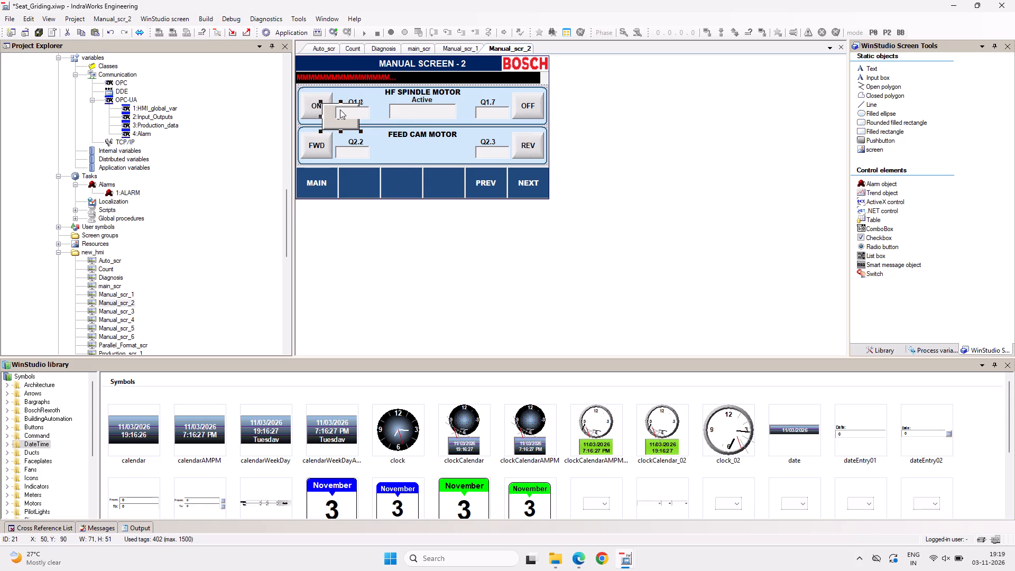
pyautogui.hotkey('ctrl', 'v')
pyautogui.moveTo(320, 63); pyautogui.dragTo(511, 124)
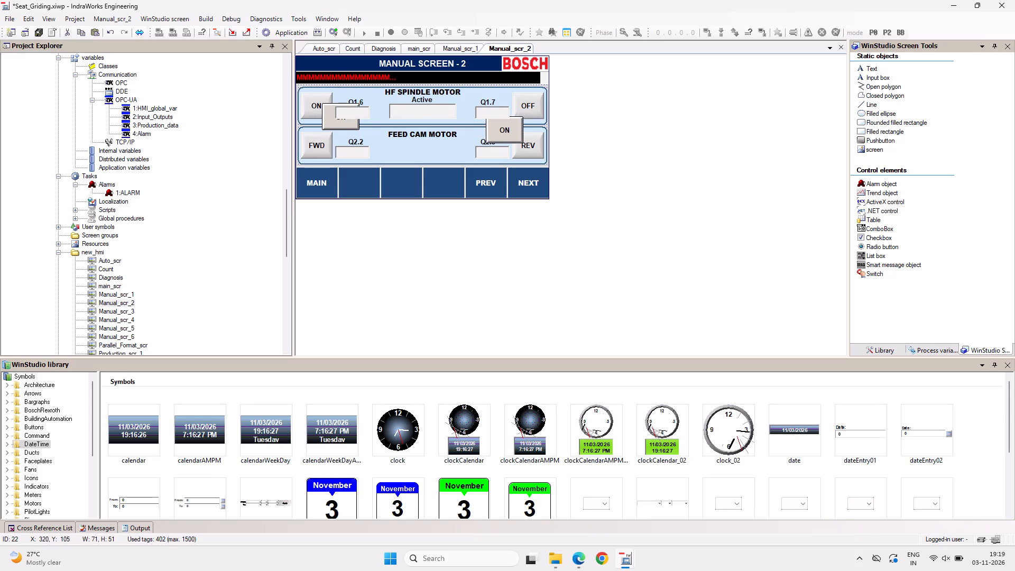
pyautogui.moveTo(511, 124); pyautogui.dragTo(506, 113)
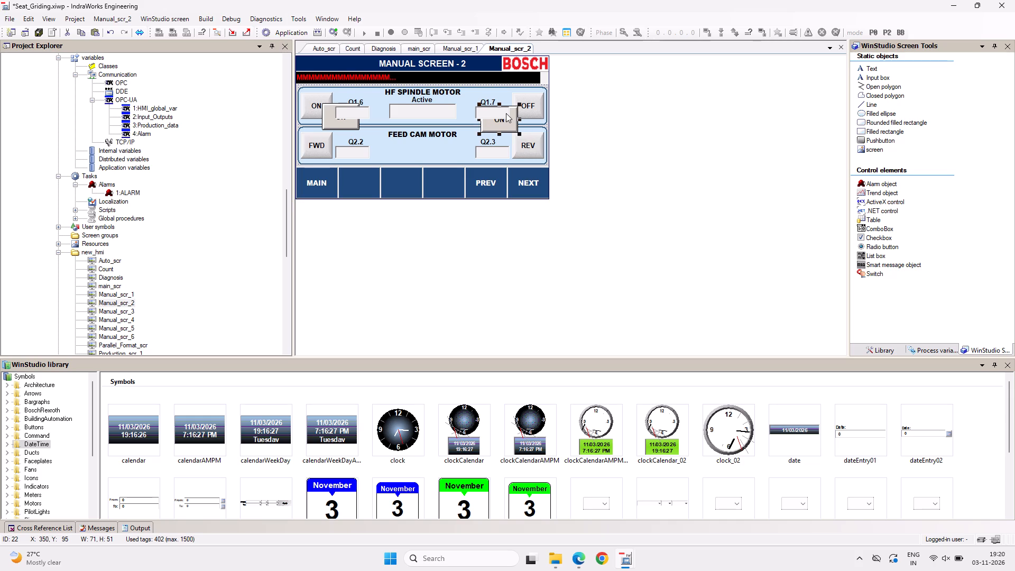
# Paste two more ON pushbuttons below the FEED CAM MOTOR's FWD and REV buttons, the REV one at about X 365, Y 180.
pyautogui.hotkey('ctrl', 'v')
pyautogui.moveTo(321, 65); pyautogui.dragTo(346, 127)
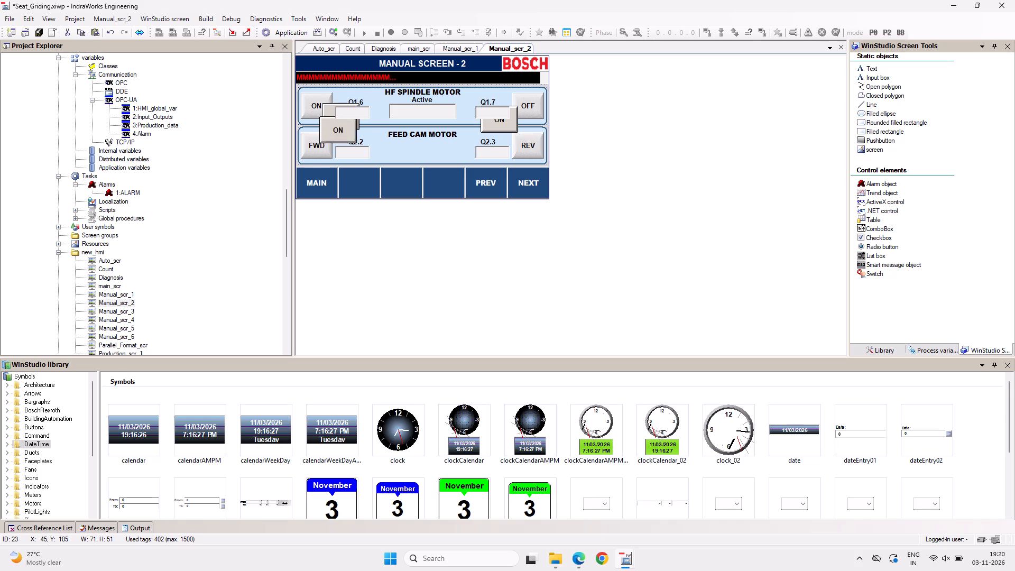
pyautogui.moveTo(346, 127); pyautogui.dragTo(338, 159)
pyautogui.hotkey('ctrl', 'v')
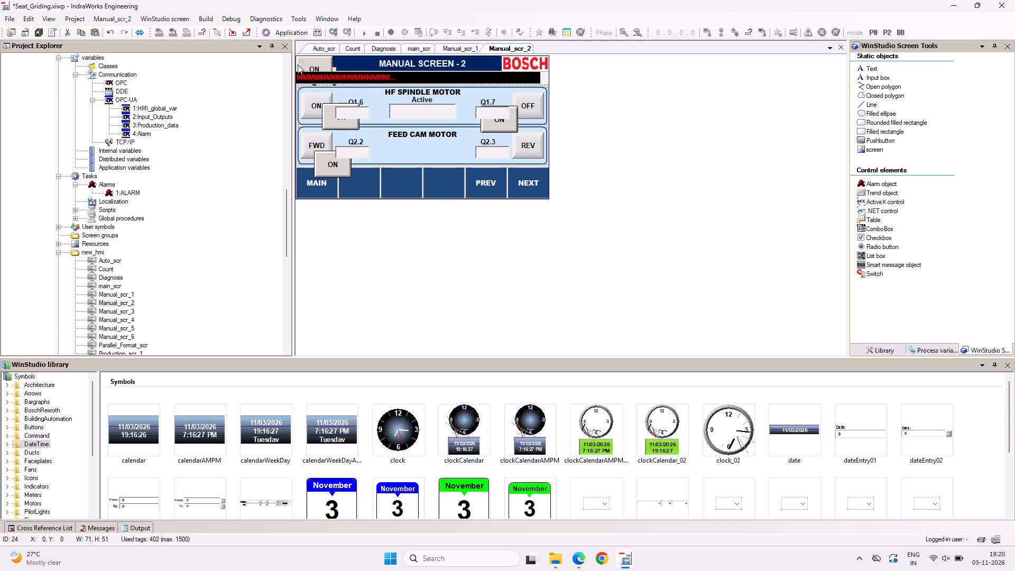
pyautogui.moveTo(316, 62); pyautogui.dragTo(508, 159)
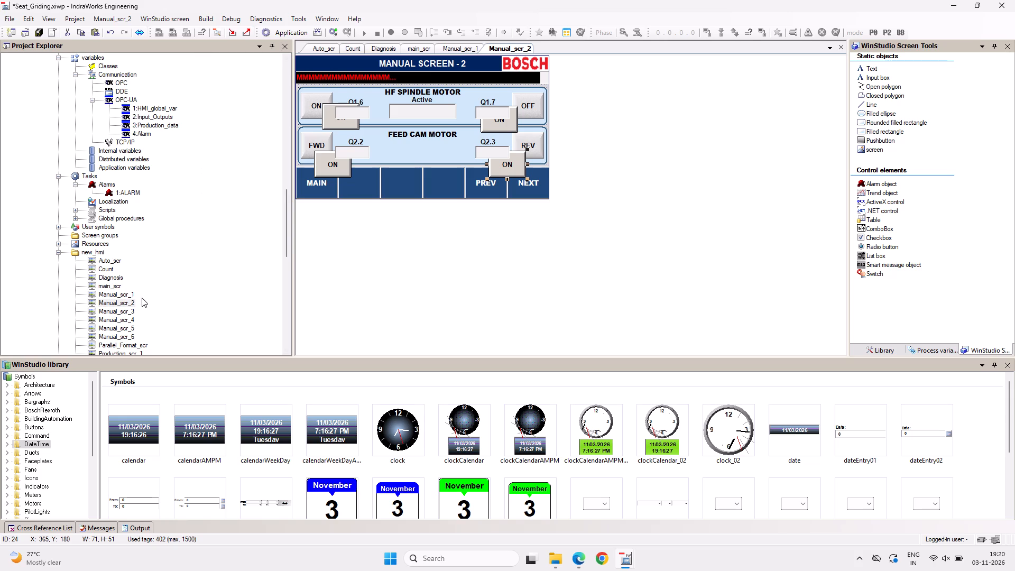
# On Manual_scr_3, paste two ON pushbuttons beside the DRESSER SLIDE MOTOR's FWD and REV buttons, the FWD one at about X 50, Y 80.
pyautogui.doubleClick(128, 311)
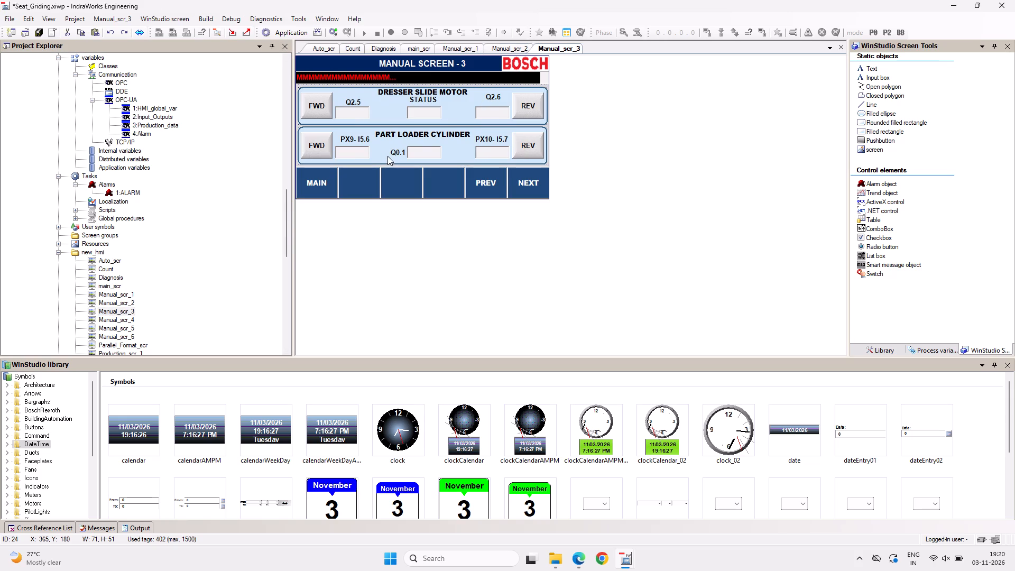
pyautogui.hotkey('ctrl', 'v')
pyautogui.moveTo(311, 61); pyautogui.dragTo(340, 92)
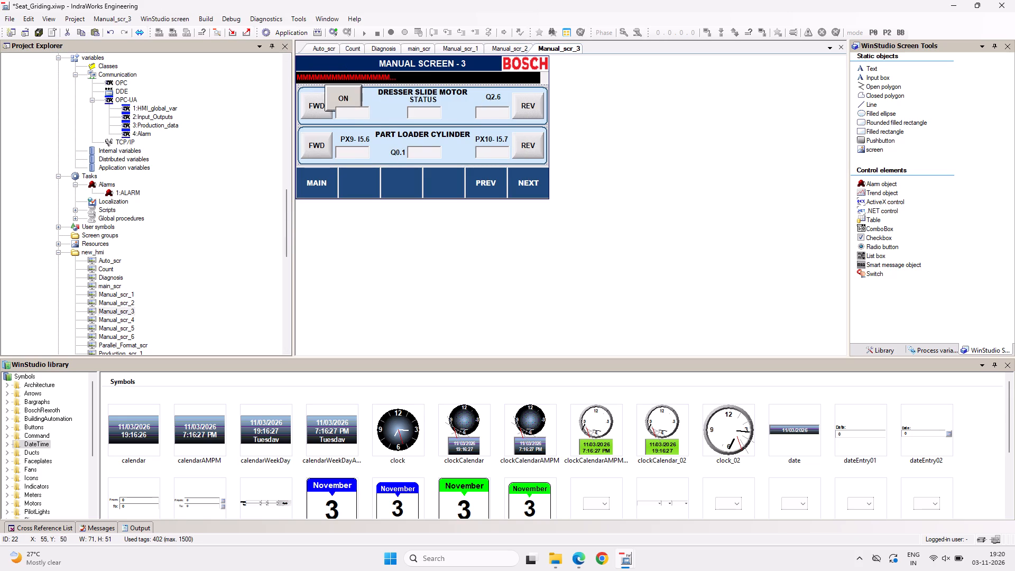
pyautogui.moveTo(340, 92); pyautogui.dragTo(337, 103)
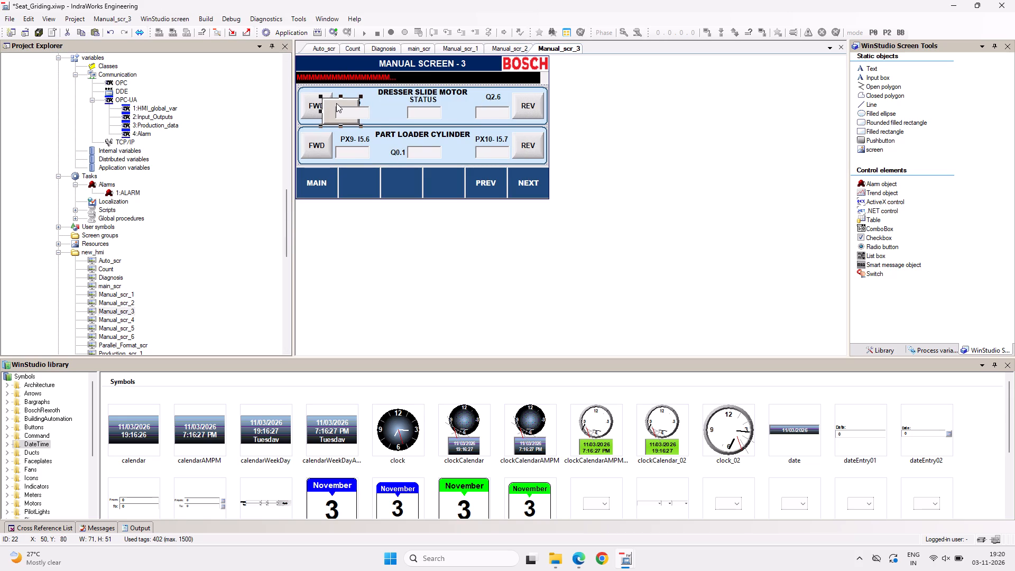
pyautogui.hotkey('ctrl', 'v')
pyautogui.moveTo(319, 60); pyautogui.dragTo(509, 113)
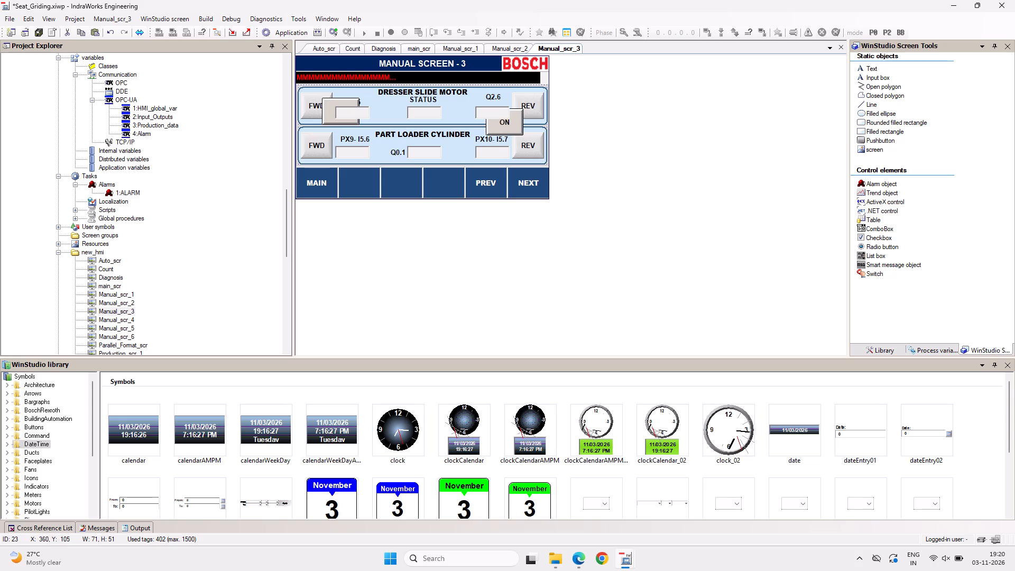
pyautogui.moveTo(509, 113); pyautogui.dragTo(508, 106)
# Paste two ON pushbuttons beside the PART LOADER CYLINDER's FWD and REV buttons, at about X 35, Y 165 and X 375, Y 170.
pyautogui.hotkey('ctrl', 'v')
pyautogui.hotkey('ctrl', 'v')
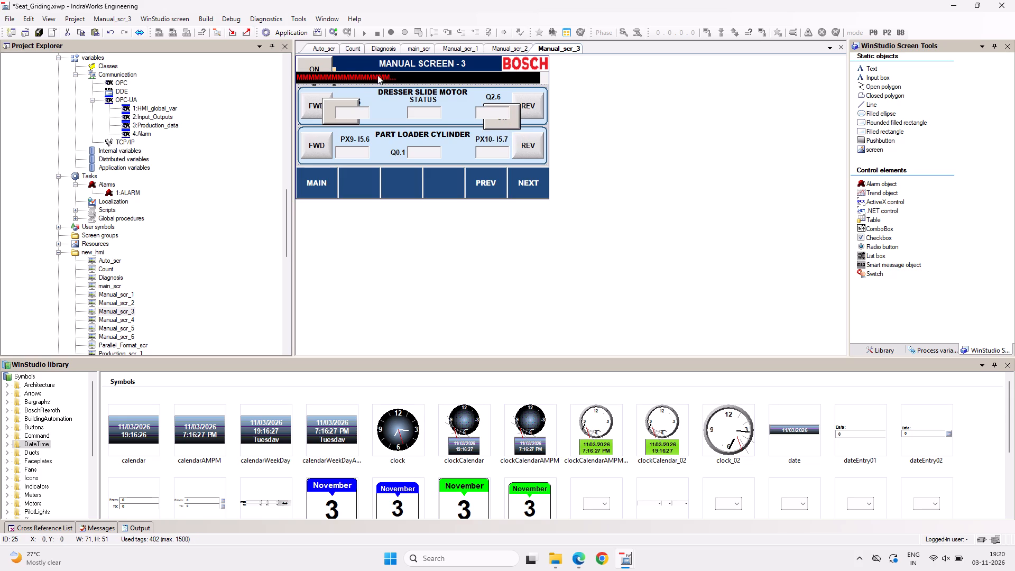
pyautogui.moveTo(317, 64); pyautogui.dragTo(334, 152)
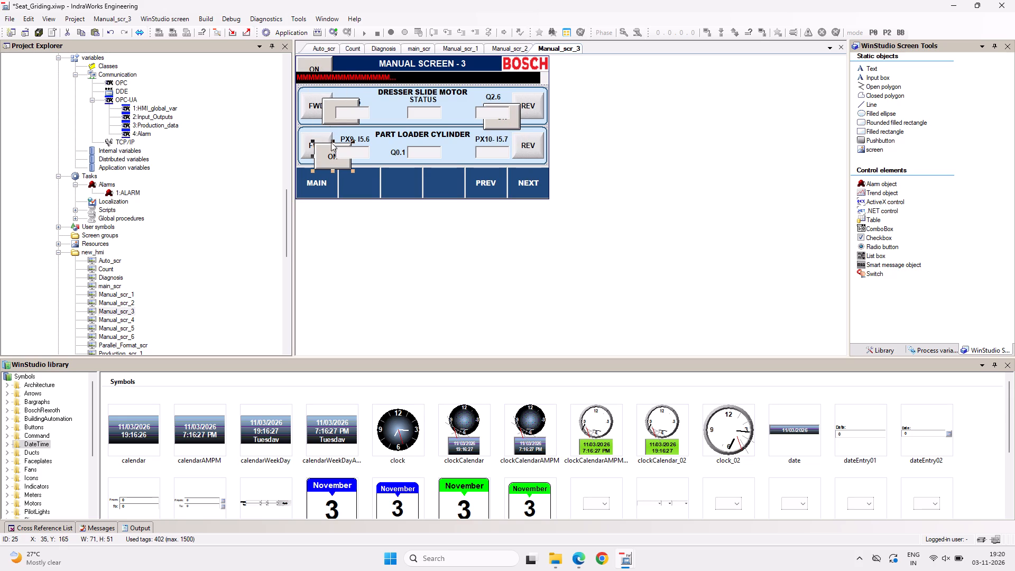
pyautogui.moveTo(324, 58); pyautogui.dragTo(522, 149)
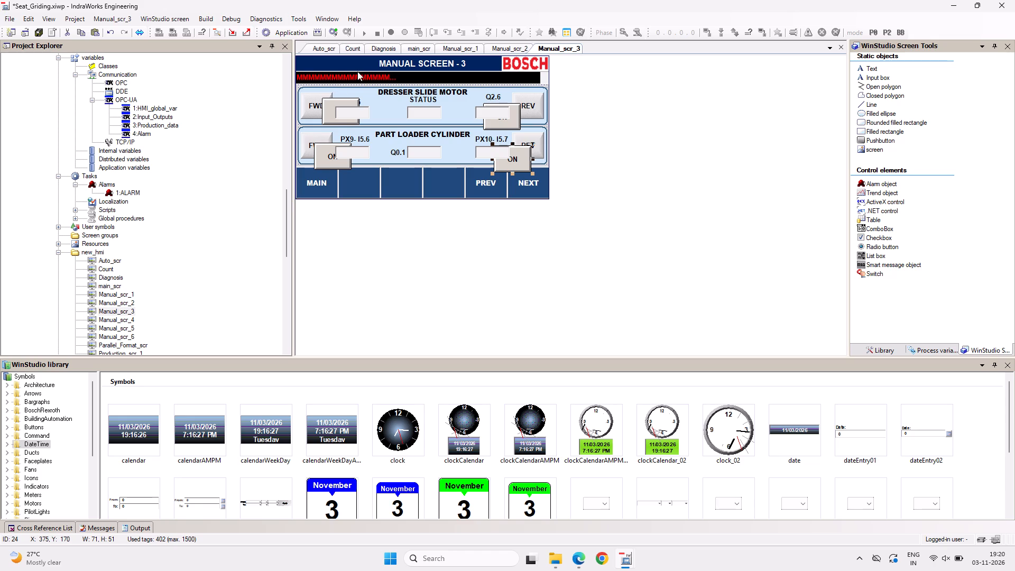
# On Manual_scr_4, paste four ON pushbuttons: PART EJECTOR CYLINDER at about (50, 90) and (360, 95), ROLLER LIFT CYLINDER at (60, 175) and (360, 175).
pyautogui.doubleClick(133, 320)
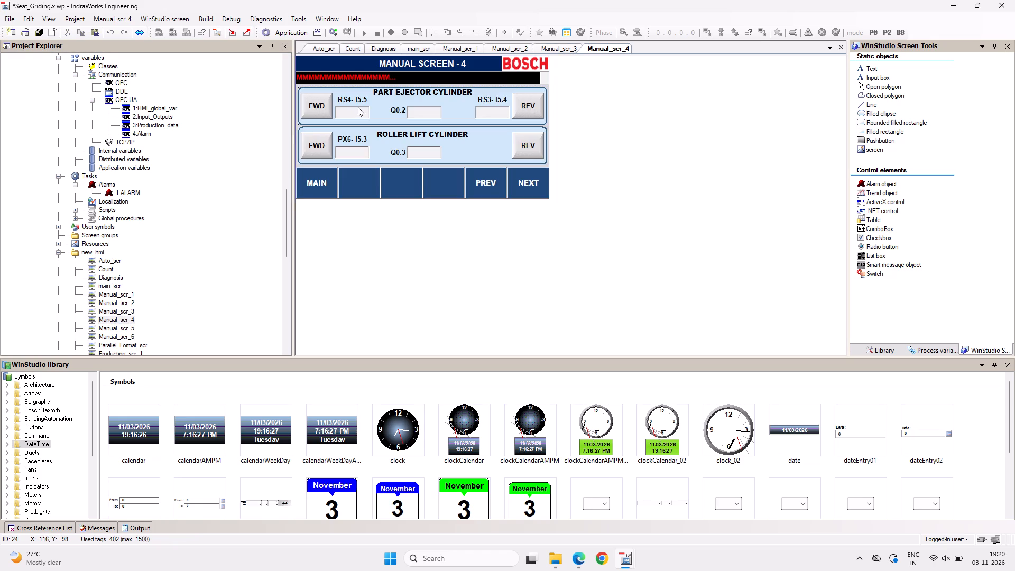
pyautogui.hotkey('ctrl', 'v')
pyautogui.hotkey('ctrl', 'v')
pyautogui.hotkey('ctrl', 'v')
pyautogui.hotkey('ctrl', 'v')
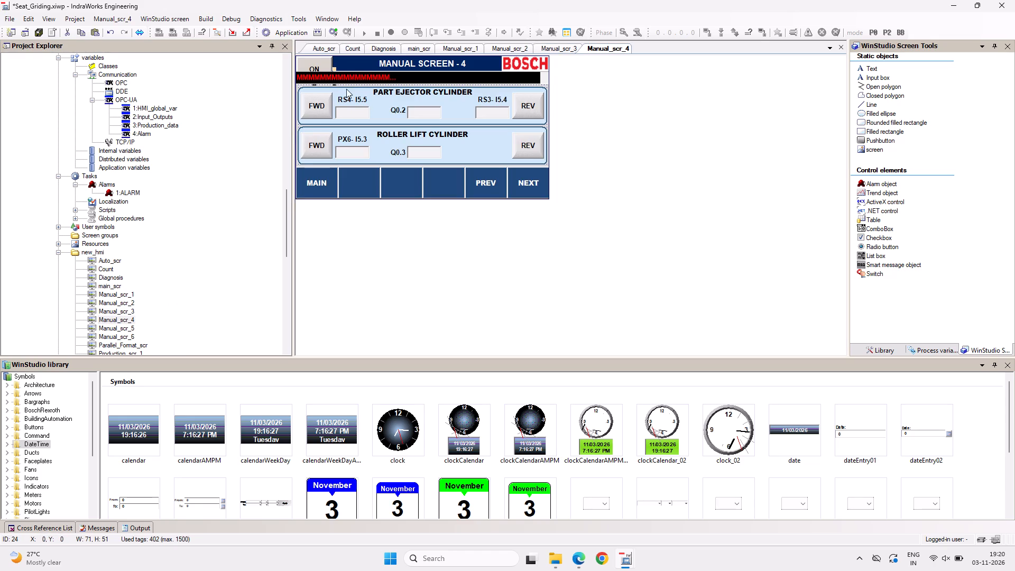
pyautogui.moveTo(322, 60); pyautogui.dragTo(348, 108)
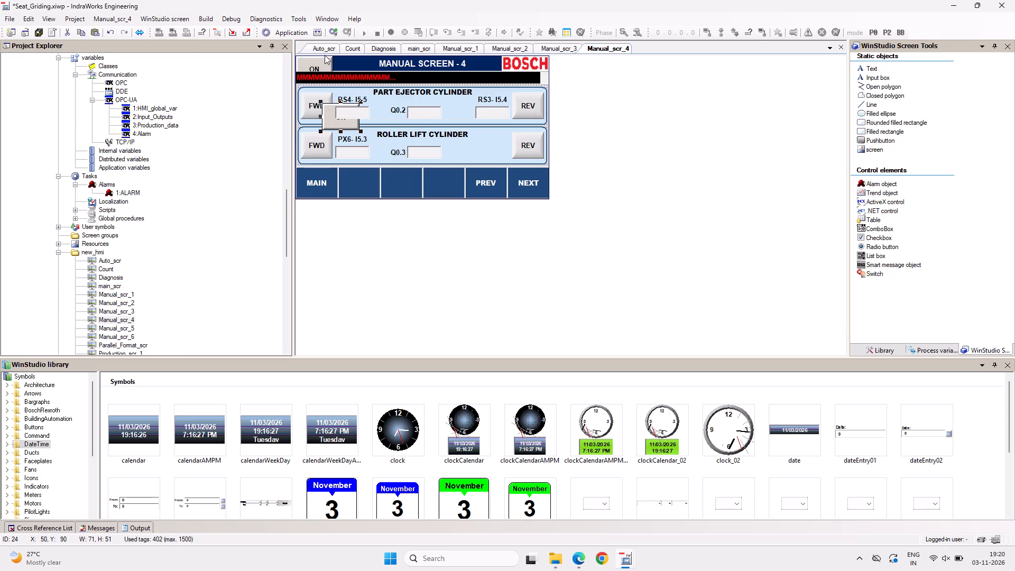
pyautogui.moveTo(323, 62); pyautogui.dragTo(513, 113)
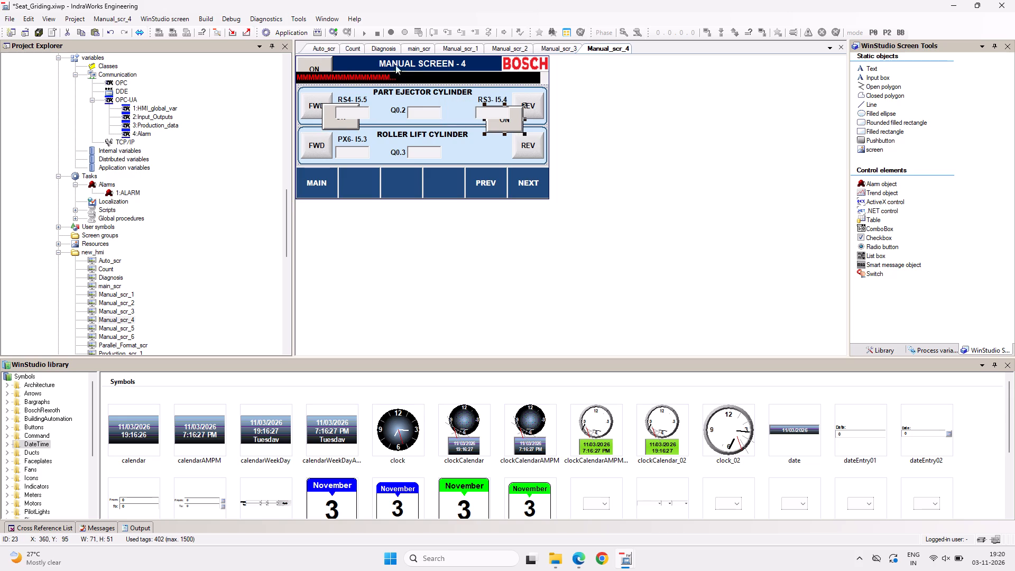
pyautogui.moveTo(320, 60); pyautogui.dragTo(351, 152)
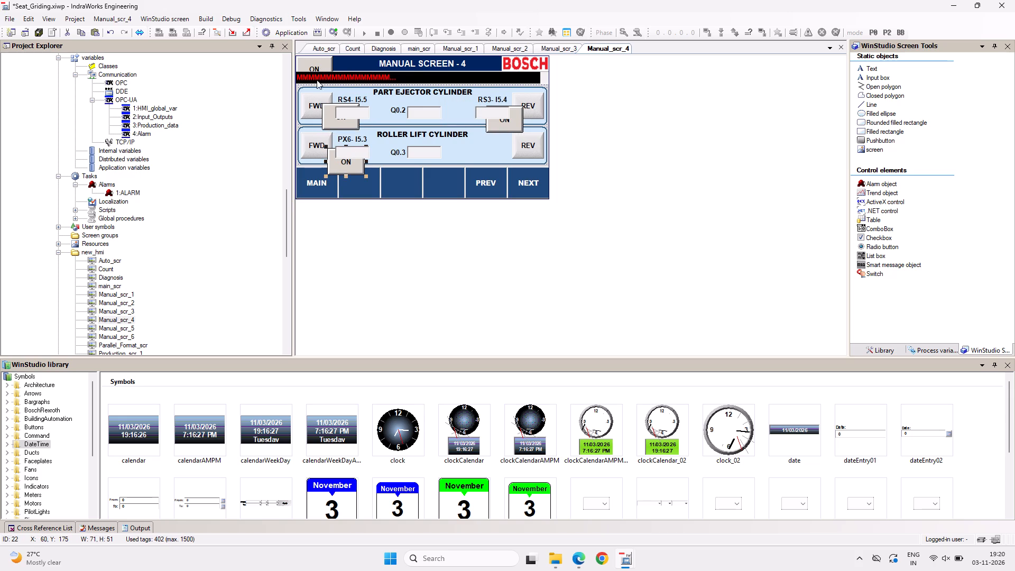
pyautogui.moveTo(316, 65); pyautogui.dragTo(506, 159)
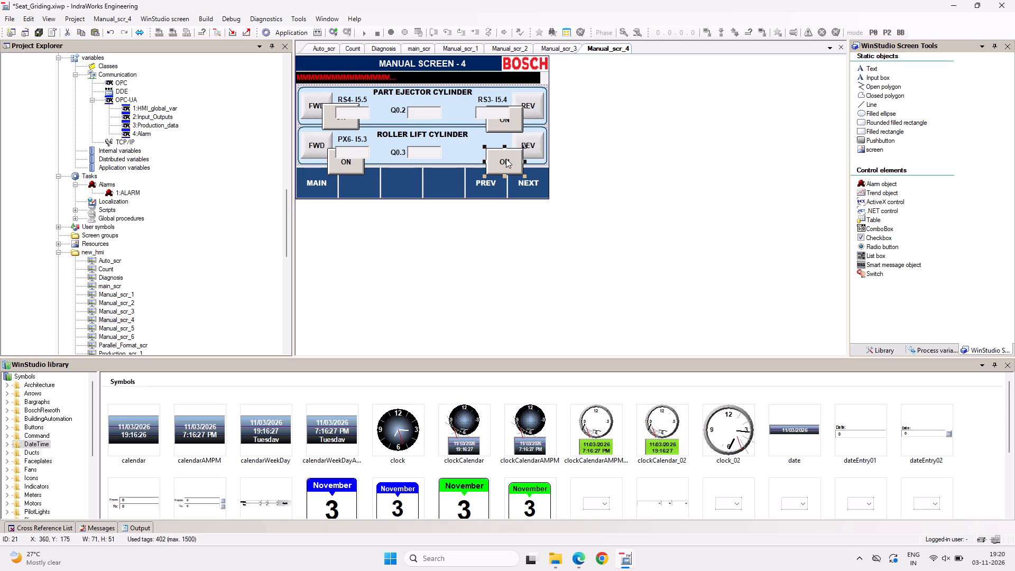
# On Manual_scr_5, paste four ON pushbuttons beside the PICK UP ARM CYLINDER's FWD and REV buttons and the DRESSER SWING CYLINDER's IN and OUT buttons.
pyautogui.doubleClick(128, 327)
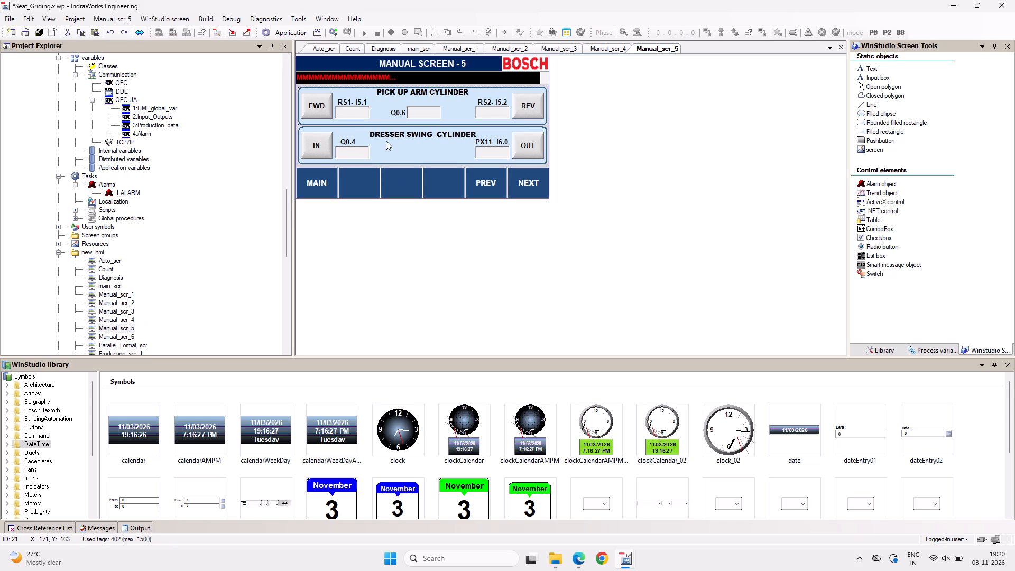
pyautogui.hotkey('ctrl', 'v')
pyautogui.hotkey('ctrl', 'v')
pyautogui.hotkey('ctrl', 'v')
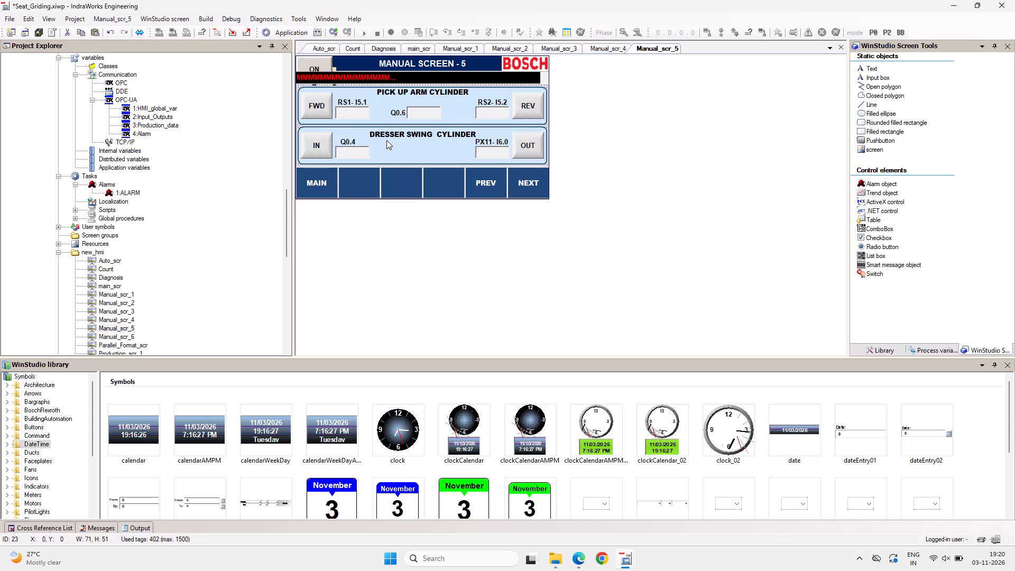
pyautogui.hotkey('ctrl', 'v')
pyautogui.click(313, 56)
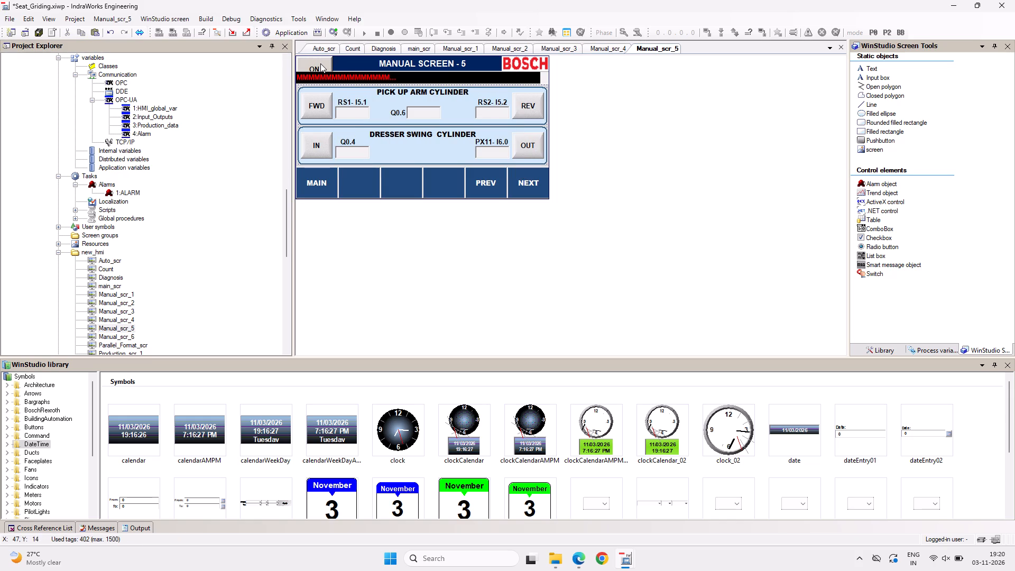
pyautogui.hotkey('ctrl', 'z')
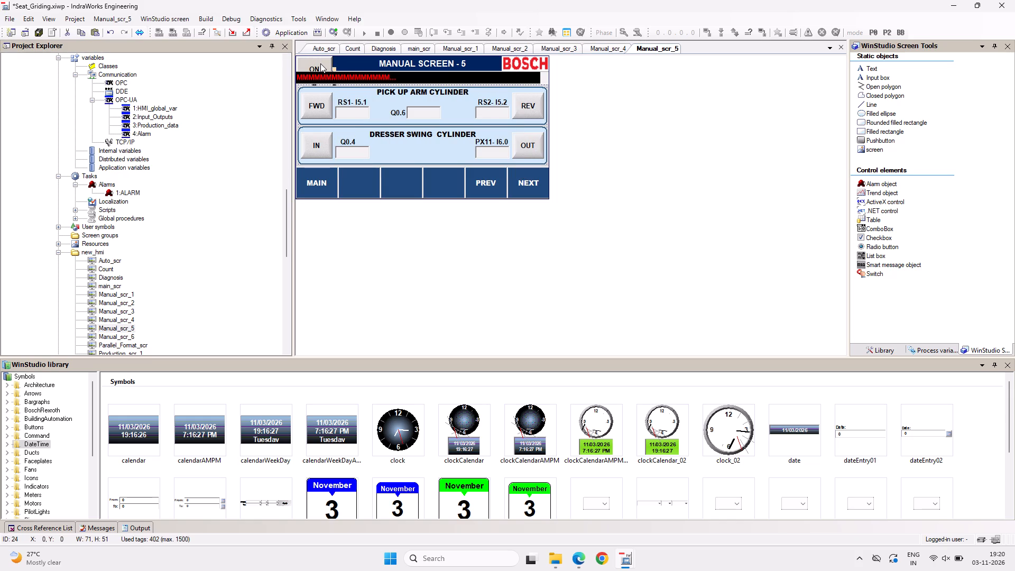
pyautogui.moveTo(320, 63); pyautogui.dragTo(352, 108)
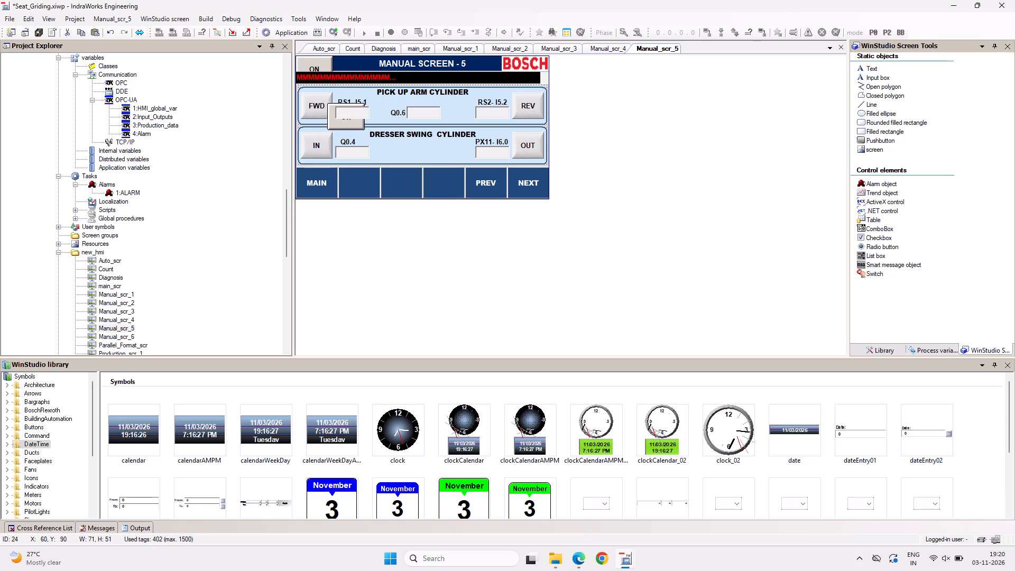
pyautogui.moveTo(352, 108); pyautogui.dragTo(350, 113)
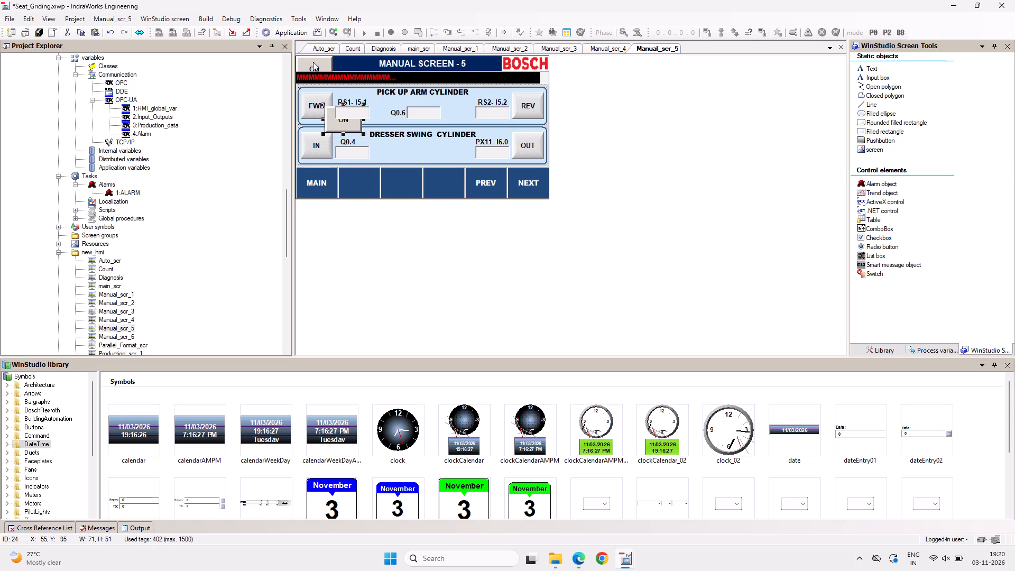
pyautogui.moveTo(313, 62); pyautogui.dragTo(344, 154)
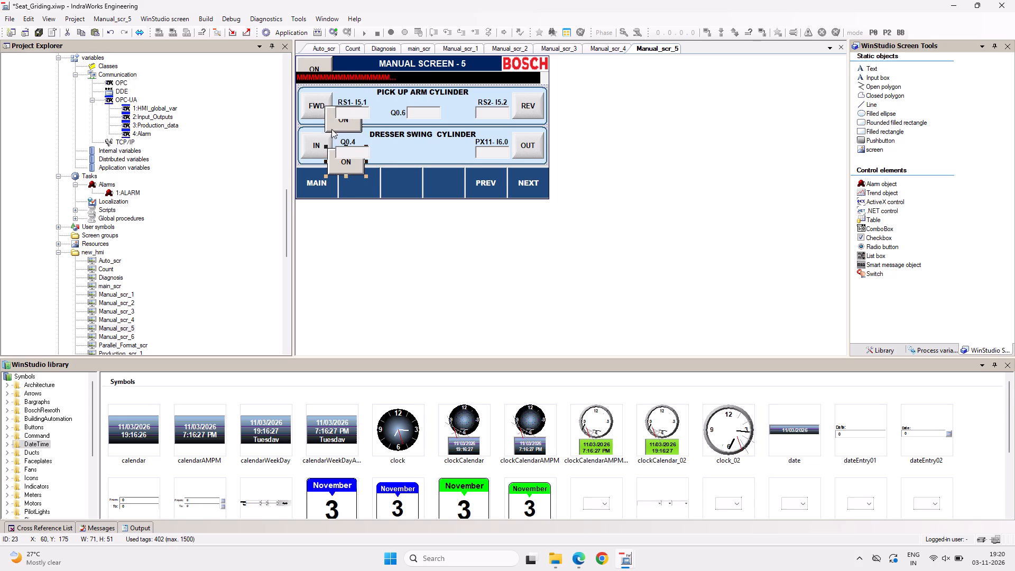
pyautogui.moveTo(320, 65); pyautogui.dragTo(505, 118)
pyautogui.moveTo(318, 62); pyautogui.dragTo(502, 159)
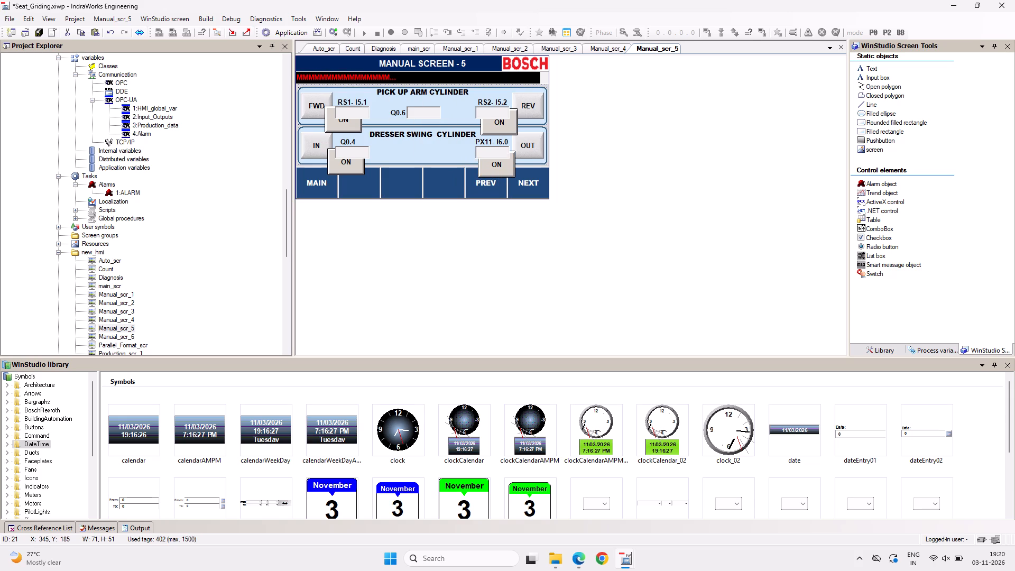
pyautogui.moveTo(502, 159); pyautogui.dragTo(504, 156)
# On Manual_scr_6, paste four ON pushbuttons: DRESSER AMOUNT CYLINDER at about (55, 100) and (360, 100), DUST COLLECTOR MOTOR at (45, 160) and (335, 165).
pyautogui.scroll(-2, 135, 320)
pyautogui.scroll(-4, 152, 270)
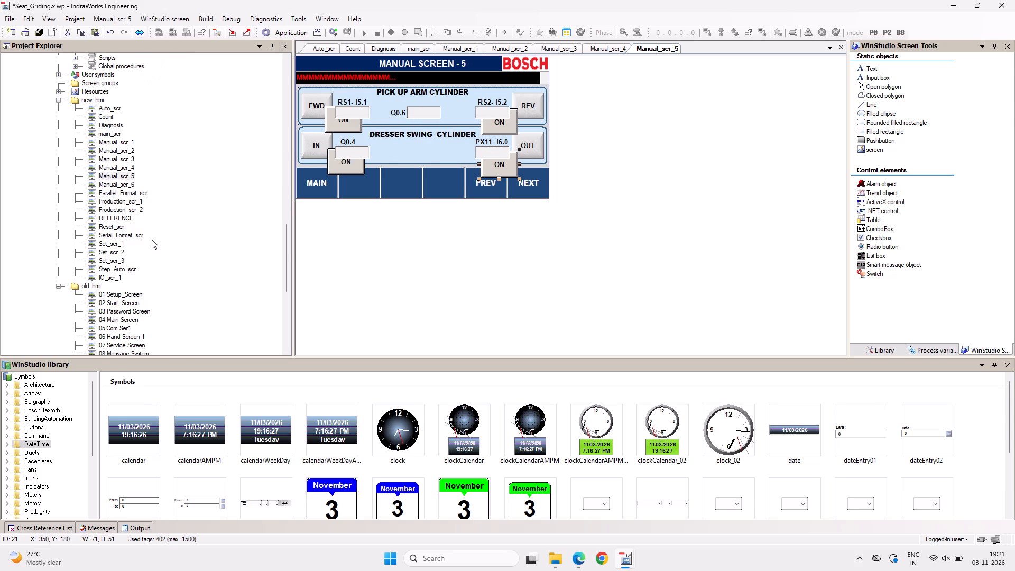
pyautogui.doubleClick(128, 185)
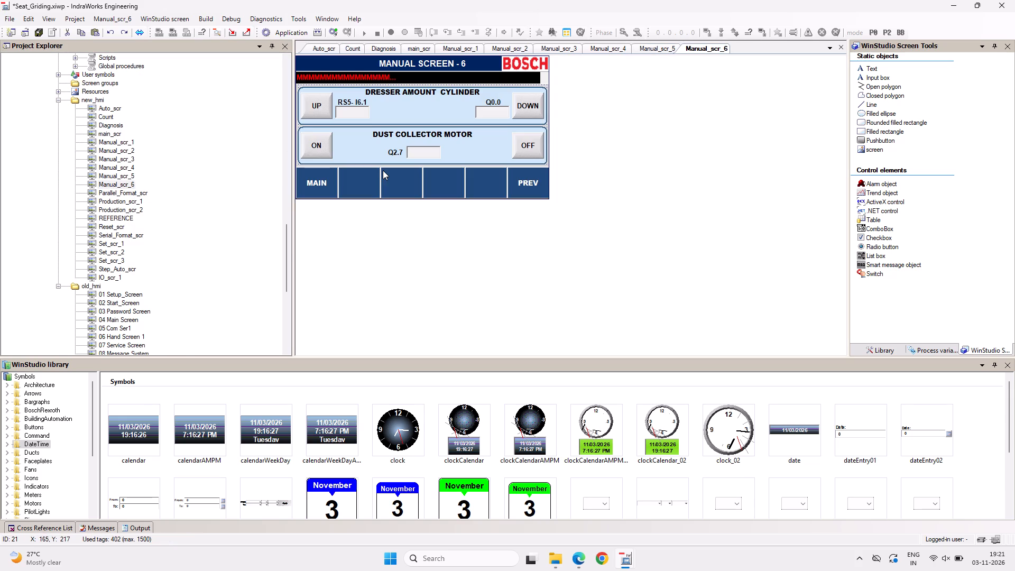
pyautogui.hotkey('ctrl', 'v')
pyautogui.hotkey('ctrl', 'v')
pyautogui.hotkey('ctrl', 'v')
pyautogui.hotkey('ctrl', 'v')
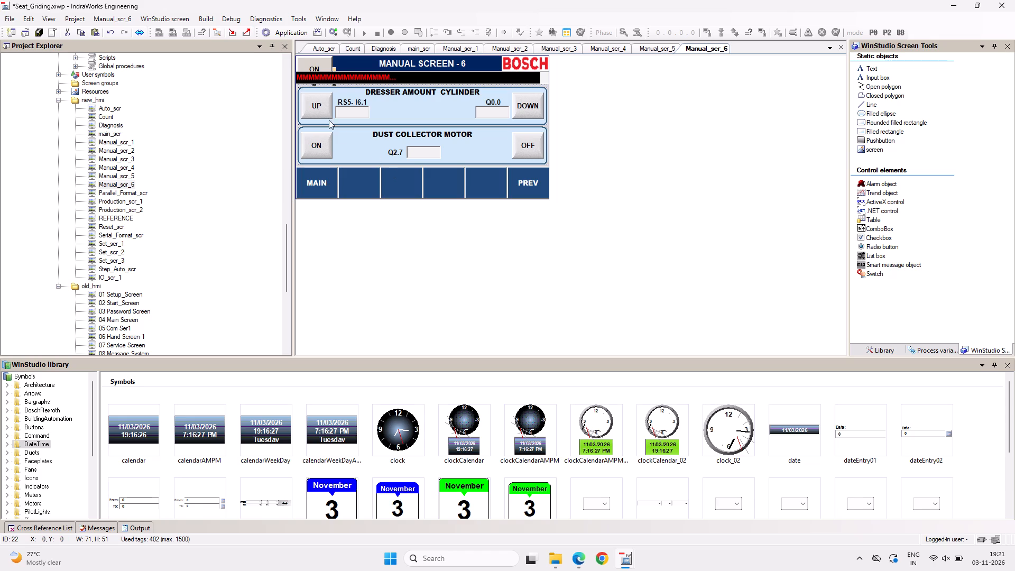
pyautogui.moveTo(313, 66); pyautogui.dragTo(343, 118)
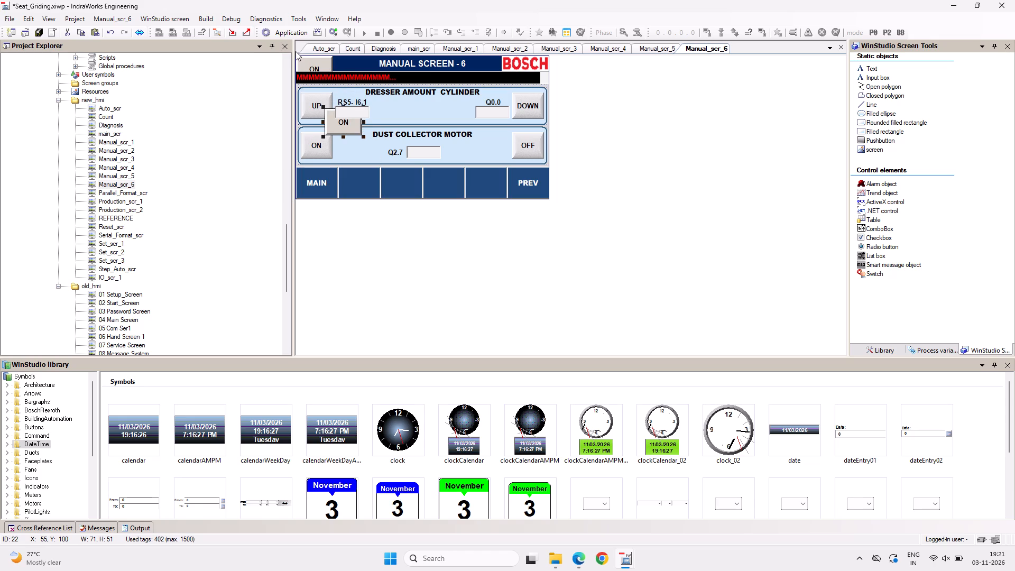
pyautogui.moveTo(313, 60); pyautogui.dragTo(503, 114)
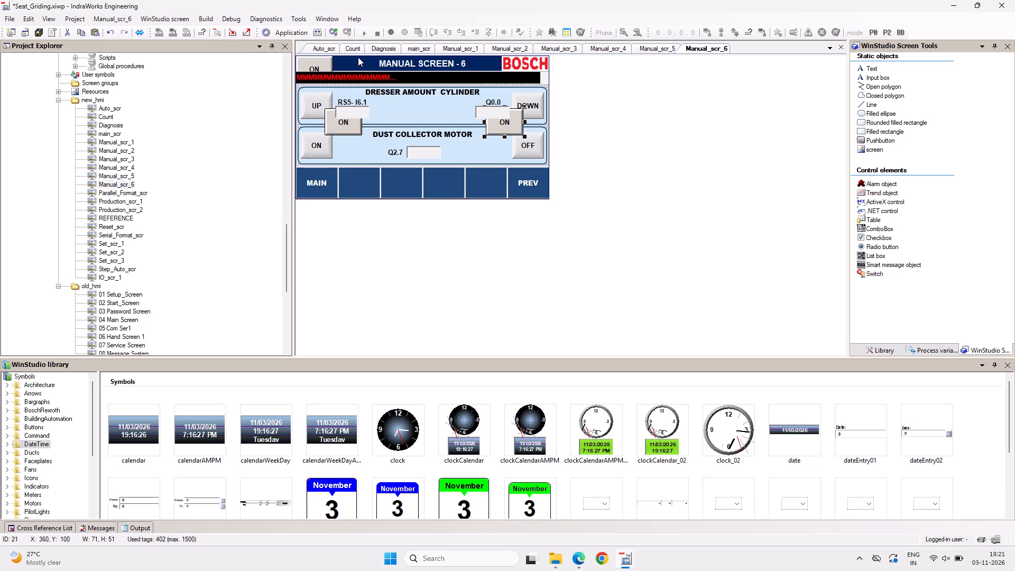
pyautogui.moveTo(326, 61); pyautogui.dragTo(350, 146)
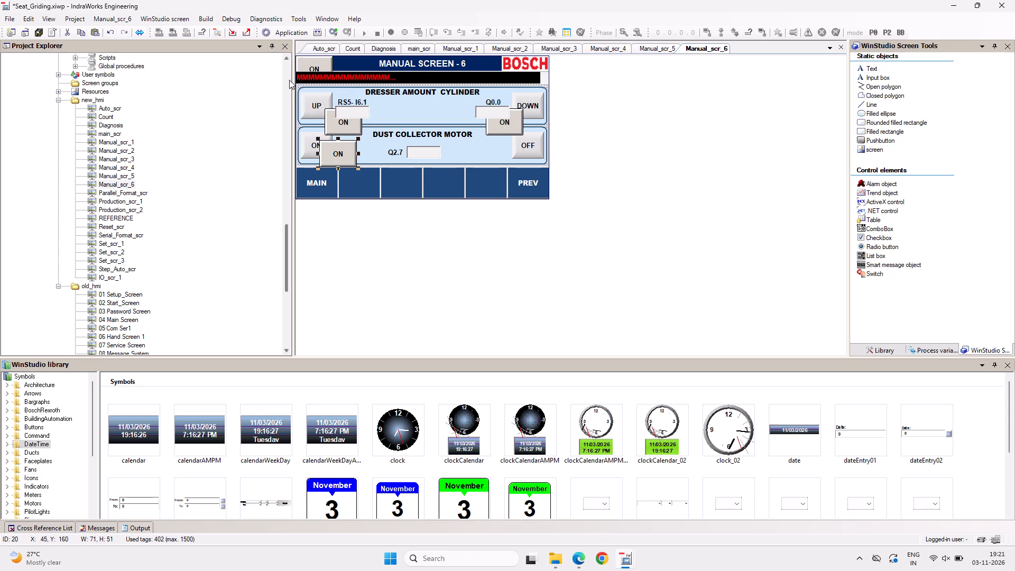
pyautogui.moveTo(313, 62); pyautogui.dragTo(497, 150)
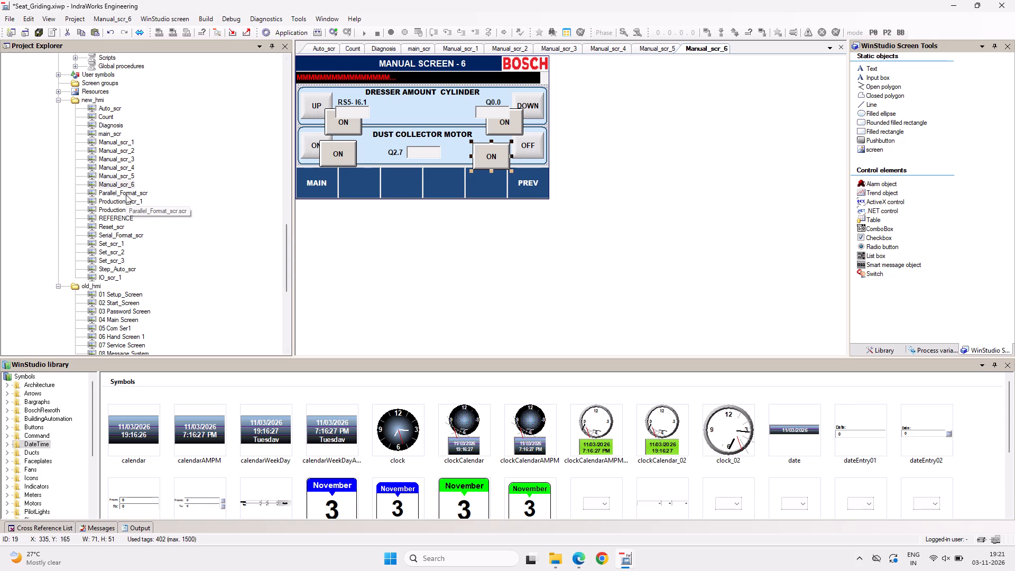
# Open Parallel_Format_scr, Production_scr_1 and Production_scr_2 in turn to examine which buttons they contain.
pyautogui.doubleClick(126, 194)
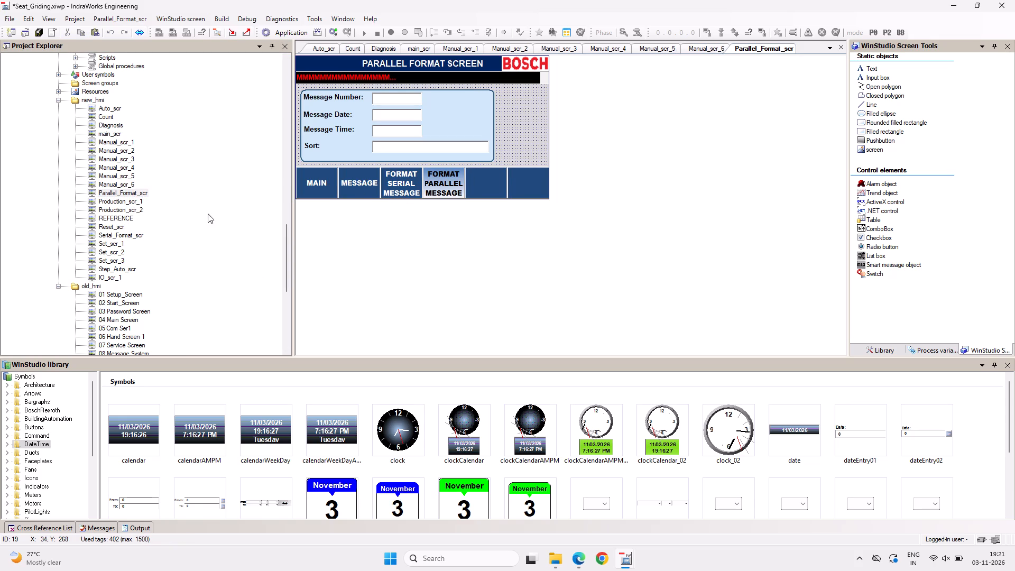
pyautogui.doubleClick(139, 199)
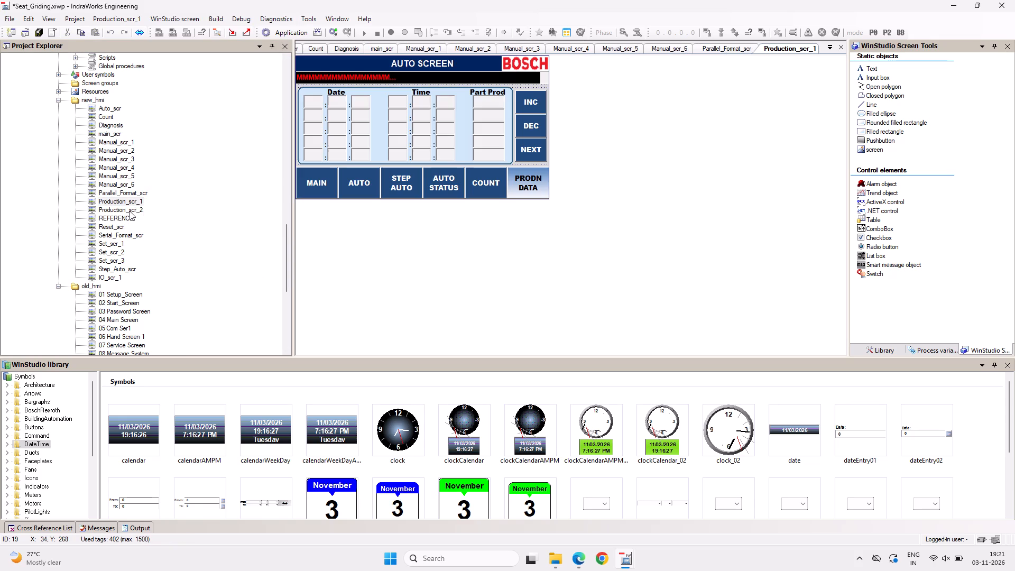
pyautogui.doubleClick(130, 211)
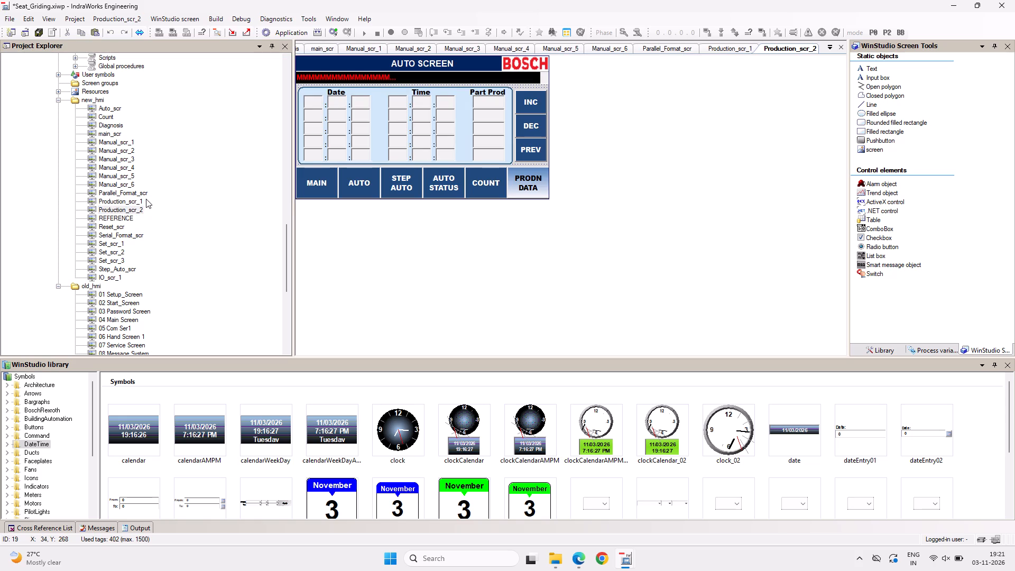
# Recheck Parallel_Format_scr, and on Production_scr_1 examine the On While command assigned to the INC button.
pyautogui.doubleClick(137, 194)
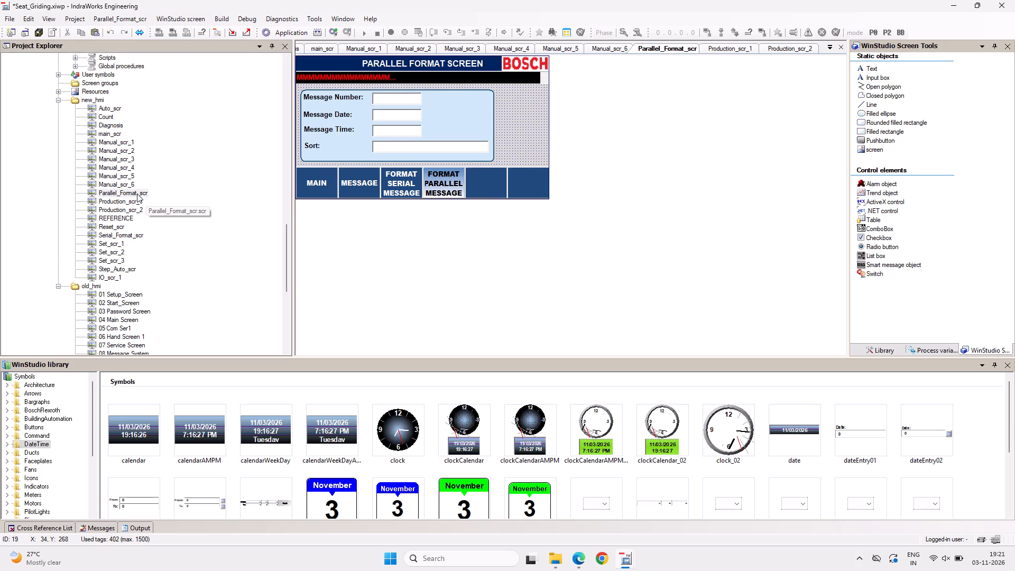
pyautogui.doubleClick(133, 199)
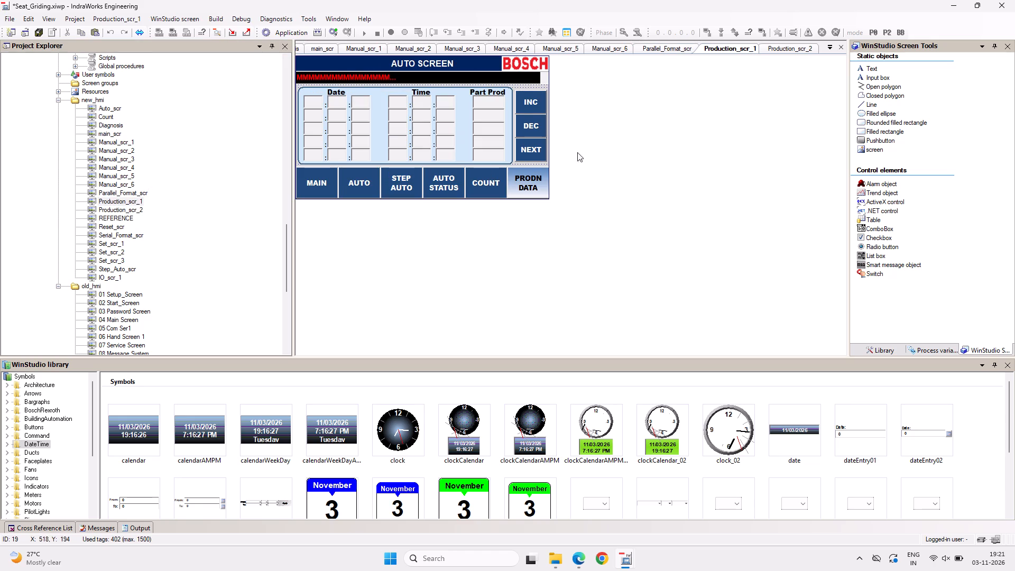
pyautogui.doubleClick(523, 102)
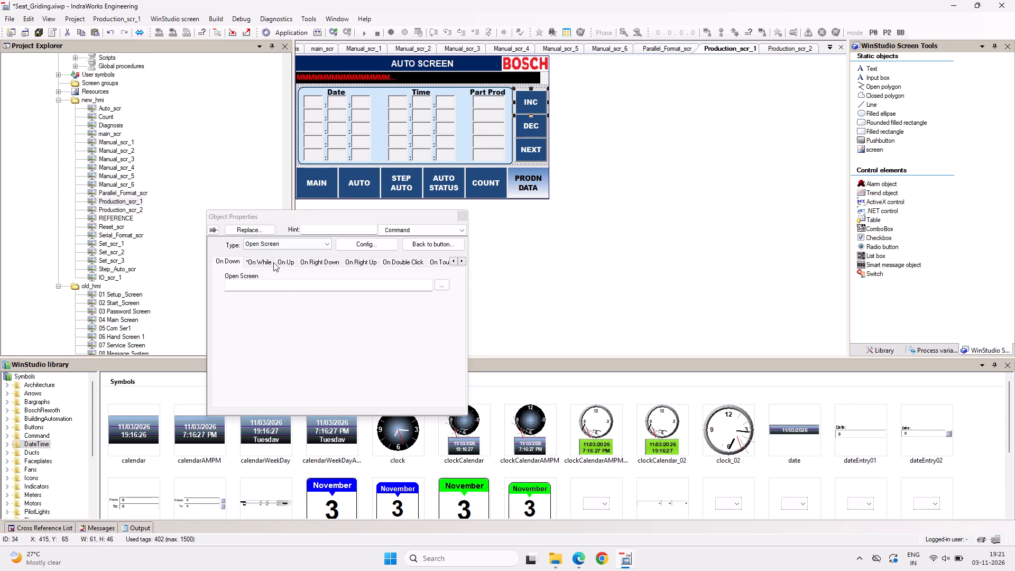
pyautogui.click(270, 262)
pyautogui.click(463, 214)
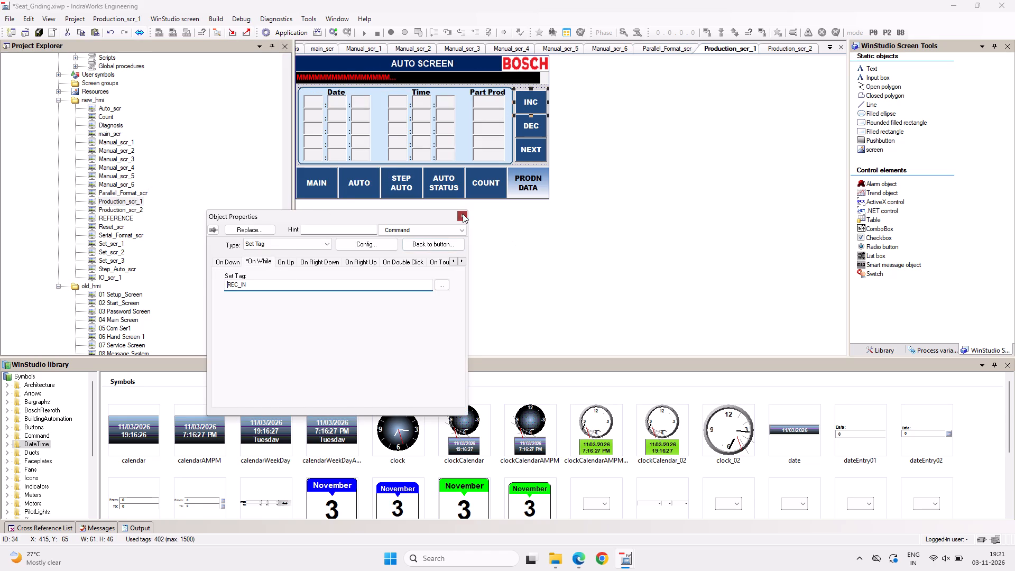
# On Production_scr_1, paste two ON pushbuttons near the INC and DEC buttons, at about (390, 30) and (385, 145).
pyautogui.hotkey('ctrl', 'v')
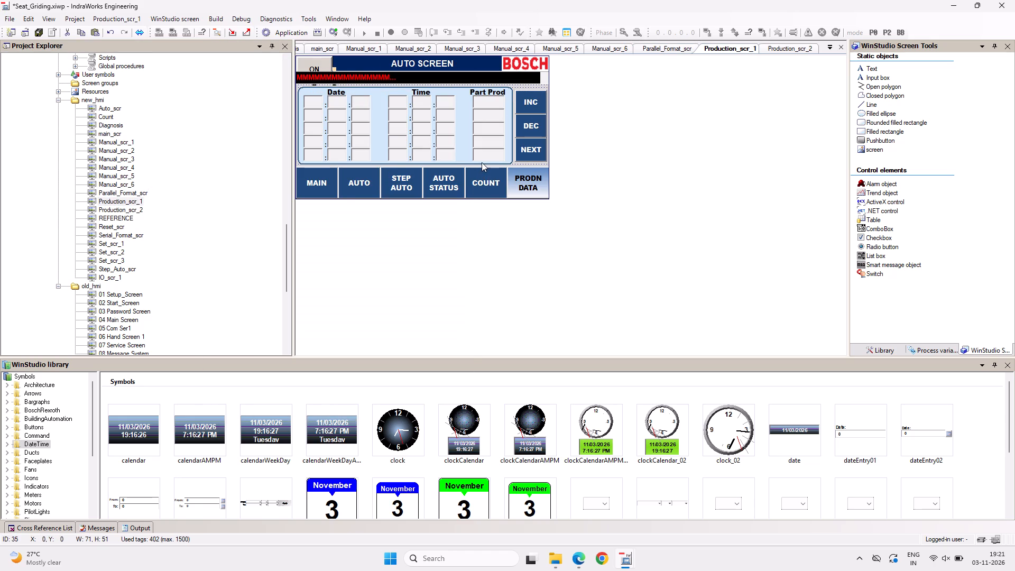
pyautogui.hotkey('ctrl', 'v')
pyautogui.moveTo(326, 62); pyautogui.dragTo(521, 101)
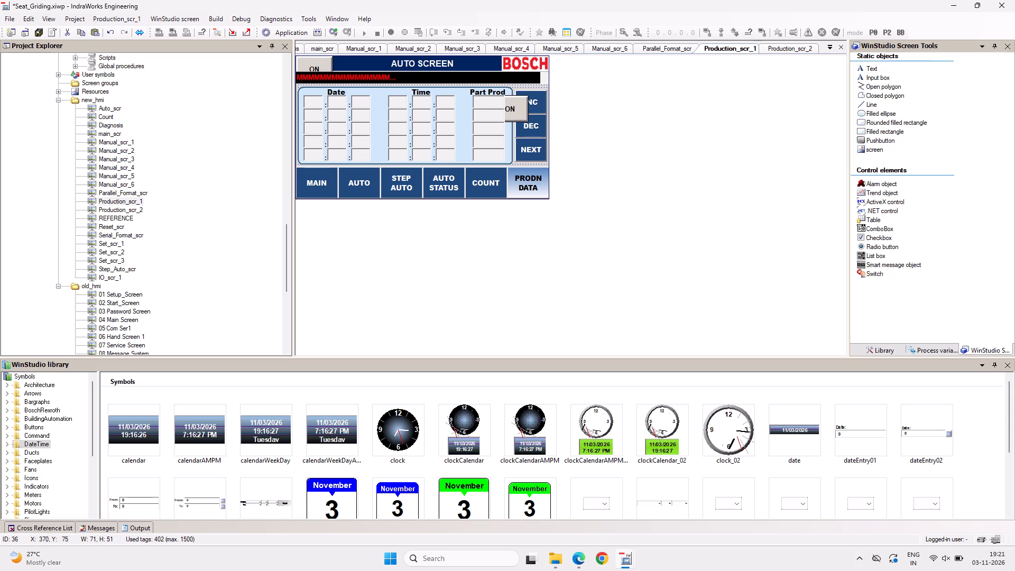
pyautogui.moveTo(521, 101); pyautogui.dragTo(531, 80)
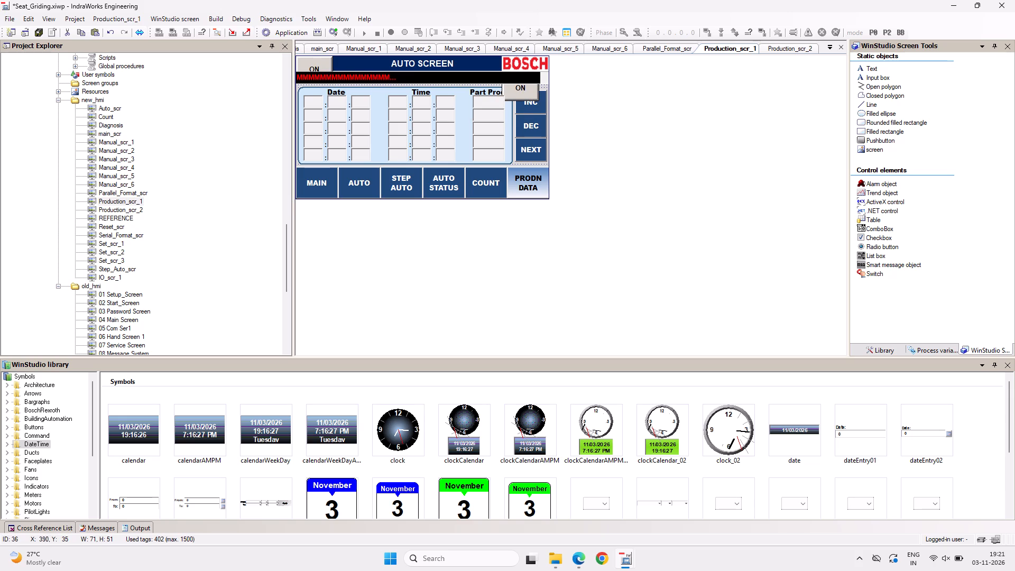
pyautogui.moveTo(531, 80); pyautogui.dragTo(533, 78)
pyautogui.moveTo(323, 63); pyautogui.dragTo(525, 139)
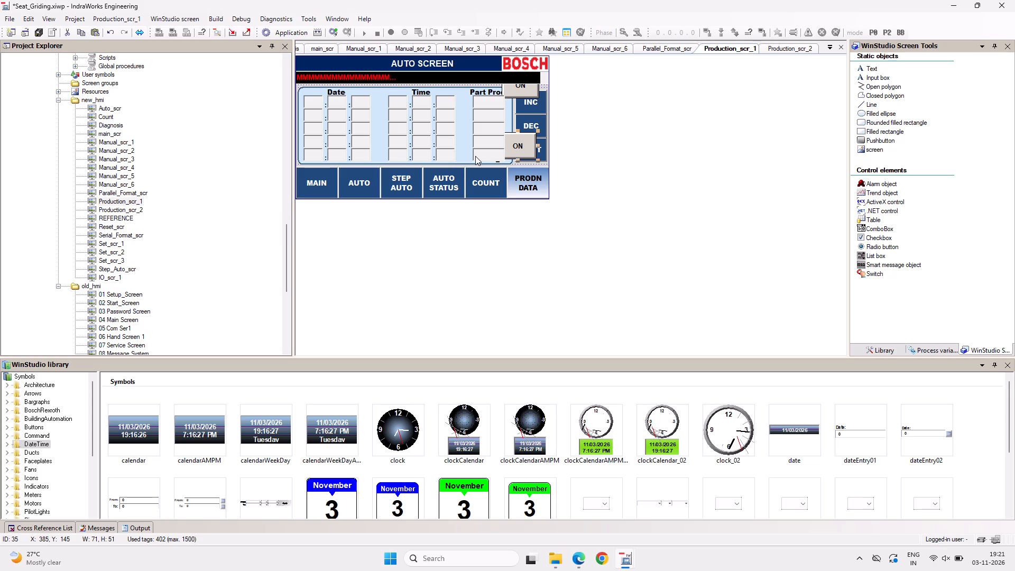
# On Production_scr_2, paste two ON pushbuttons, one beside the INC button and one beside DEC at about (360, 125).
pyautogui.doubleClick(136, 210)
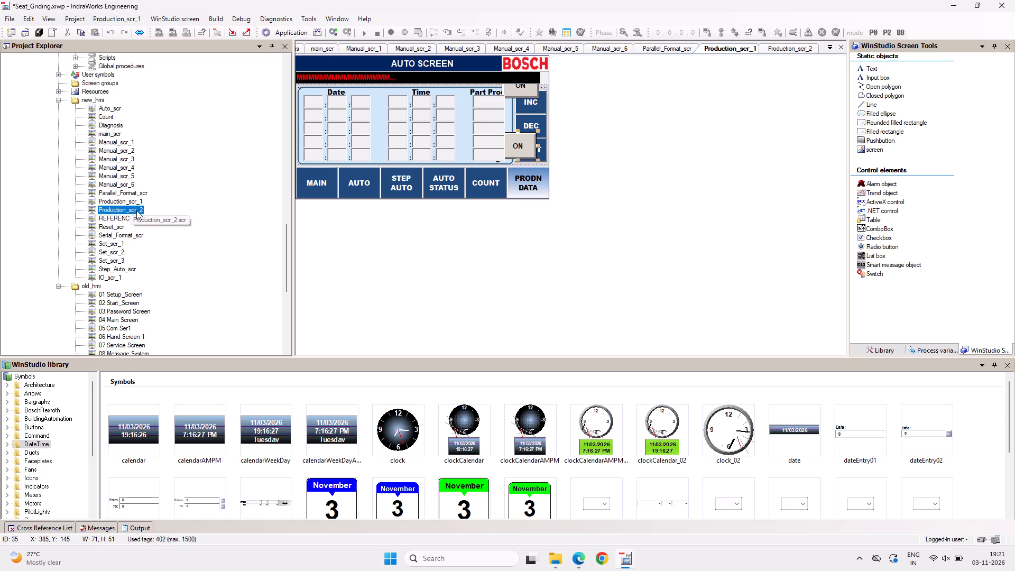
pyautogui.hotkey('ctrl', 'v')
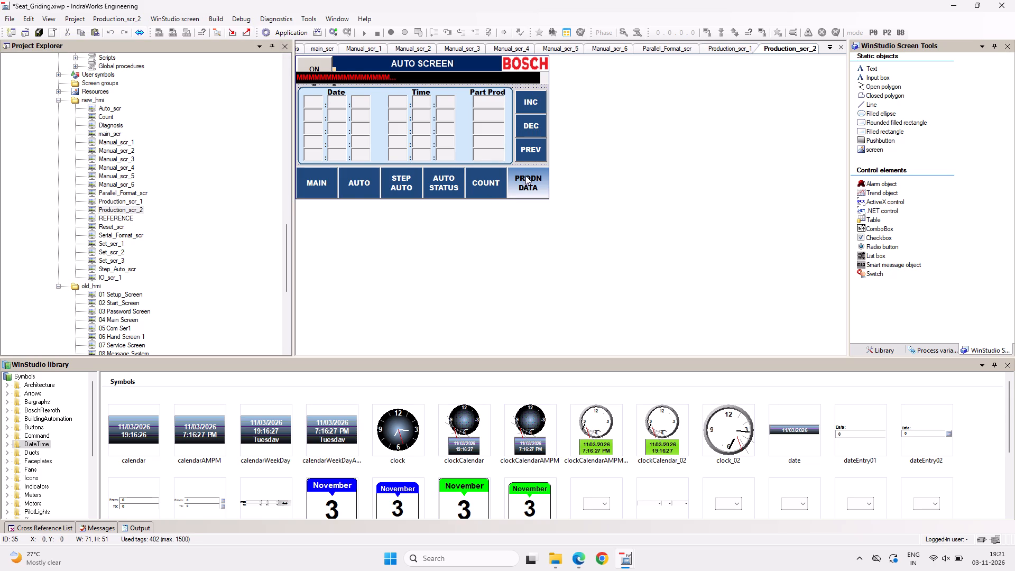
pyautogui.hotkey('ctrl', 'v')
pyautogui.moveTo(313, 61); pyautogui.dragTo(503, 96)
pyautogui.moveTo(321, 60); pyautogui.dragTo(507, 124)
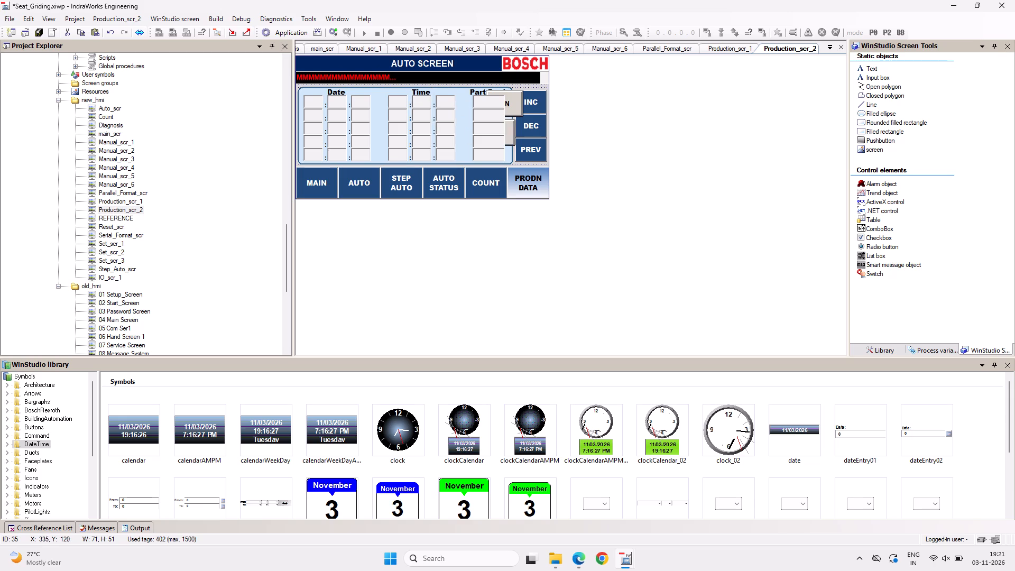
pyautogui.moveTo(507, 124); pyautogui.dragTo(511, 125)
# On Reset_scr, move the green Text1 pushbutton to about (15, 75) beside RESET DIAMOND LIFE and inspect its object properties.
pyautogui.doubleClick(106, 225)
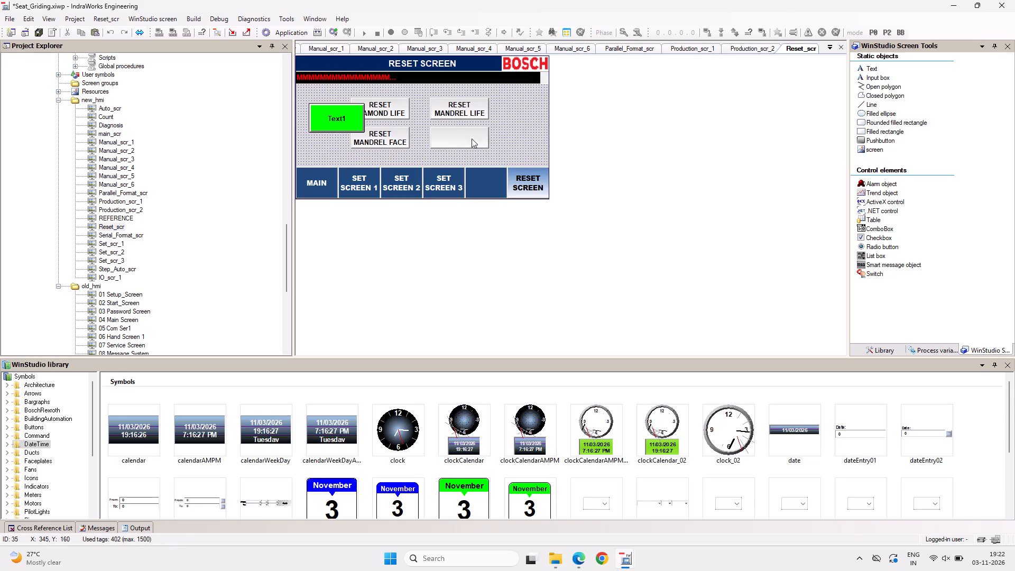
pyautogui.moveTo(336, 123); pyautogui.dragTo(330, 115)
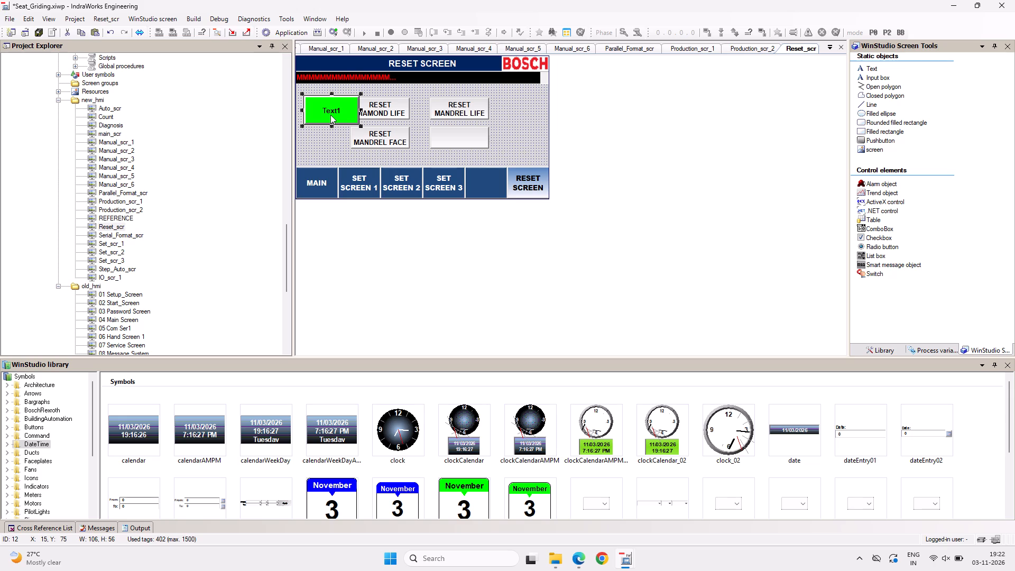
pyautogui.doubleClick(330, 115)
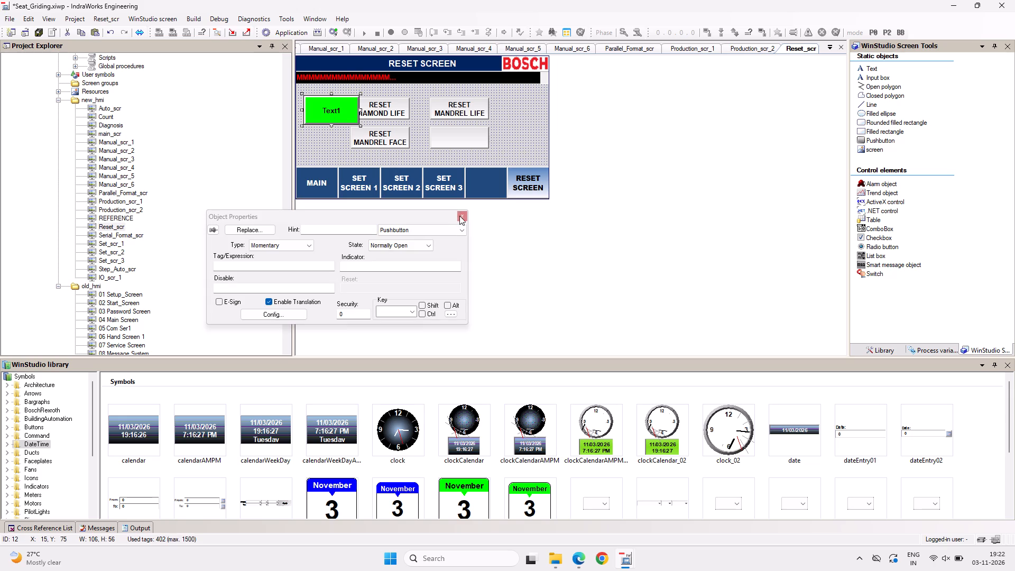
pyautogui.click(460, 215)
# On Reset_scr, paste three ON pushbuttons: beside RESET MANDREL FACE, beside the blank button at about (355, 135), and beside RESET MANDREL LIFE at (380, 75).
pyautogui.hotkey('ctrl', 'v')
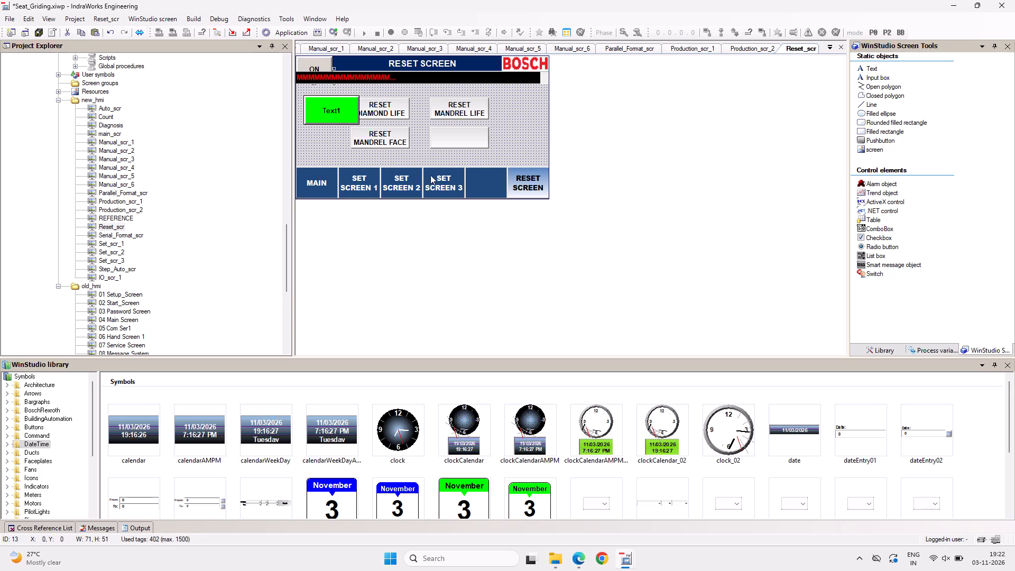
pyautogui.hotkey('ctrl', 'v')
pyautogui.hotkey('ctrl', 'v')
pyautogui.moveTo(318, 63); pyautogui.dragTo(334, 129)
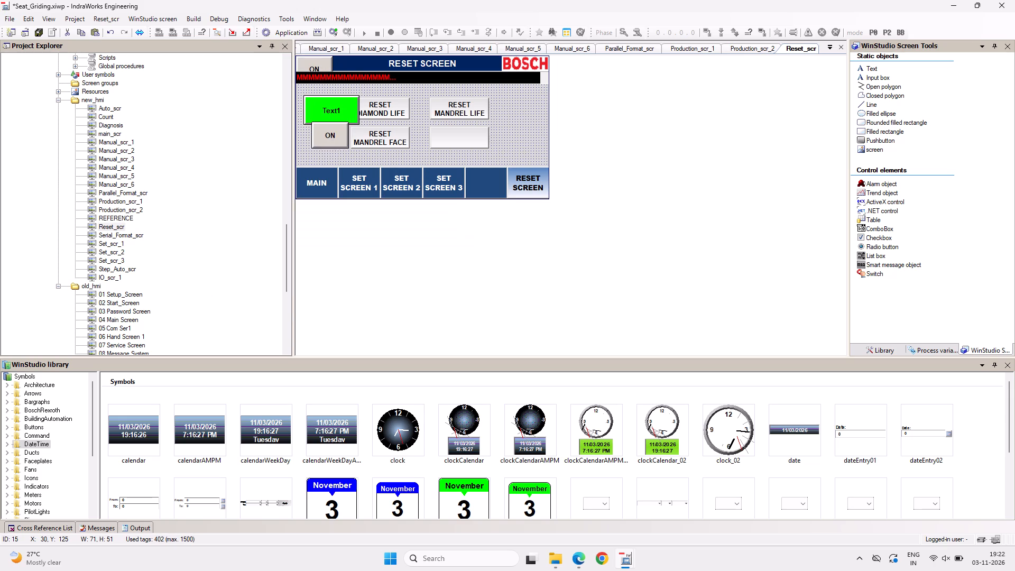
pyautogui.moveTo(334, 129); pyautogui.dragTo(333, 131)
pyautogui.moveTo(317, 66); pyautogui.dragTo(505, 136)
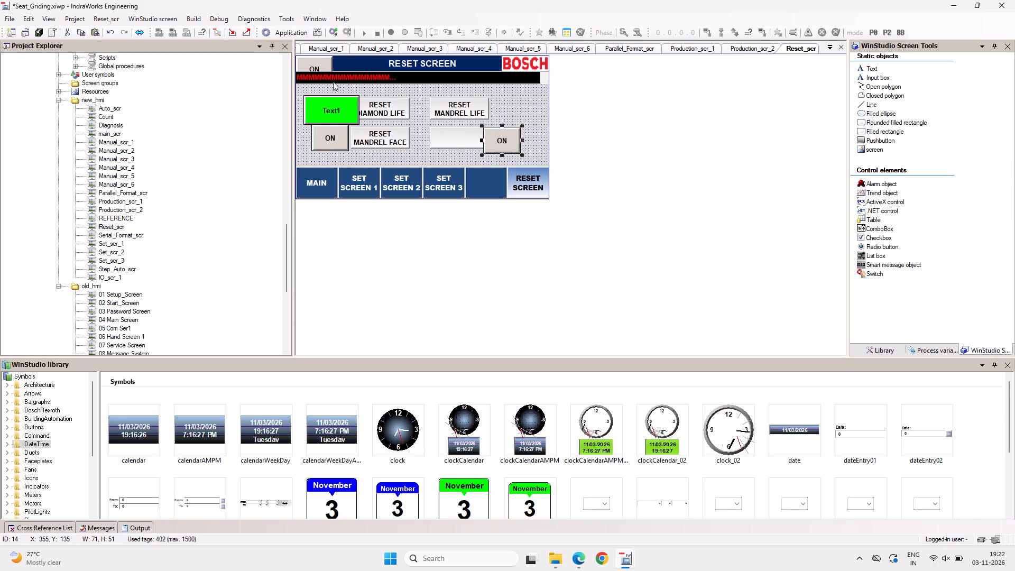
pyautogui.moveTo(308, 63); pyautogui.dragTo(510, 104)
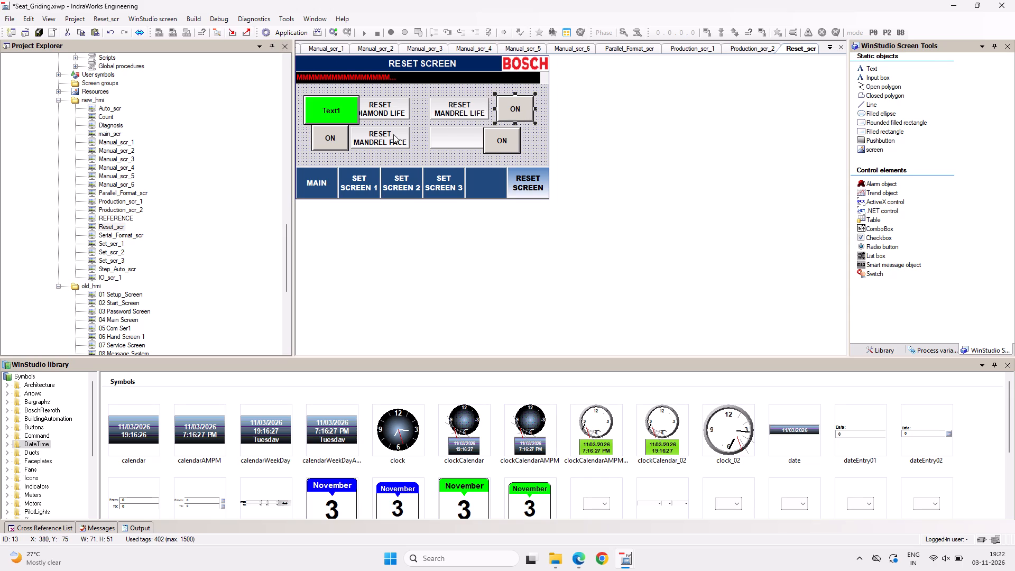
# Open Serial_Format_scr to examine which buttons it contains.
pyautogui.doubleClick(122, 235)
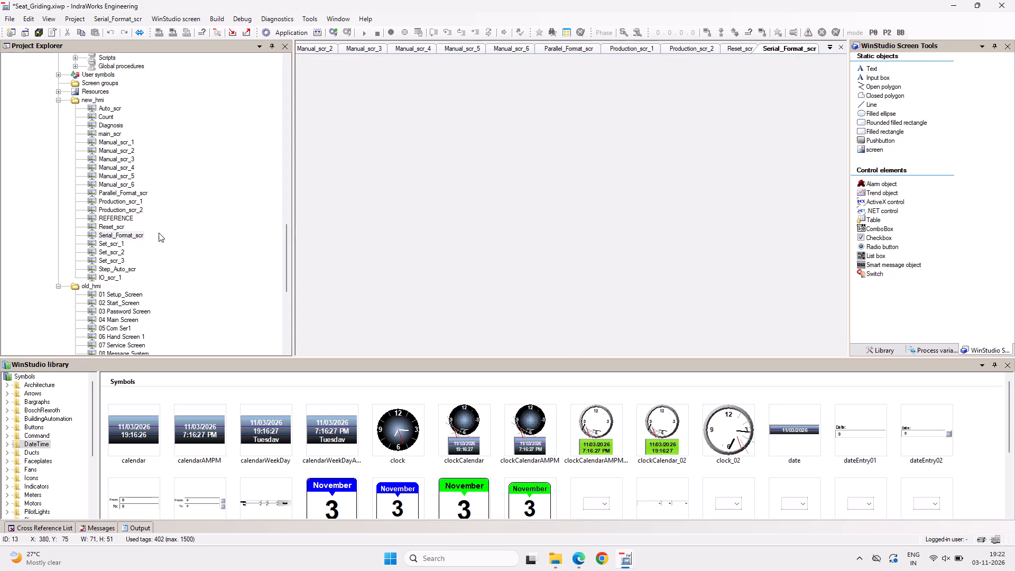
# On Set_scr_1, paste four ON pushbuttons beside the 2-PHASE SEL, 3-PHASE SEL, DRIVE ENABLE and DRIVE DISABLE buttons.
pyautogui.doubleClick(115, 247)
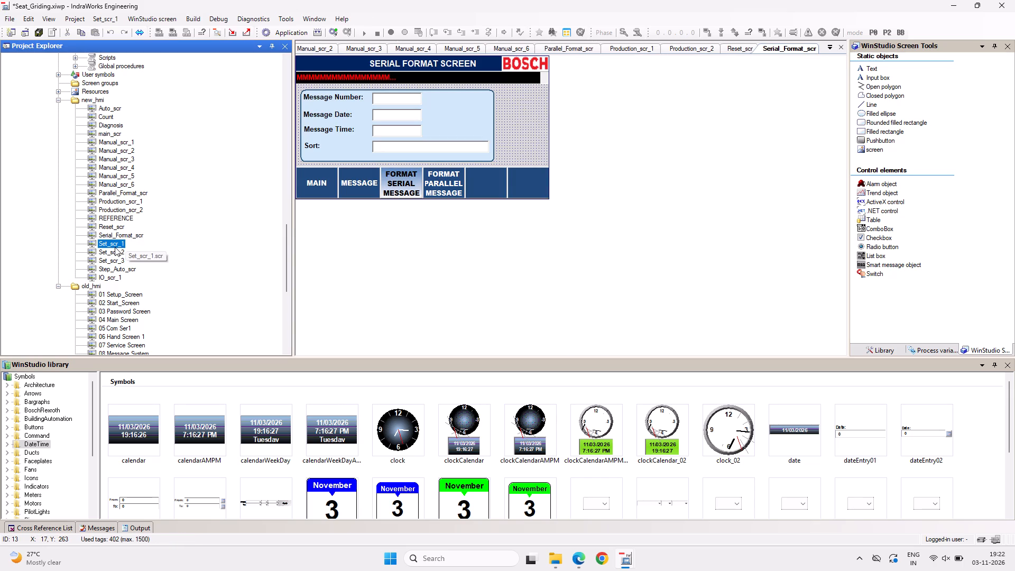
pyautogui.doubleClick(116, 245)
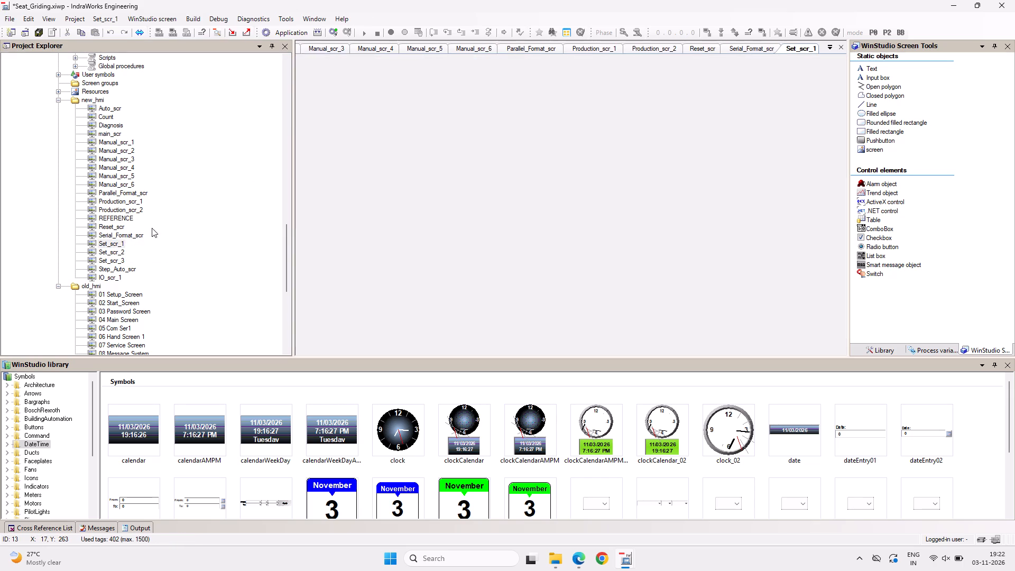
pyautogui.hotkey('ctrl', 'v')
pyautogui.hotkey('ctrl', 'v')
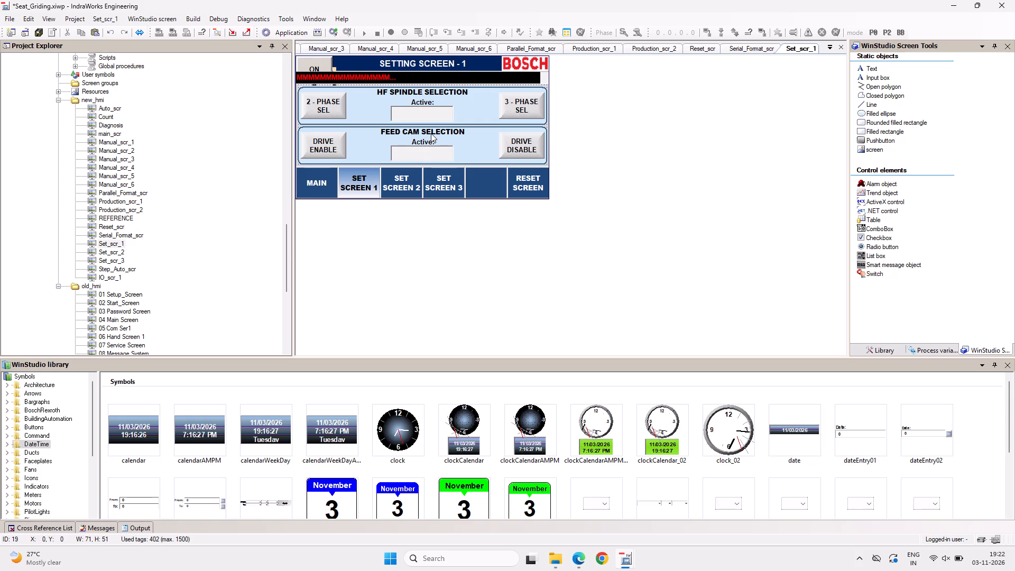
pyautogui.hotkey('ctrl', 'v')
pyautogui.hotkey('ctrl', 'v')
pyautogui.moveTo(313, 61); pyautogui.dragTo(360, 90)
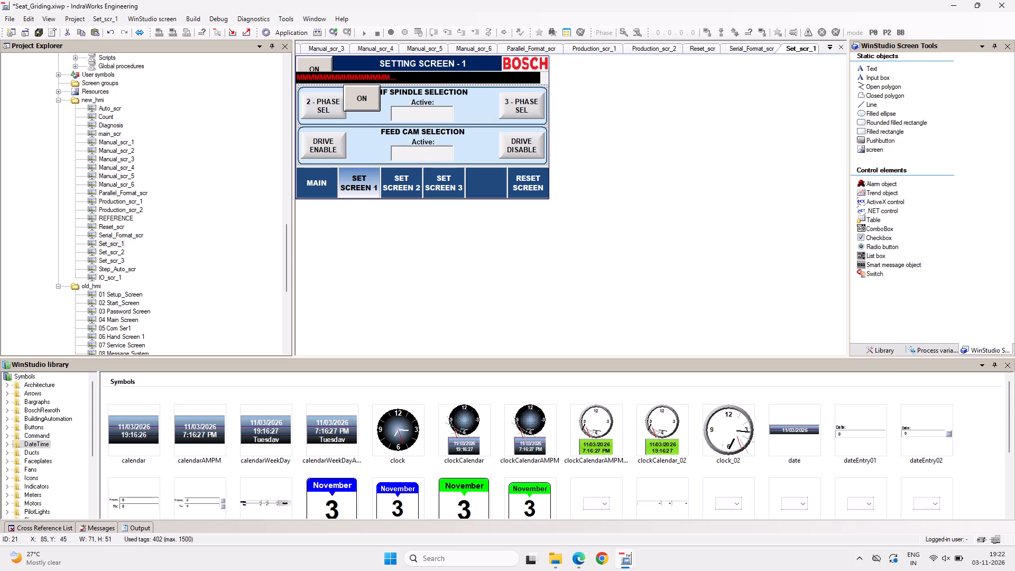
pyautogui.moveTo(360, 90); pyautogui.dragTo(366, 100)
pyautogui.moveTo(329, 61); pyautogui.dragTo(465, 96)
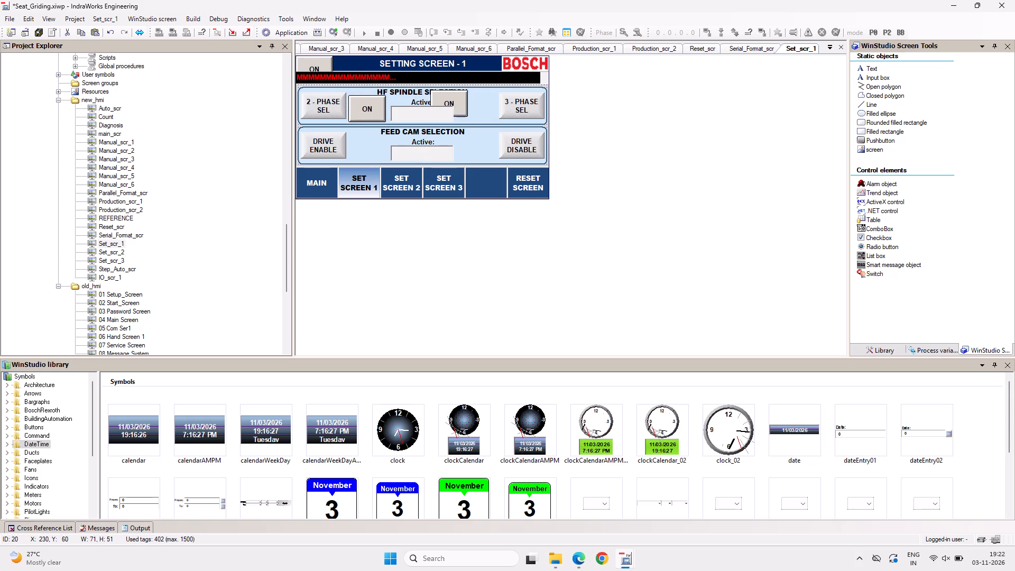
pyautogui.moveTo(465, 96); pyautogui.dragTo(489, 102)
pyautogui.moveTo(315, 65); pyautogui.dragTo(371, 143)
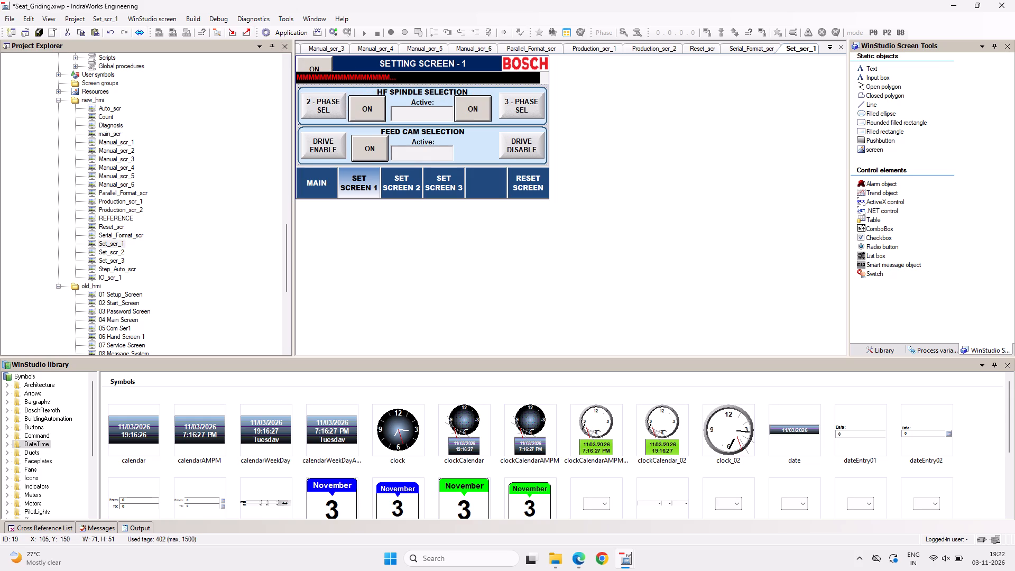
pyautogui.moveTo(371, 143); pyautogui.dragTo(370, 143)
pyautogui.moveTo(322, 61); pyautogui.dragTo(472, 153)
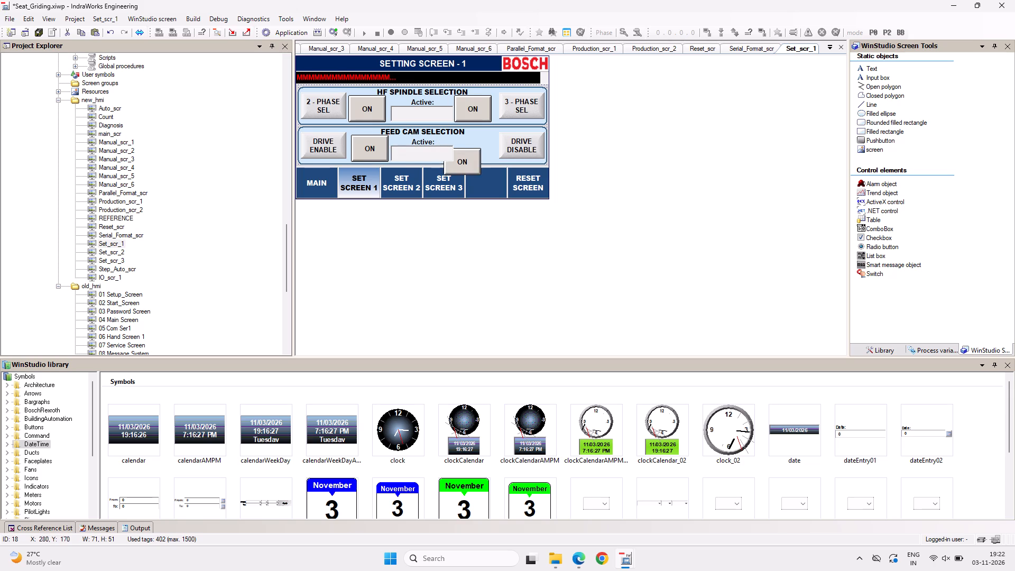
pyautogui.moveTo(472, 153); pyautogui.dragTo(482, 139)
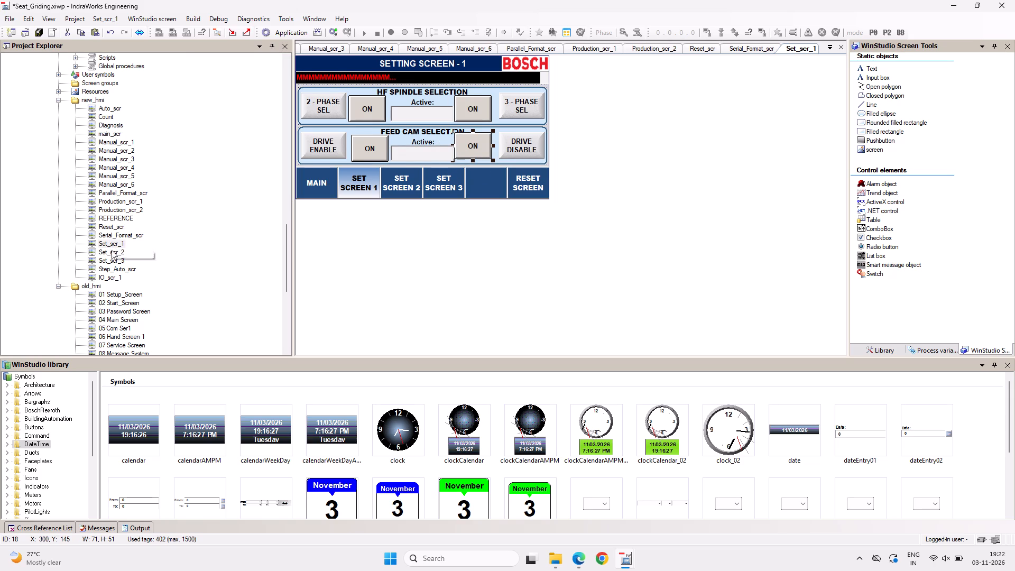
# Open Set_scr_2 and Set_scr_3 in turn to examine which buttons they contain.
pyautogui.doubleClick(114, 253)
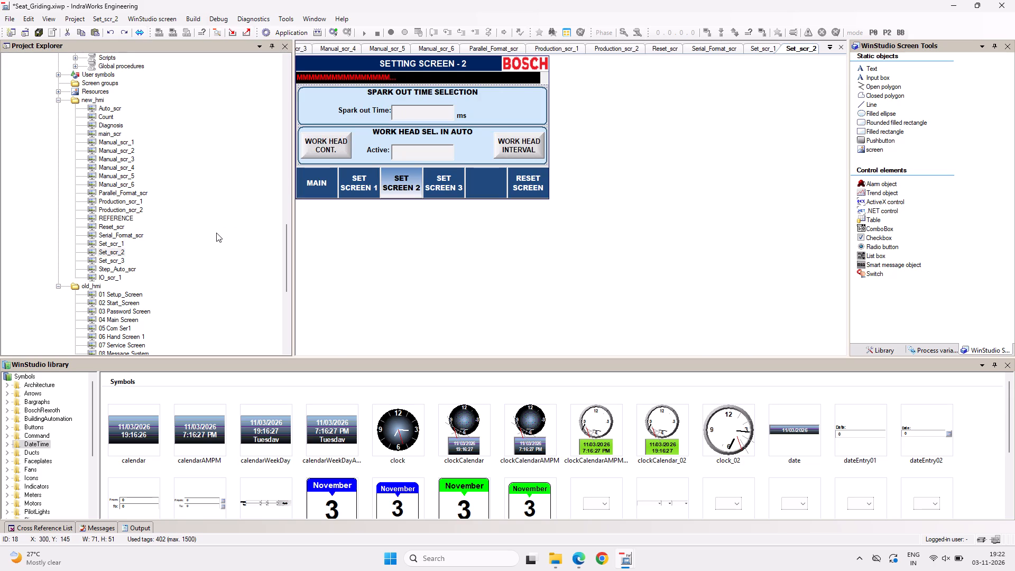
pyautogui.doubleClick(116, 258)
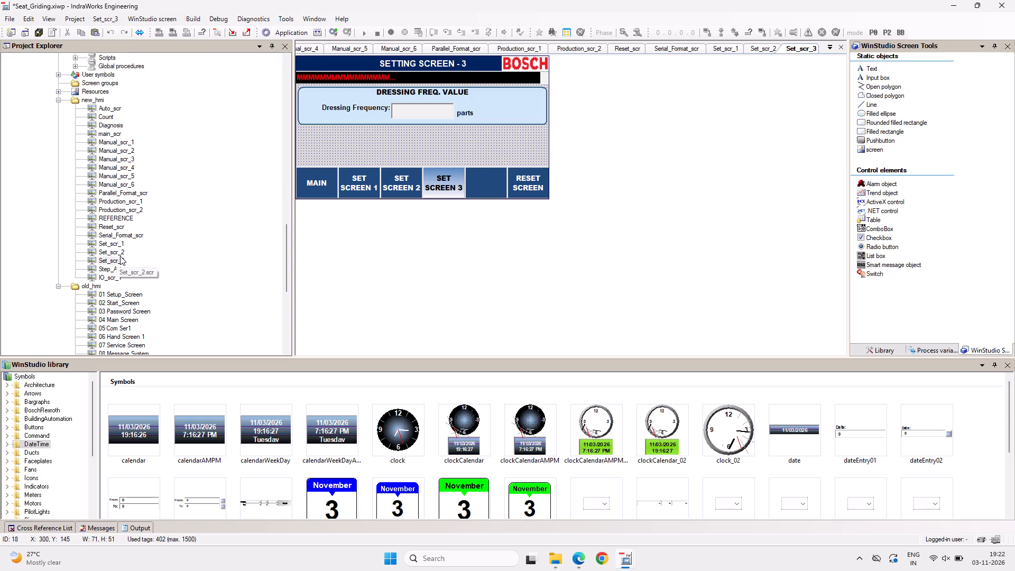
# On Step_Auto_scr, paste four ON pushbuttons beside the START LOADING, START GRINDING, START UNLOADING and START DRESSING buttons.
pyautogui.doubleClick(109, 270)
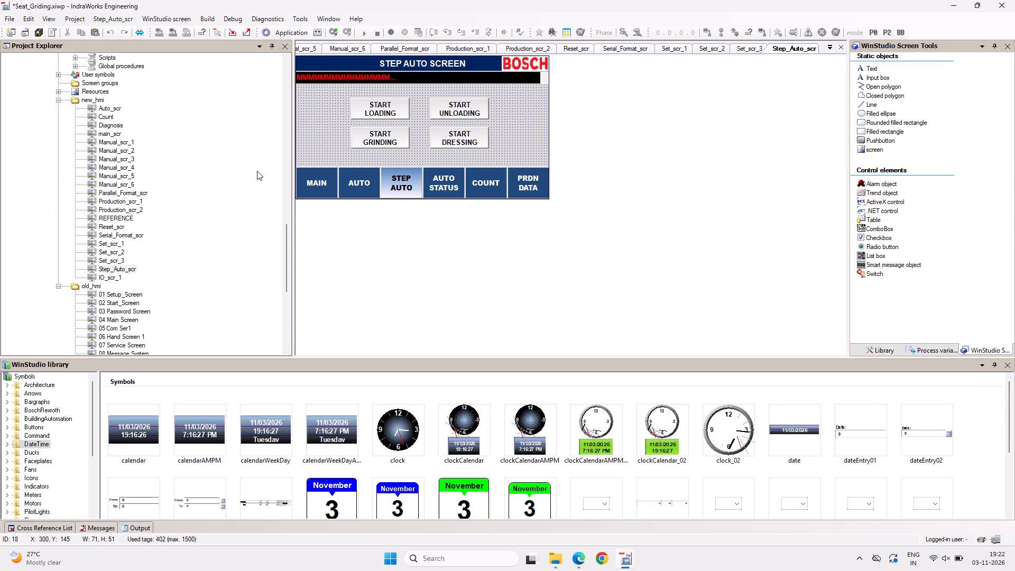
pyautogui.hotkey('ctrl', 'v')
pyautogui.hotkey('ctrl', 'v')
pyautogui.hotkey('ctrl', 'v')
pyautogui.hotkey('ctrl', 'v')
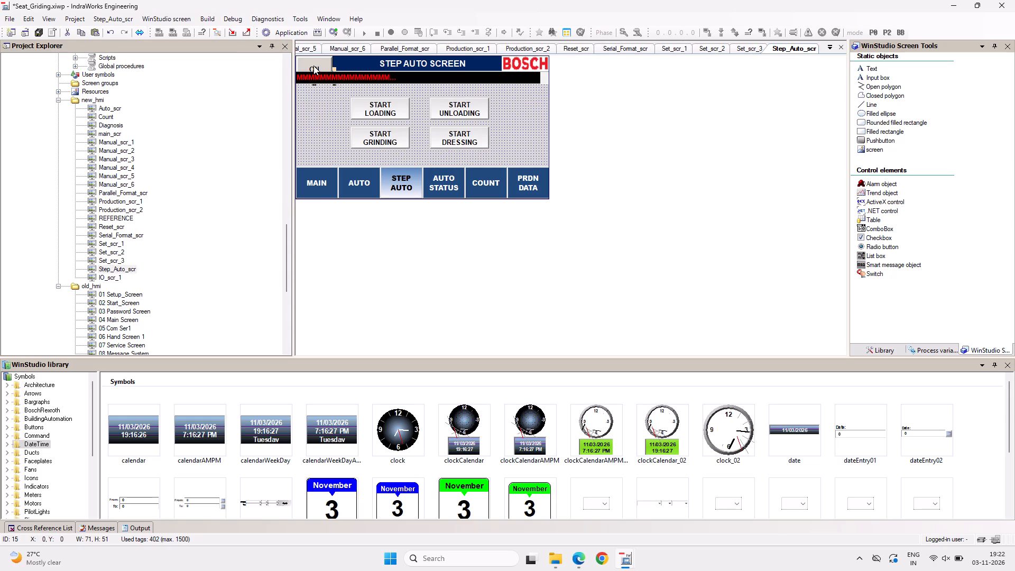
pyautogui.moveTo(313, 66); pyautogui.dragTo(328, 102)
pyautogui.moveTo(317, 58); pyautogui.dragTo(329, 135)
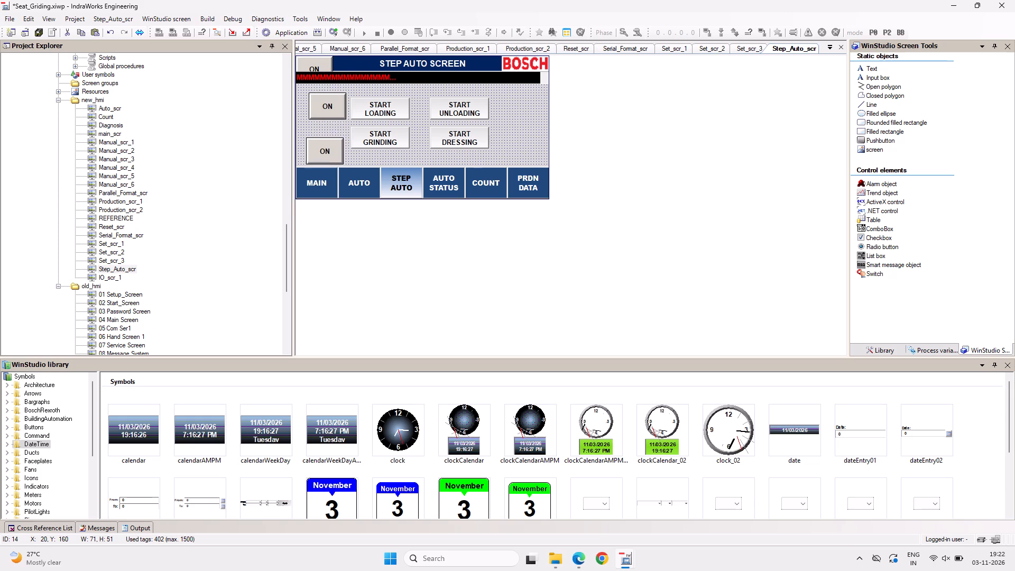
pyautogui.moveTo(329, 135); pyautogui.dragTo(332, 130)
pyautogui.moveTo(313, 58); pyautogui.dragTo(509, 96)
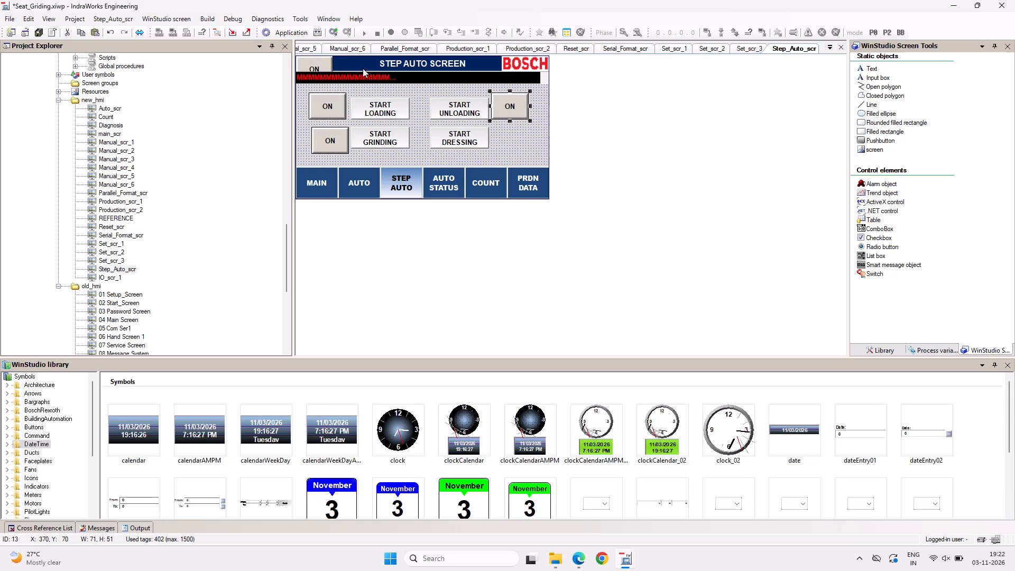
pyautogui.moveTo(322, 63); pyautogui.dragTo(518, 132)
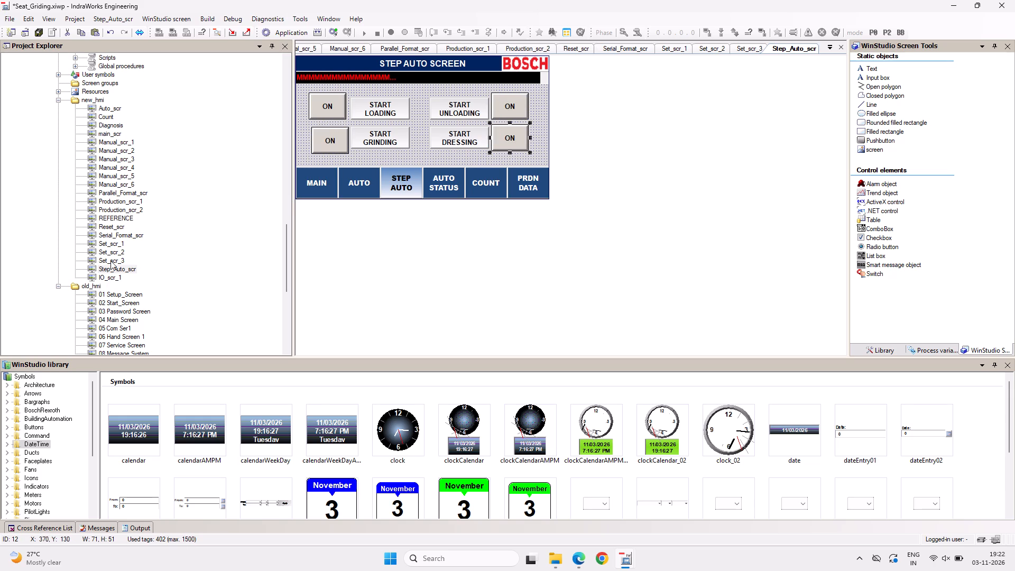
# On IO_scr_1, place the DateTime library's date symbol at the left end of the Seat Grinding SPM header, at (0, 5).
pyautogui.doubleClick(114, 275)
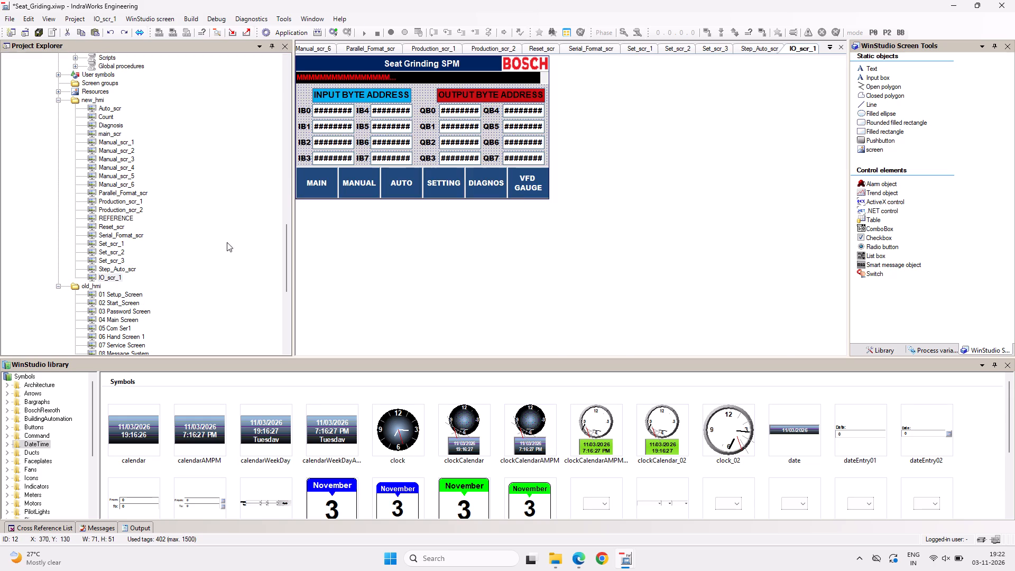
pyautogui.click(427, 270)
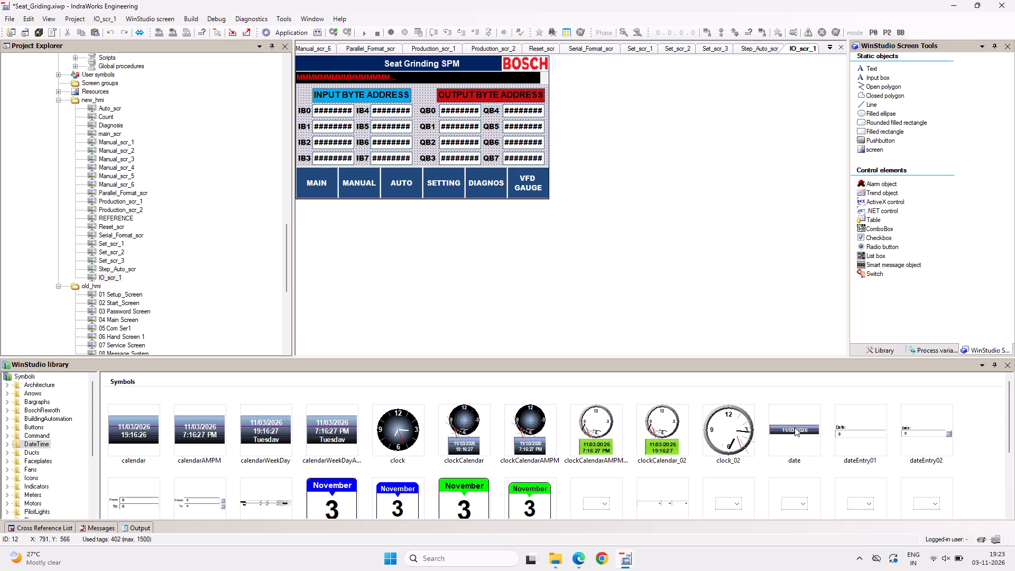
pyautogui.click(795, 427)
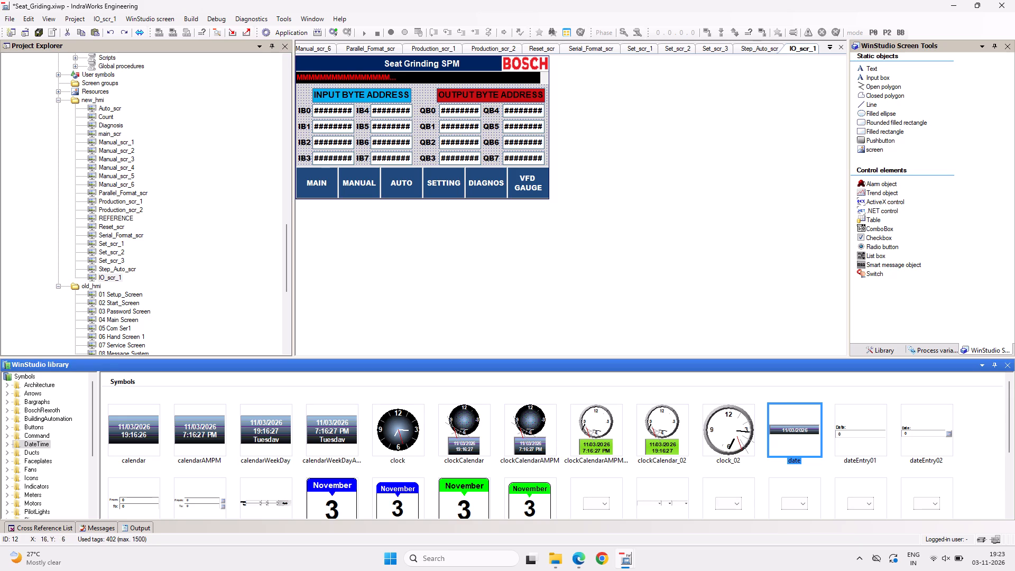
pyautogui.click(300, 59)
pyautogui.moveTo(335, 62); pyautogui.dragTo(330, 59)
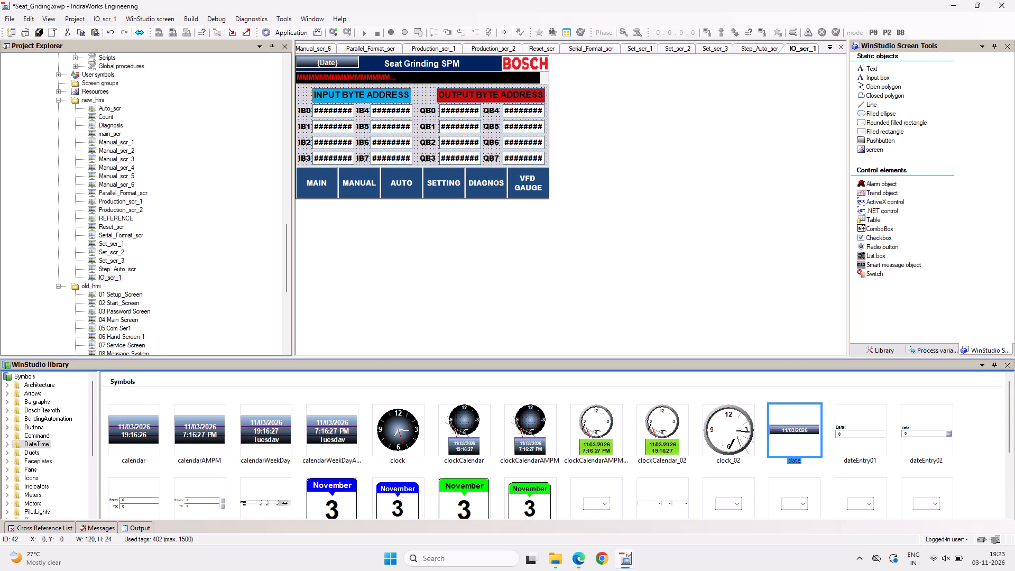
pyautogui.moveTo(330, 59); pyautogui.dragTo(330, 61)
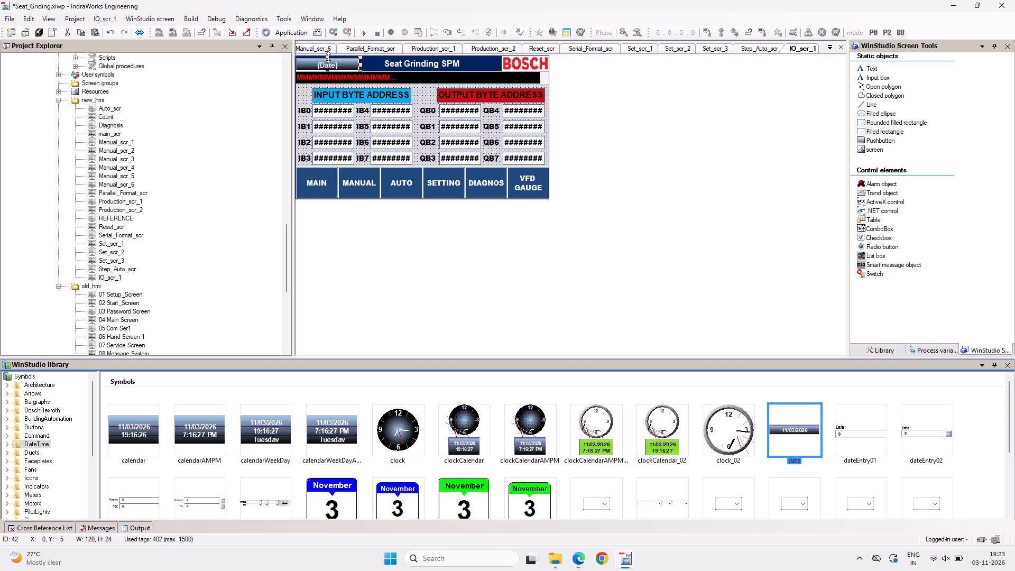
pyautogui.click(328, 57)
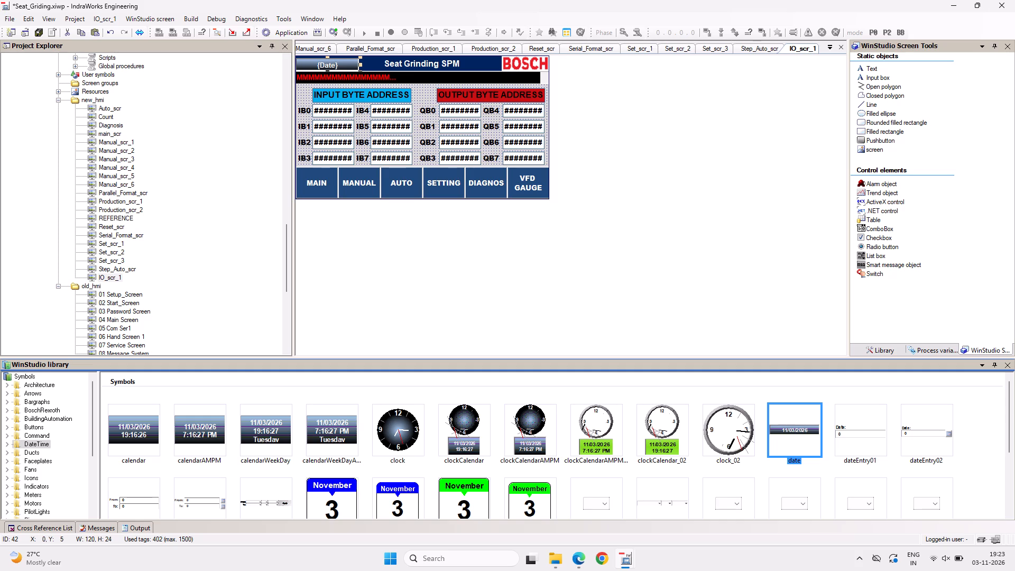
pyautogui.click(331, 61)
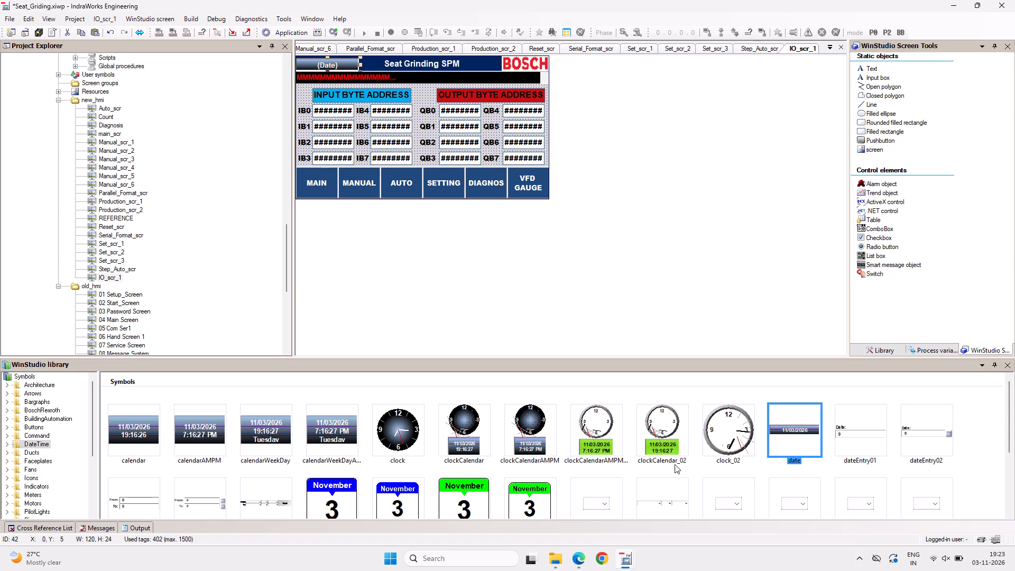
# Place the DateTime library's timeAMPM symbol on the REFERENCE screen, over the alarm list area.
pyautogui.scroll(-4, 675, 466)
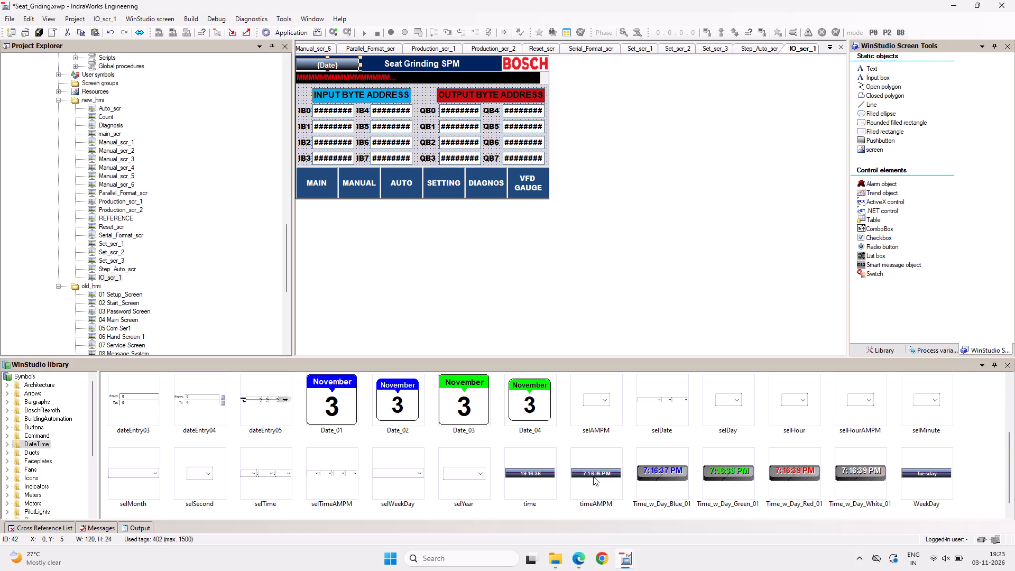
pyautogui.click(593, 476)
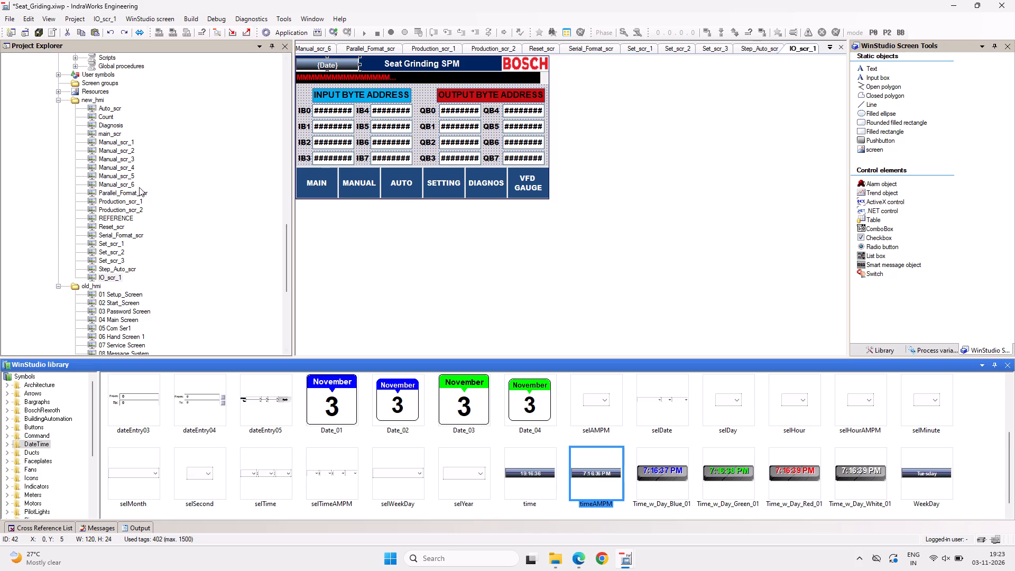
pyautogui.doubleClick(120, 216)
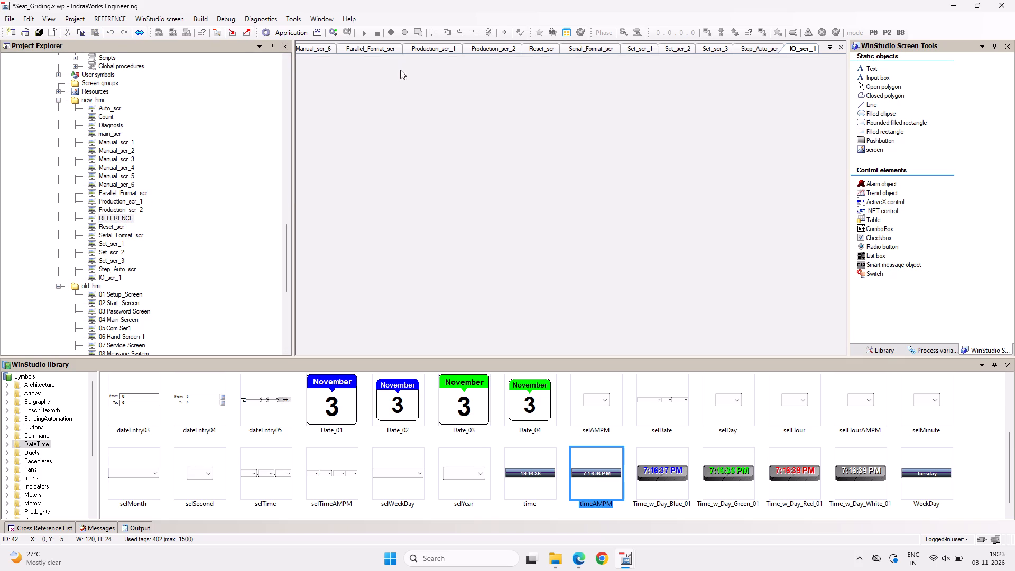
pyautogui.click(439, 109)
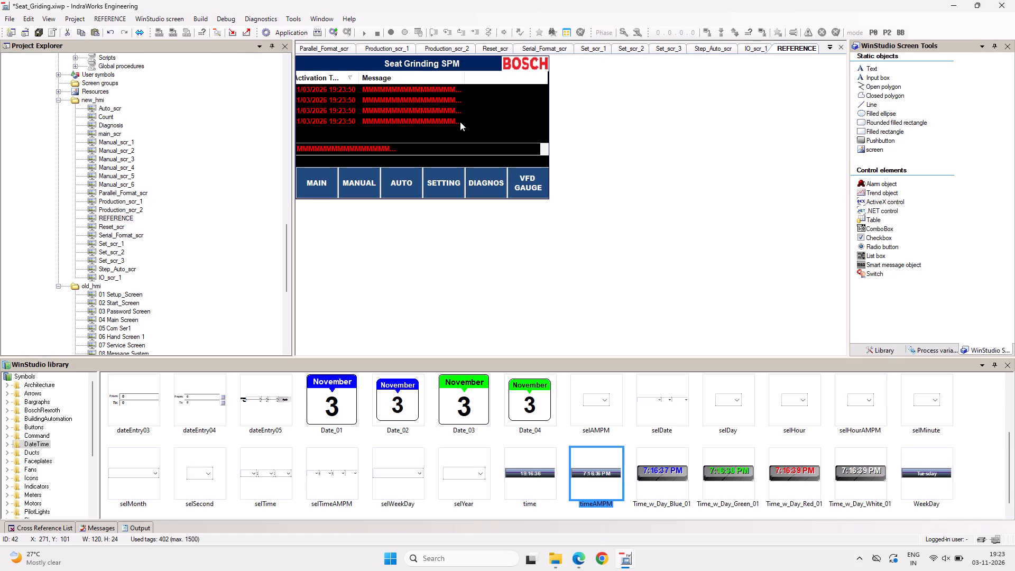
# Delete the alarm list and the single-line alarm display from the REFERENCE screen.
pyautogui.click(482, 127)
pyautogui.press('Delete')
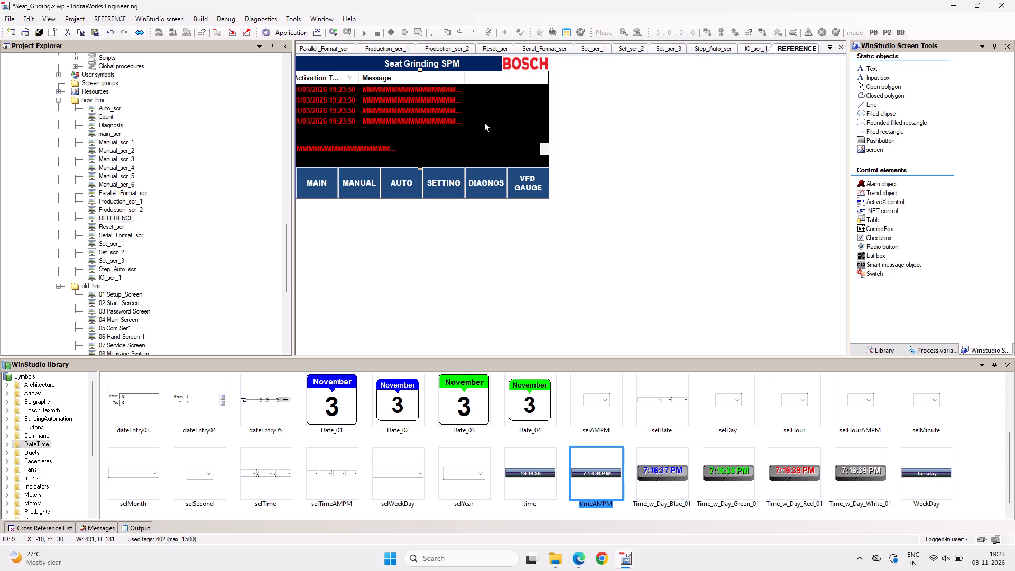
pyautogui.click(461, 144)
pyautogui.press('Delete')
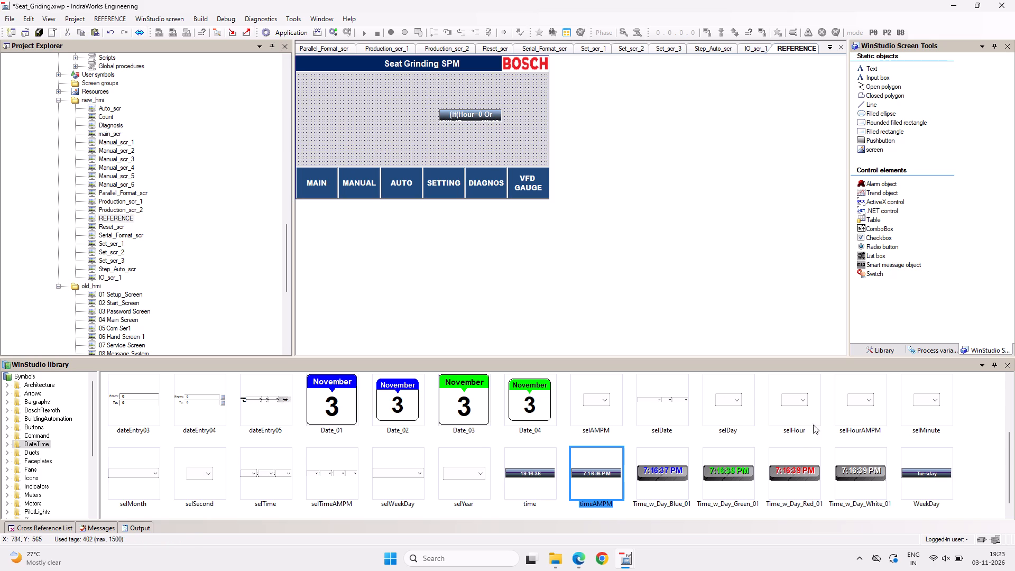
# Place the library's date symbol on the REFERENCE screen, below the time symbol.
pyautogui.scroll(4, 721, 452)
pyautogui.click(786, 421)
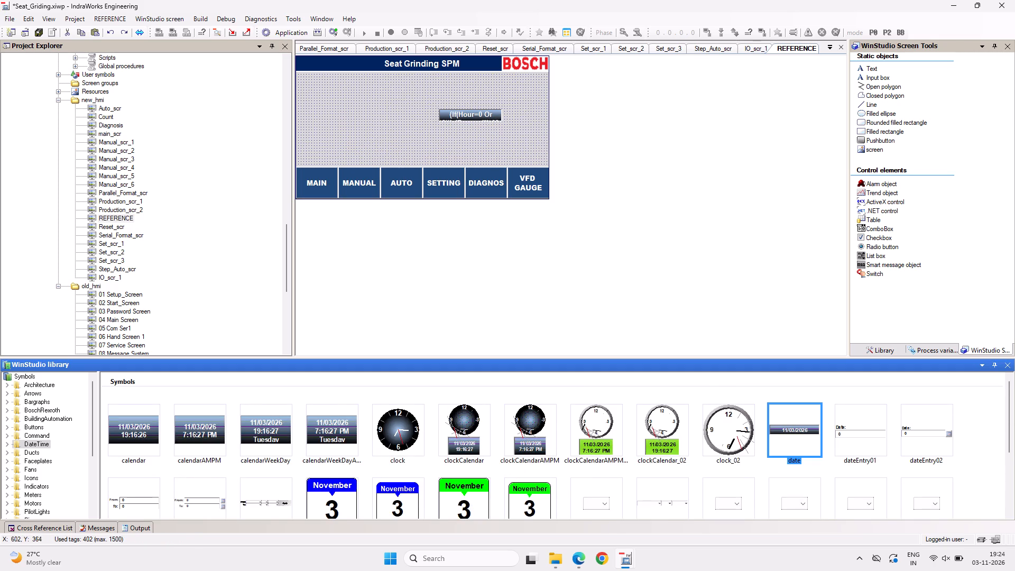
pyautogui.click(437, 132)
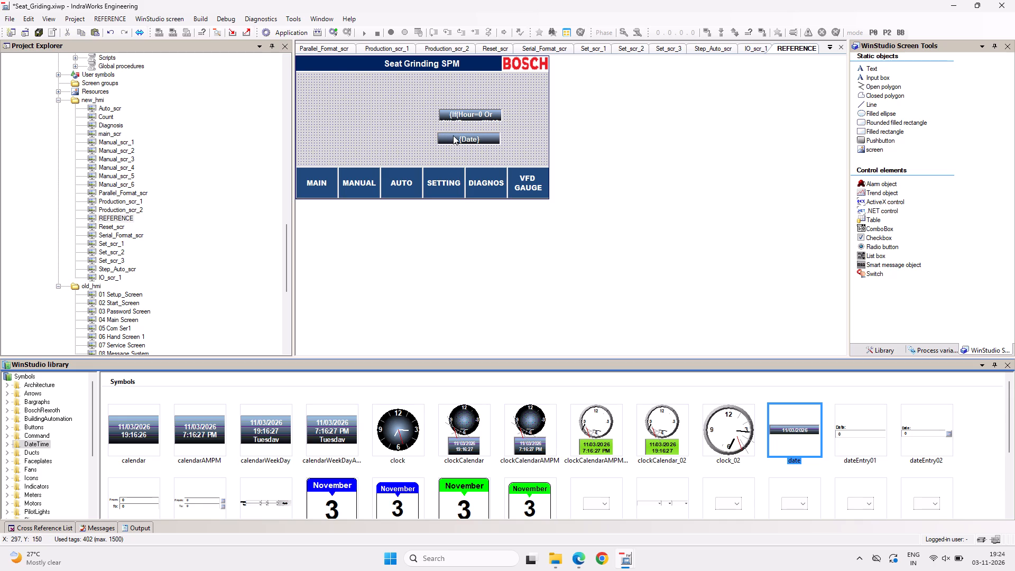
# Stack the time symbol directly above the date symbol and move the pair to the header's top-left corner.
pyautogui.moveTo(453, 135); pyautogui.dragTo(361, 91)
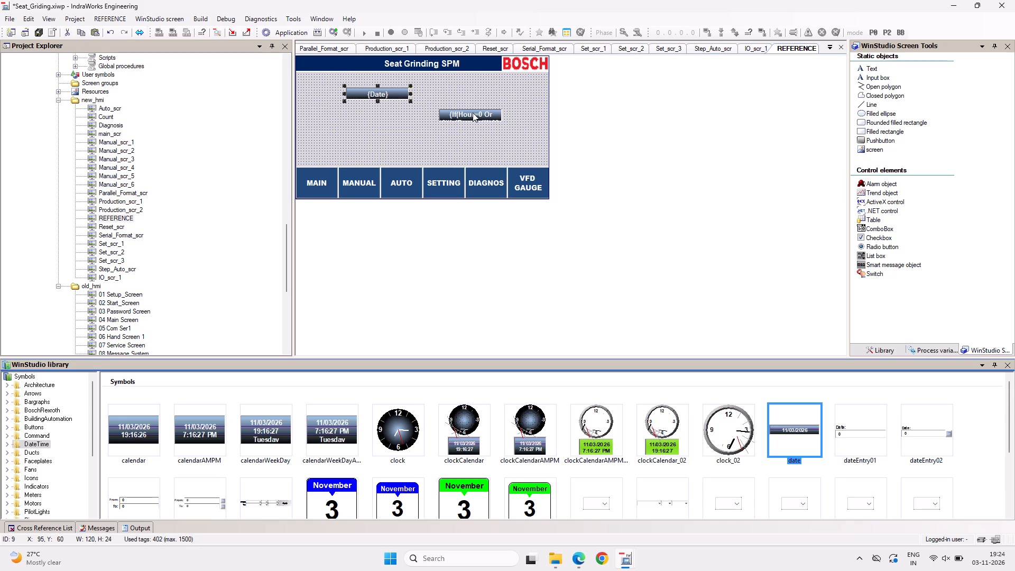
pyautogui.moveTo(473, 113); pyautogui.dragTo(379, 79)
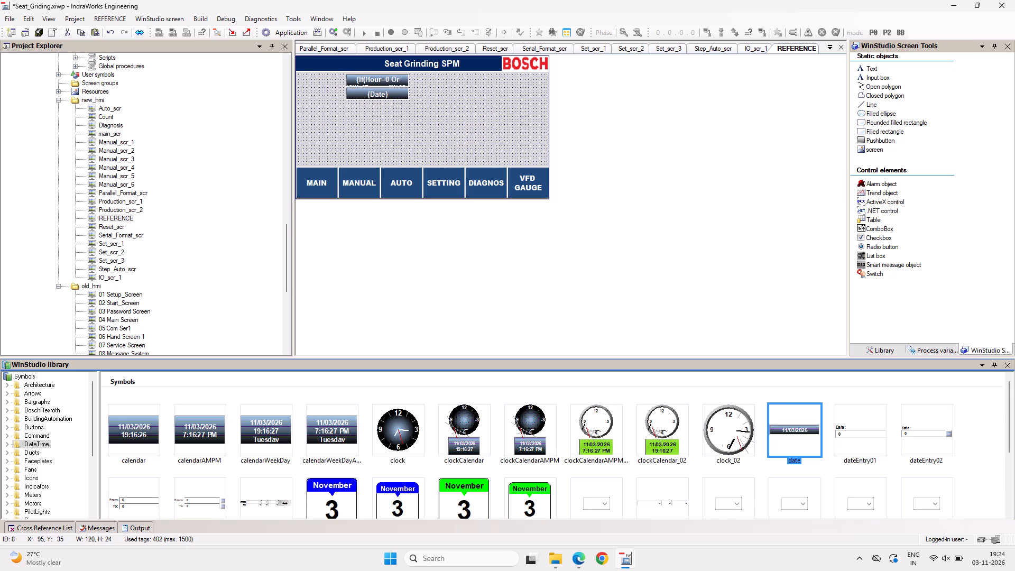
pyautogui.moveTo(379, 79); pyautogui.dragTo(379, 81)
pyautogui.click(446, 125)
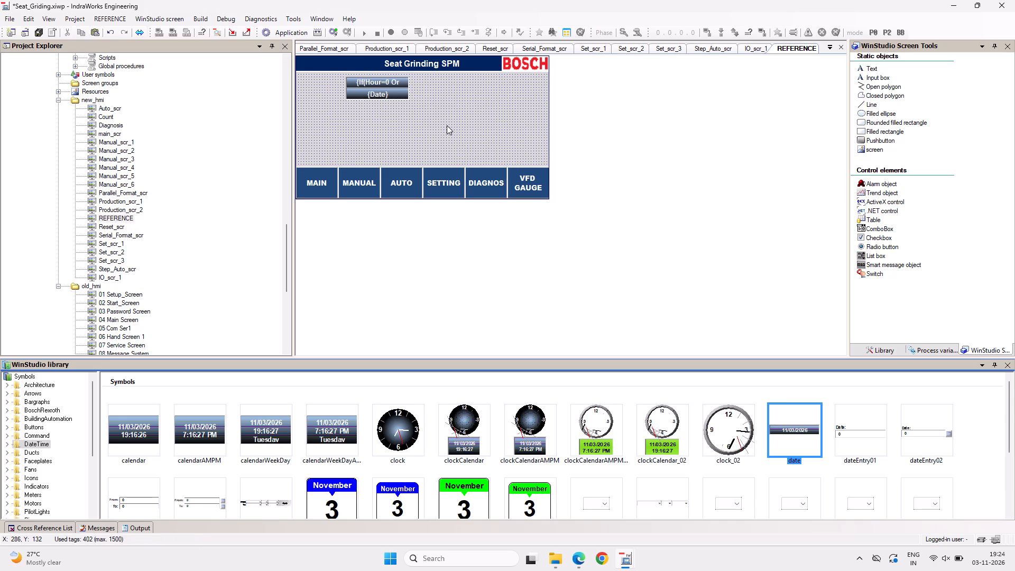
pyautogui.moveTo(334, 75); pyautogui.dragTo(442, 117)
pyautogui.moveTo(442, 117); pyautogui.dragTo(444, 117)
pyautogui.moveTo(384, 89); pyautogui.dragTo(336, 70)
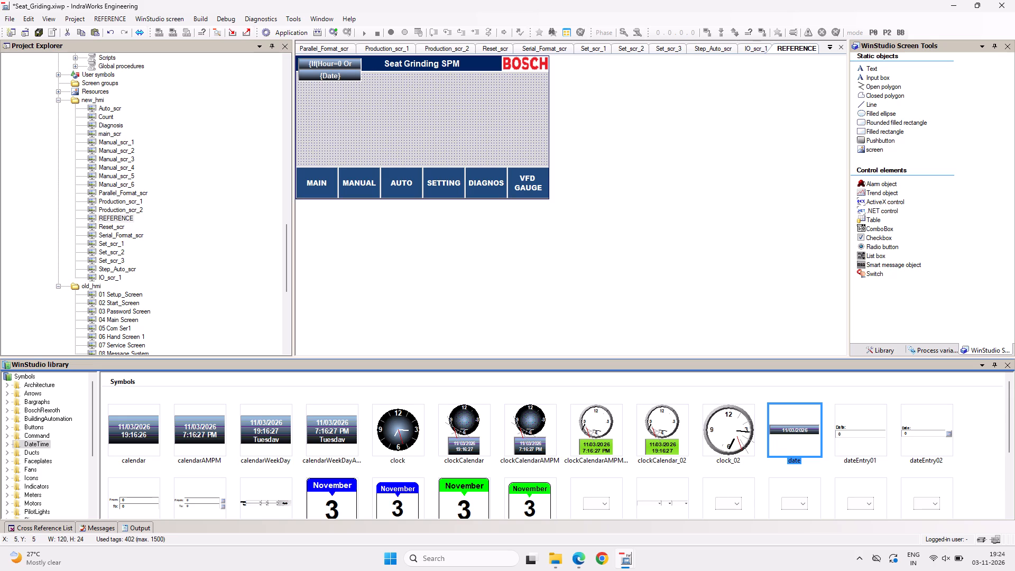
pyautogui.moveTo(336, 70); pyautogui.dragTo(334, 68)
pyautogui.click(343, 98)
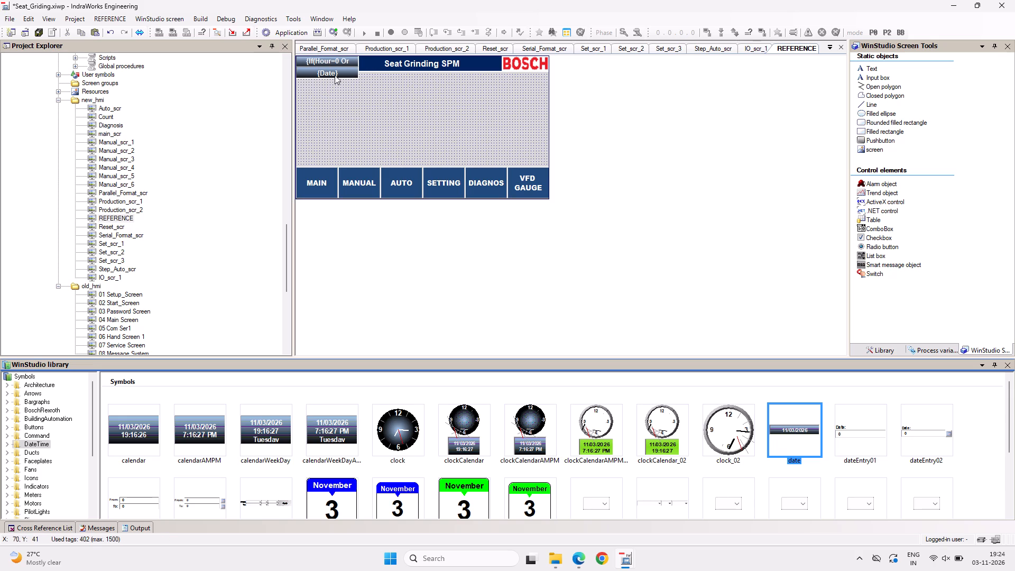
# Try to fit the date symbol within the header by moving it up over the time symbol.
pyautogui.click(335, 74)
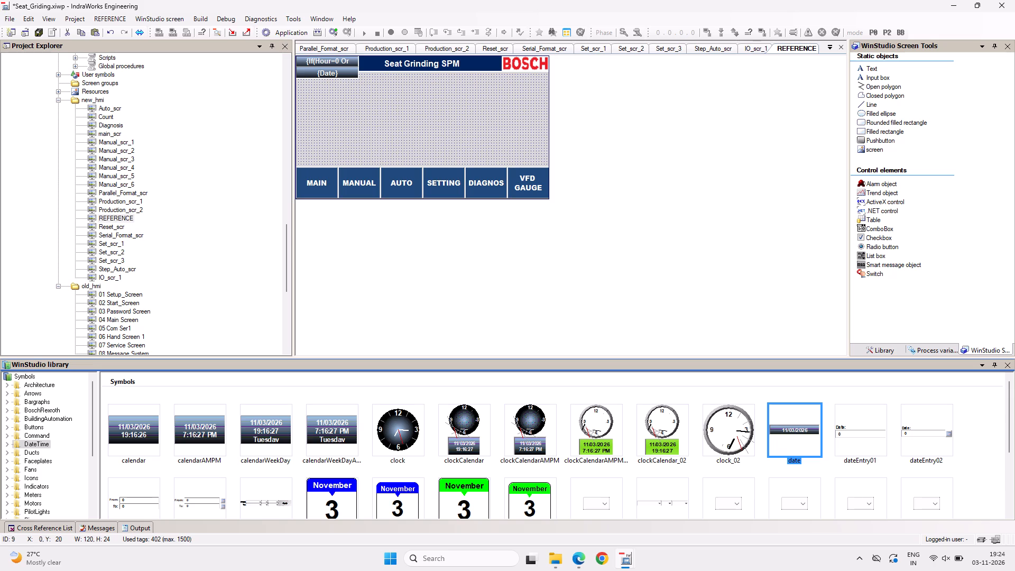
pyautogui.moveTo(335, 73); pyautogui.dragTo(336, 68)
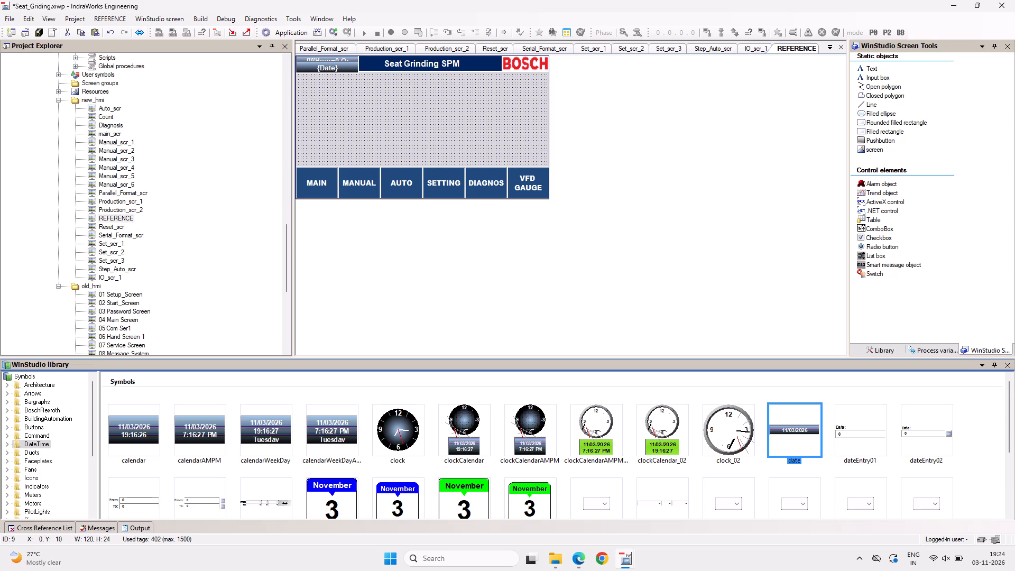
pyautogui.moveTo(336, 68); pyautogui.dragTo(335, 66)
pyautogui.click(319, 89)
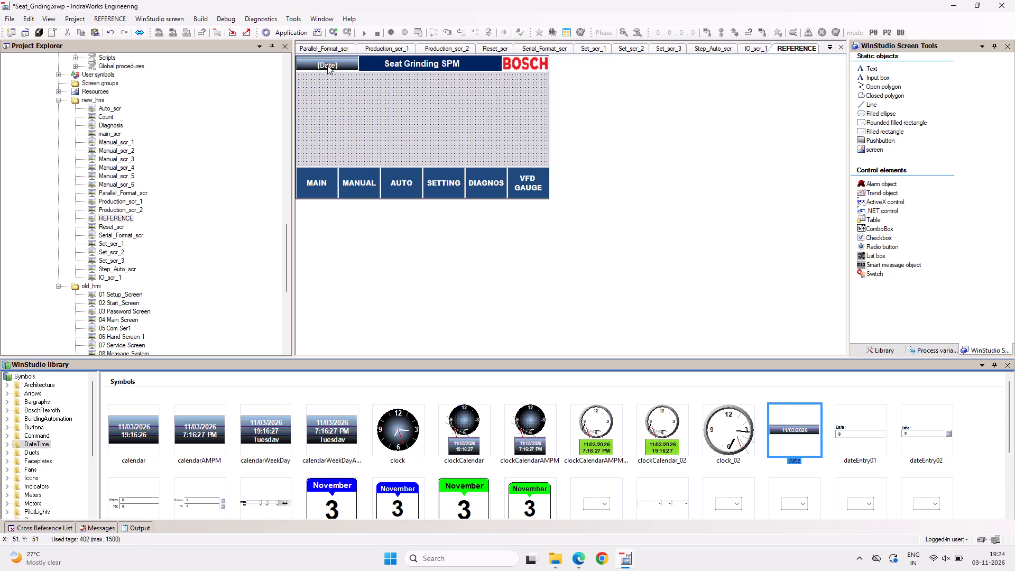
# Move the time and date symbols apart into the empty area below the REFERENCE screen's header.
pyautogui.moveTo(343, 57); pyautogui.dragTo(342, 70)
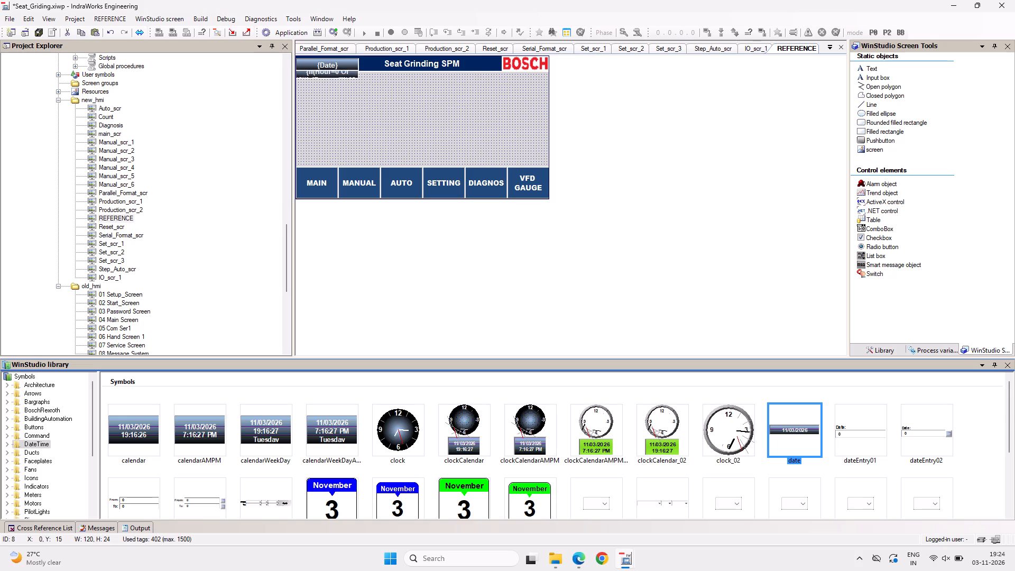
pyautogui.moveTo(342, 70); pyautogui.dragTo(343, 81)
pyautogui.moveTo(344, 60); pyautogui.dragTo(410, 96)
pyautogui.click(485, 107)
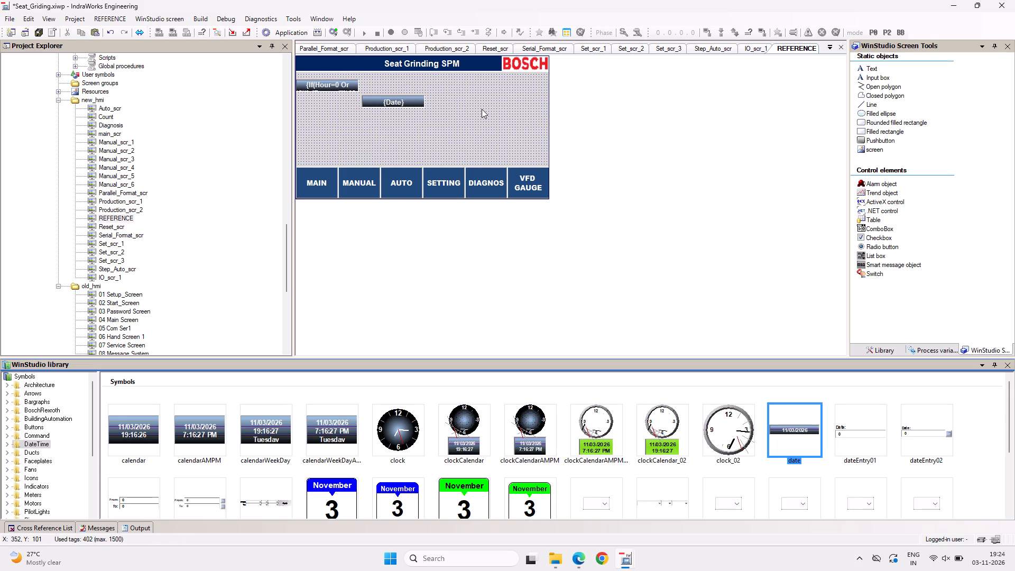
# Increase the REFERENCE header bar's height to 51 and stack the time symbol above the date symbol at its left end.
pyautogui.click(477, 65)
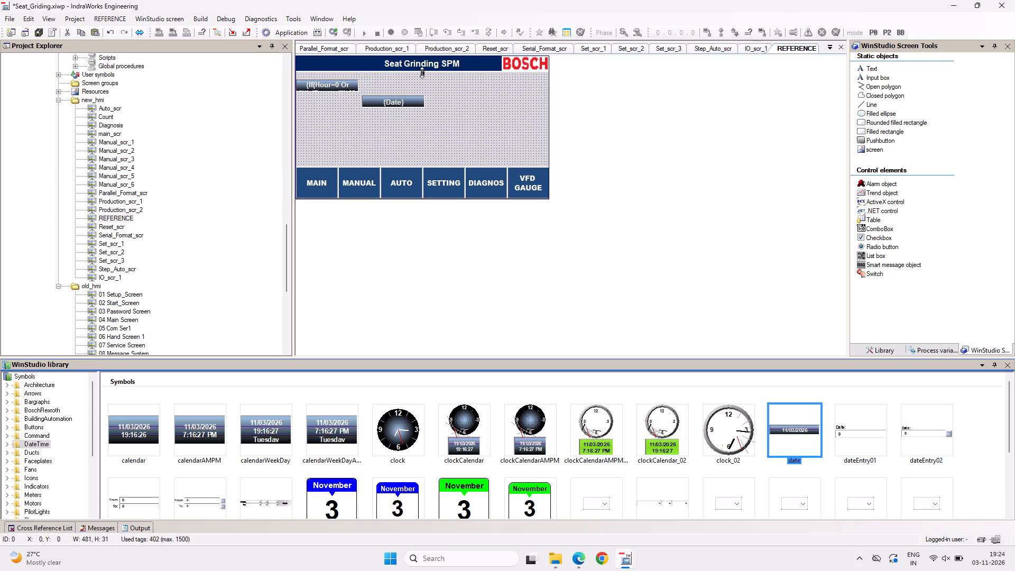
pyautogui.moveTo(422, 72); pyautogui.dragTo(422, 80)
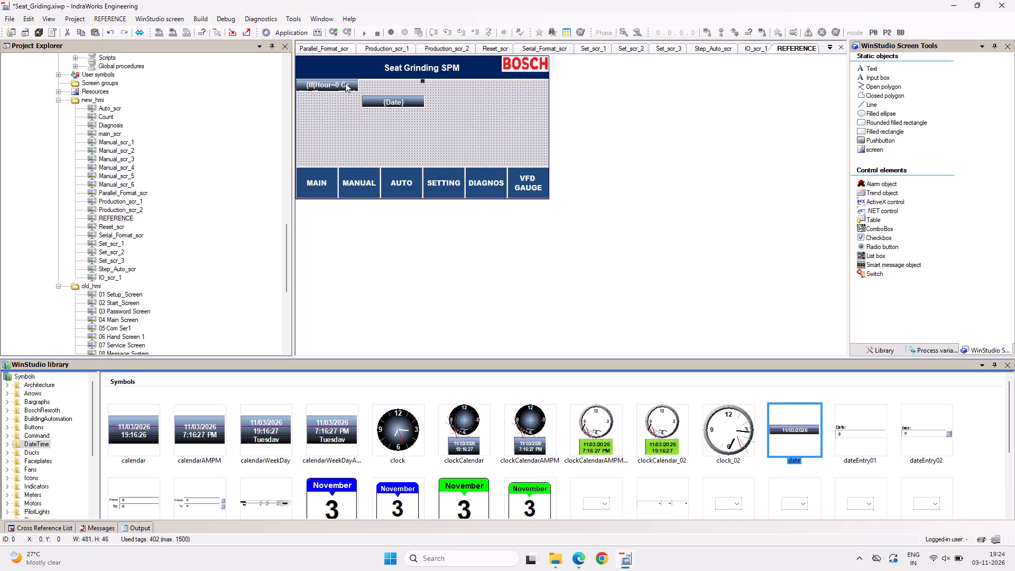
pyautogui.moveTo(343, 83); pyautogui.dragTo(335, 60)
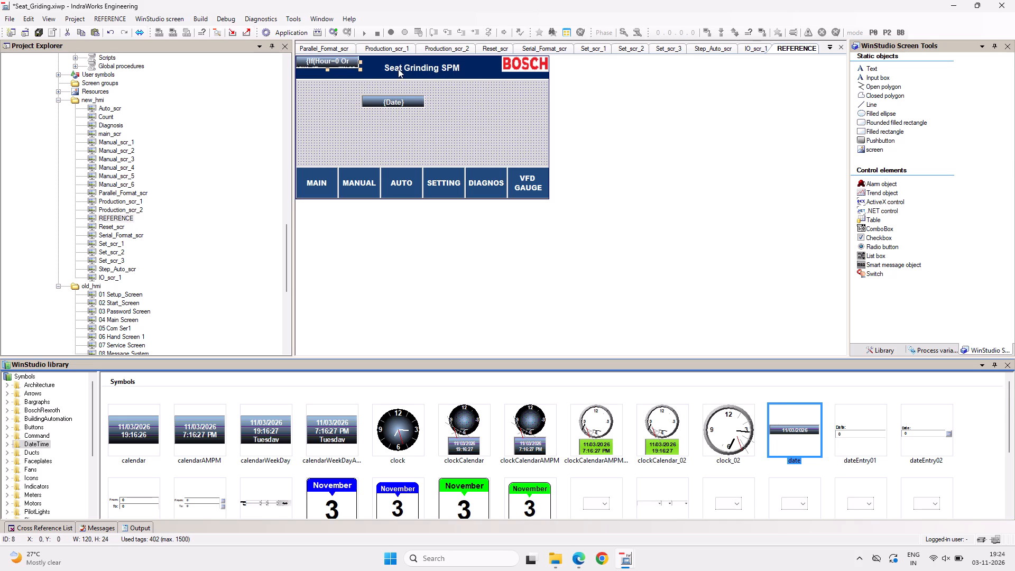
pyautogui.click(372, 72)
pyautogui.moveTo(423, 81); pyautogui.dragTo(423, 86)
pyautogui.moveTo(410, 102); pyautogui.dragTo(357, 76)
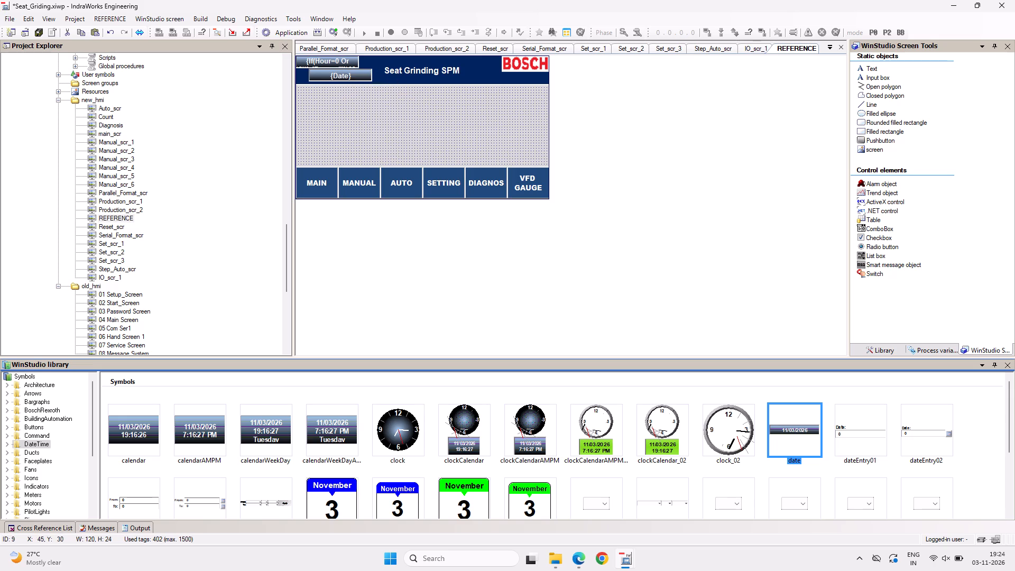
pyautogui.moveTo(357, 76); pyautogui.dragTo(338, 75)
pyautogui.click(381, 78)
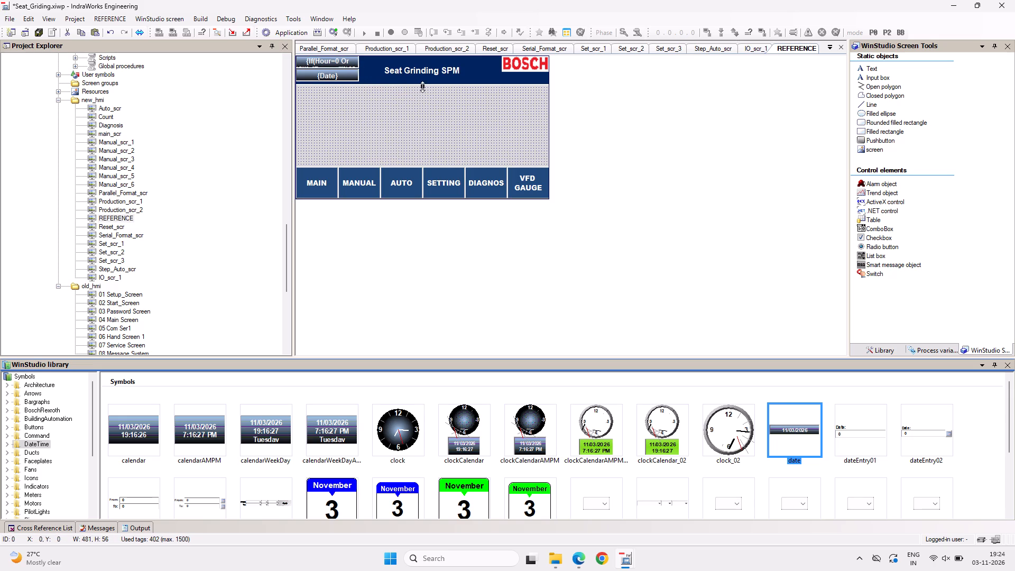
pyautogui.click(422, 87)
pyautogui.click(420, 101)
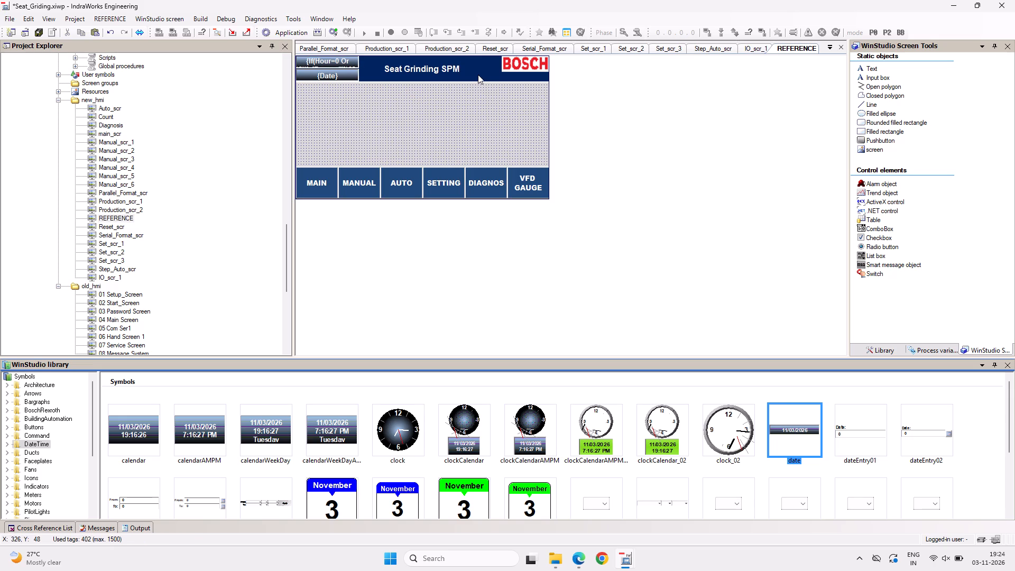
# Enlarge the BOSCH logo on the REFERENCE screen to 119 wide by 51 high, filling the header's right end.
pyautogui.click(525, 63)
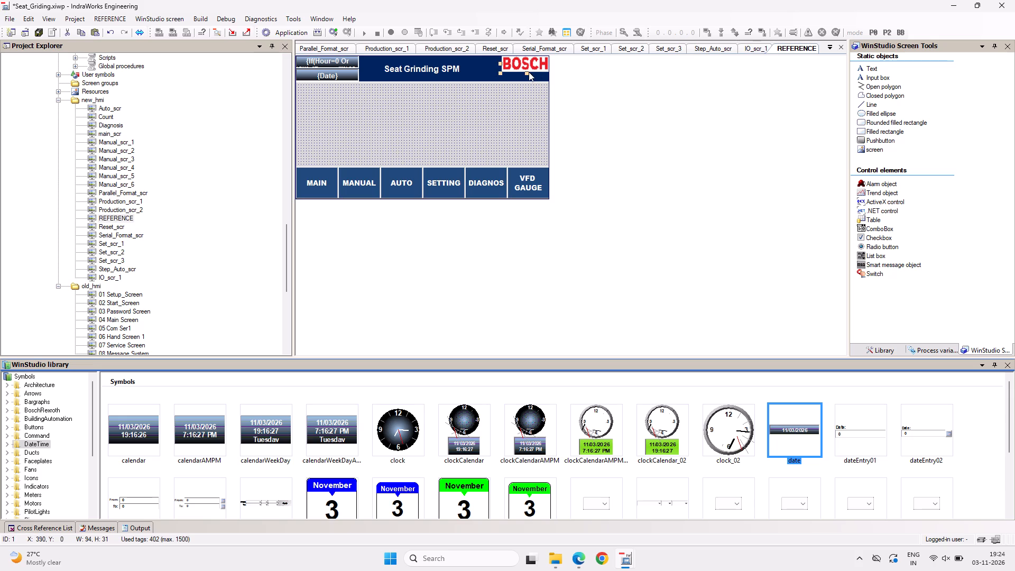
pyautogui.moveTo(499, 72); pyautogui.dragTo(496, 76)
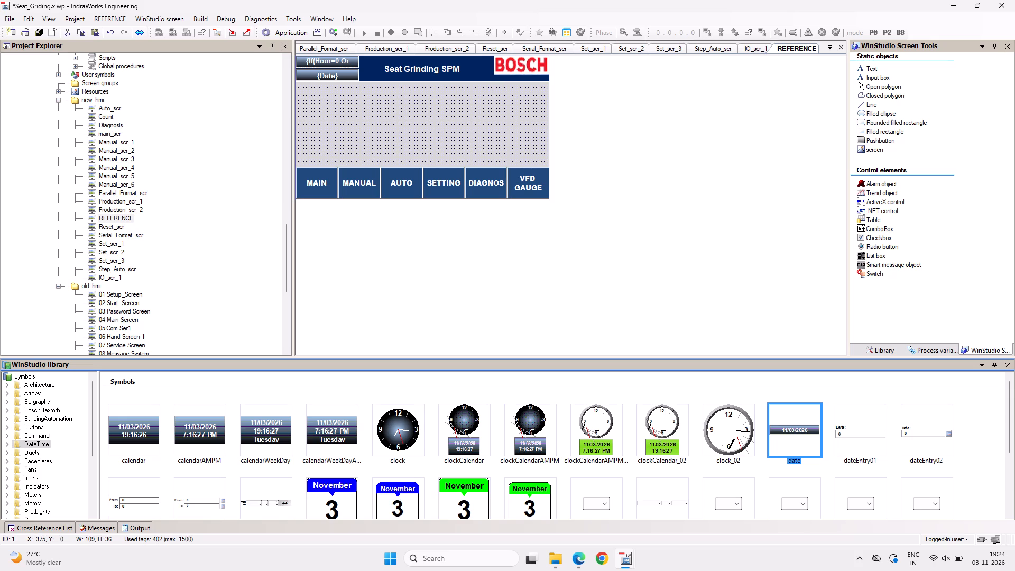
pyautogui.moveTo(496, 76); pyautogui.dragTo(492, 83)
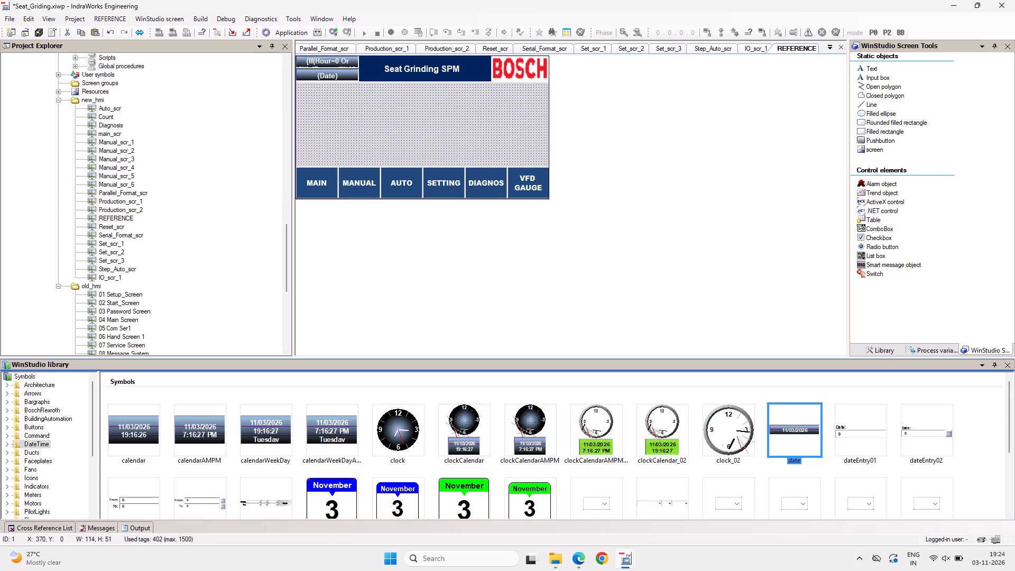
pyautogui.moveTo(492, 83); pyautogui.dragTo(490, 82)
pyautogui.click(496, 91)
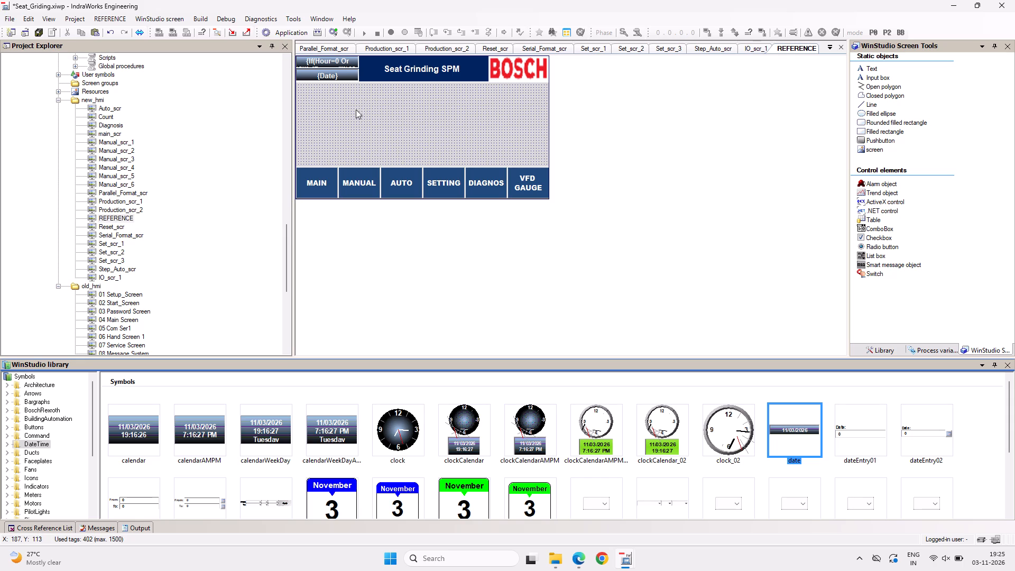
# Swap the header symbols so the date sits in the top-left corner with the time directly beneath it at Y 20.
pyautogui.moveTo(345, 59); pyautogui.dragTo(347, 85)
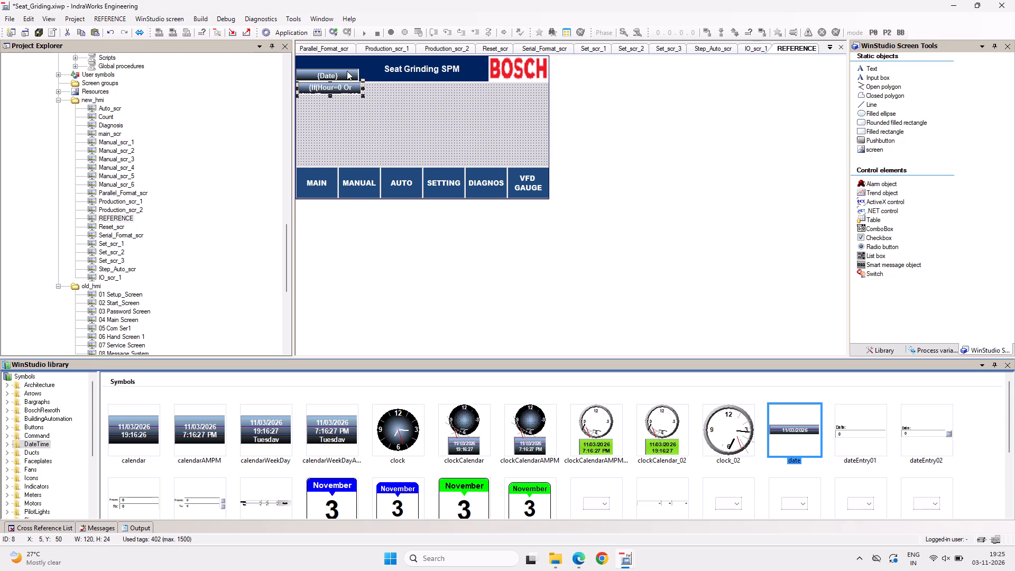
pyautogui.moveTo(347, 71); pyautogui.dragTo(347, 56)
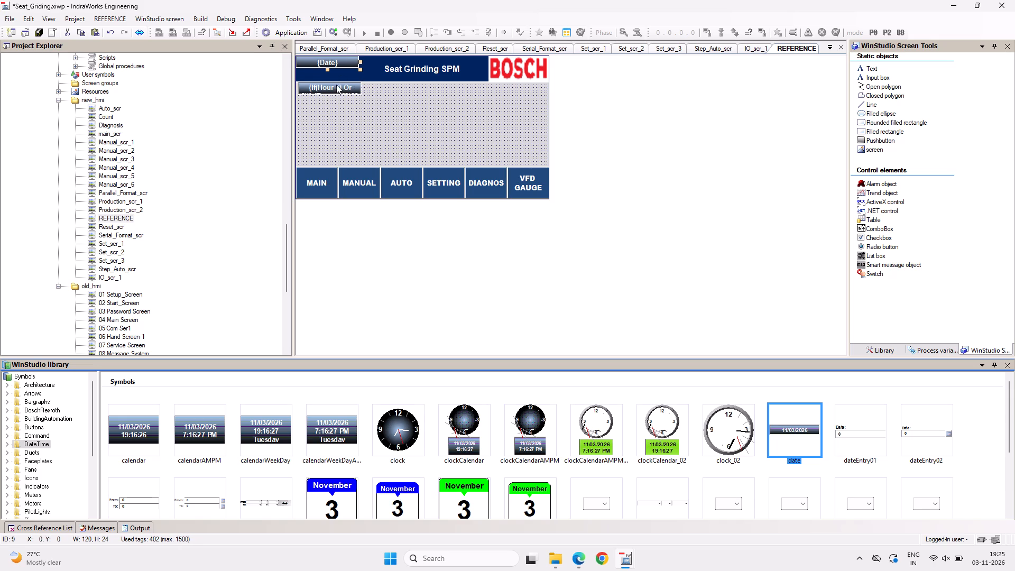
pyautogui.moveTo(336, 88); pyautogui.dragTo(333, 71)
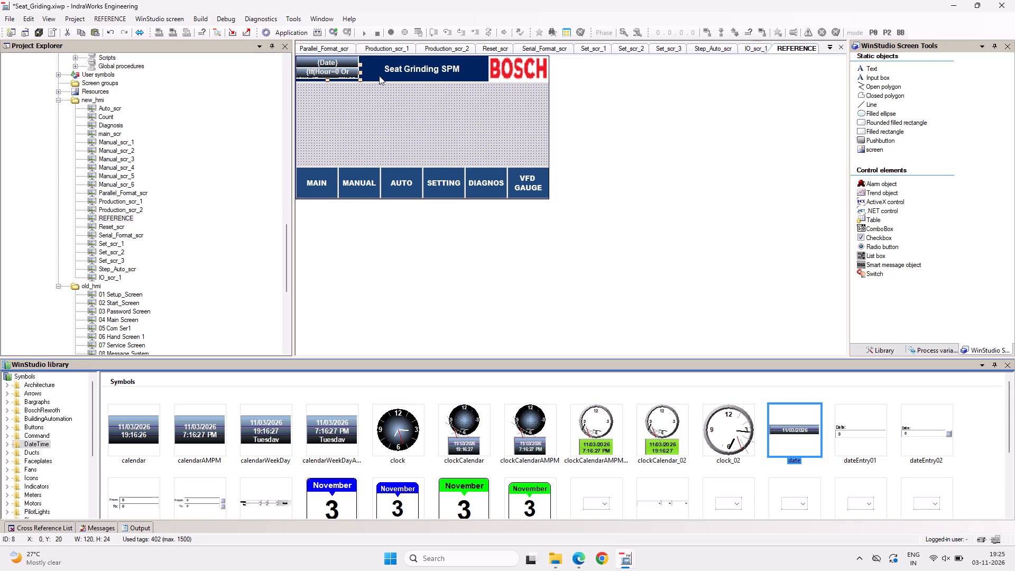
# Trim the header bar's height slightly and reduce the BOSCH logo to a matching height of 46.
pyautogui.click(374, 69)
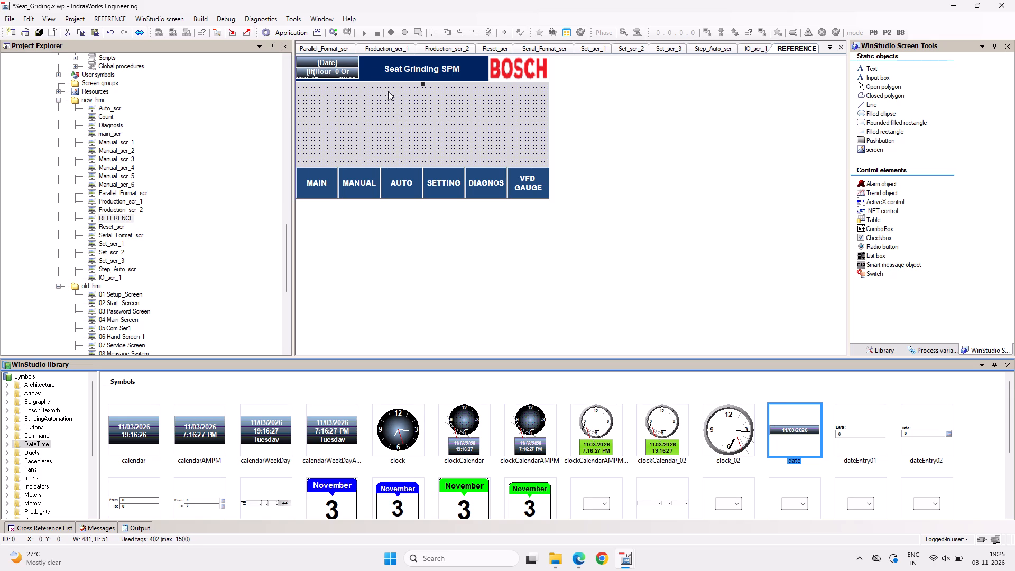
pyautogui.click(421, 84)
pyautogui.click(501, 75)
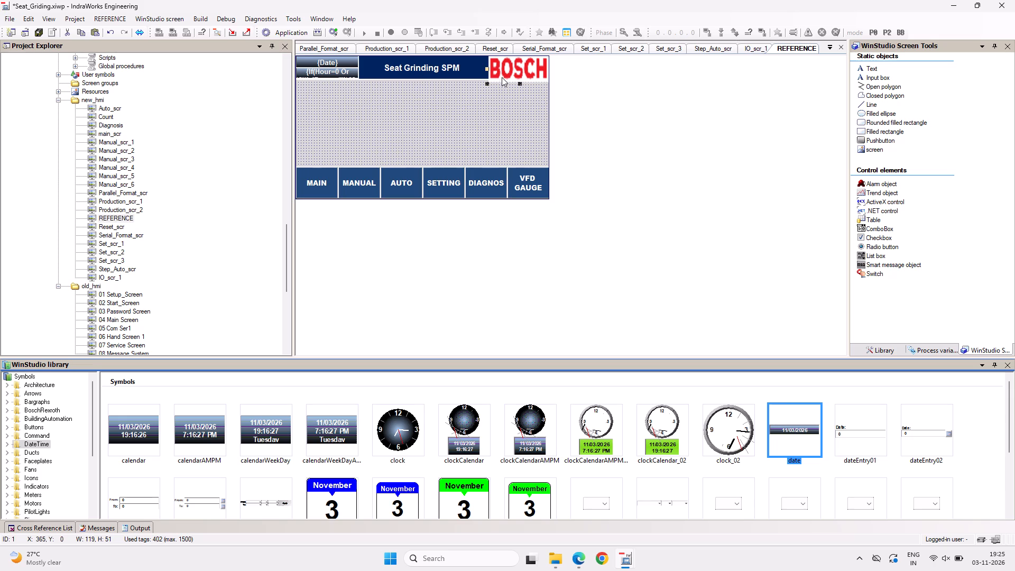
pyautogui.click(521, 84)
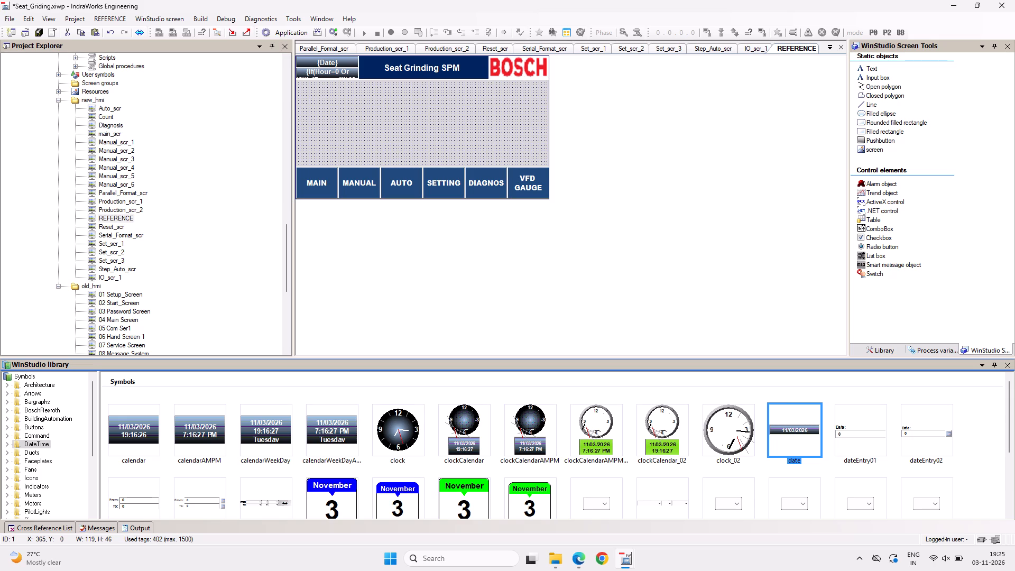
pyautogui.click(501, 95)
# Test the REFERENCE screen to check the header's live date and time, and return to editing.
pyautogui.rightClick(443, 121)
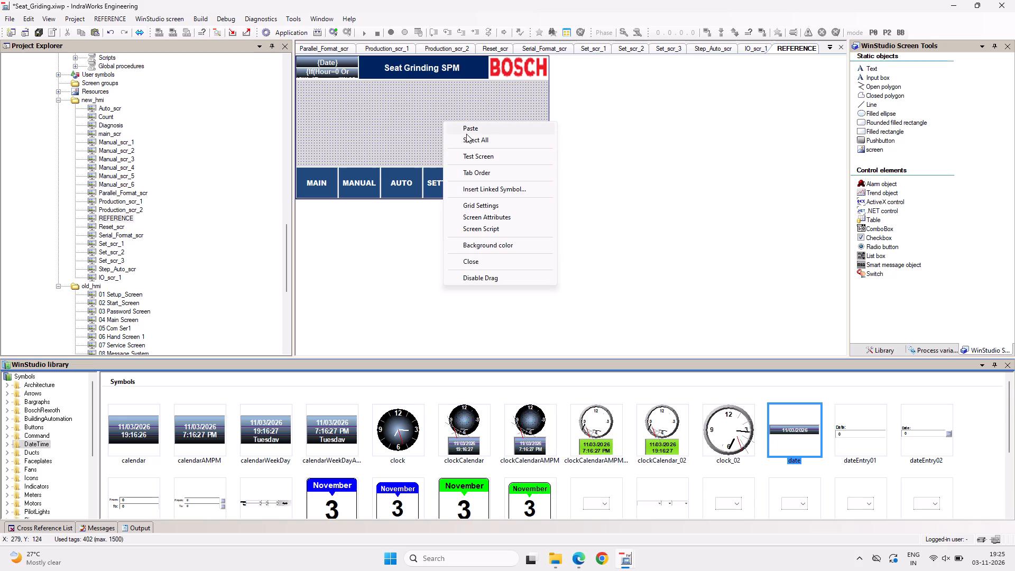
pyautogui.click(470, 154)
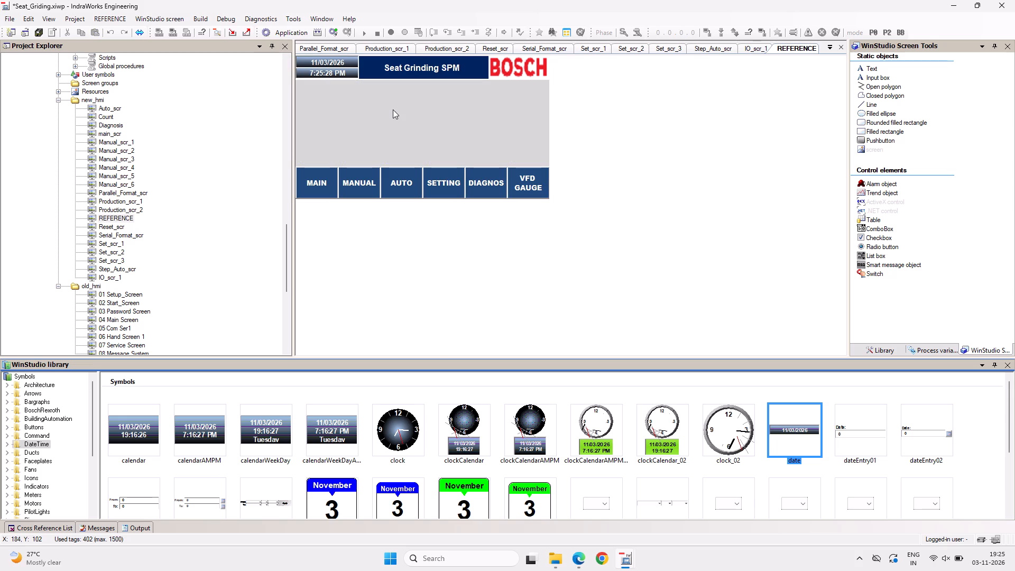
pyautogui.rightClick(393, 109)
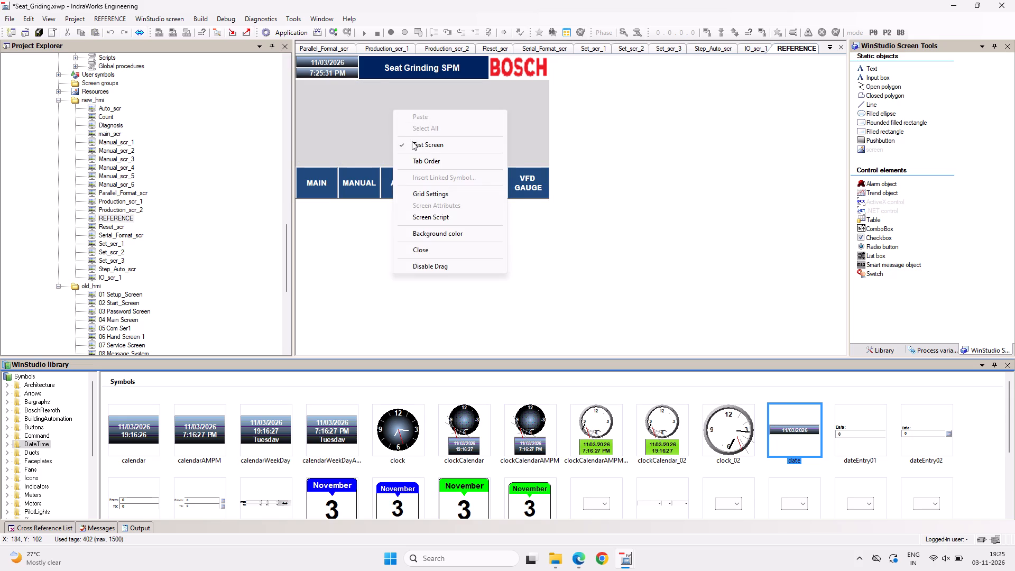
pyautogui.click(412, 143)
pyautogui.click(413, 143)
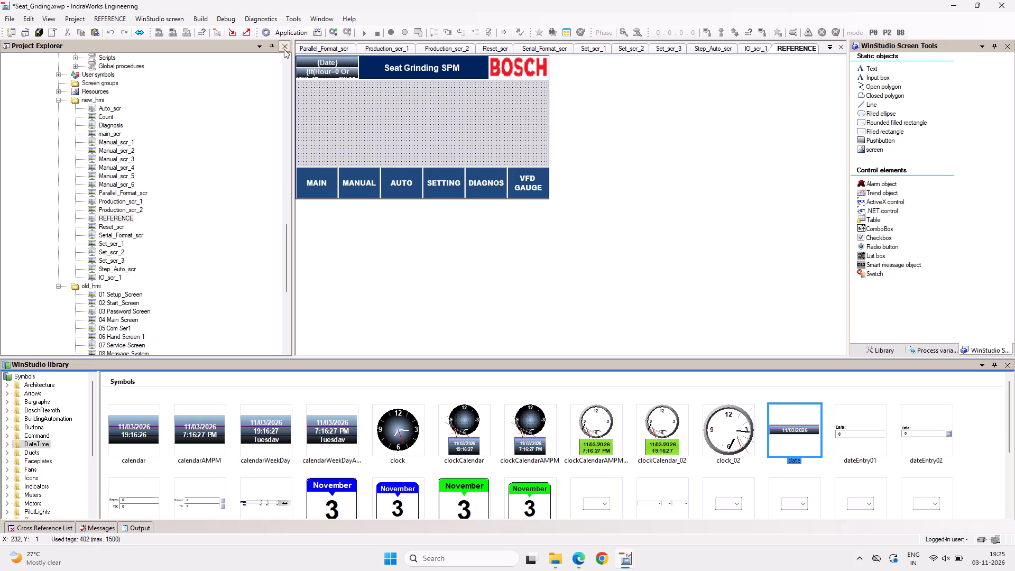
# Look back through the open new_hmi screens, examining the headers and pushbuttons from Auto_scr to Manual_scr_6.
pyautogui.click(310, 48)
pyautogui.tripleClick(299, 48)
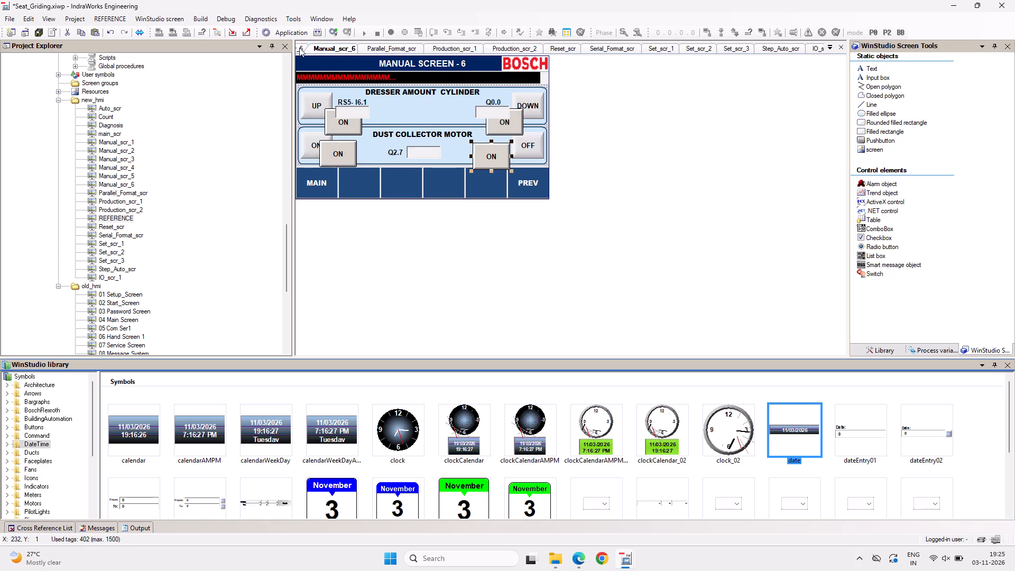
pyautogui.tripleClick(299, 48)
pyautogui.tripleClick(299, 48)
pyautogui.tripleClick(299, 48)
pyautogui.tripleClick(299, 48)
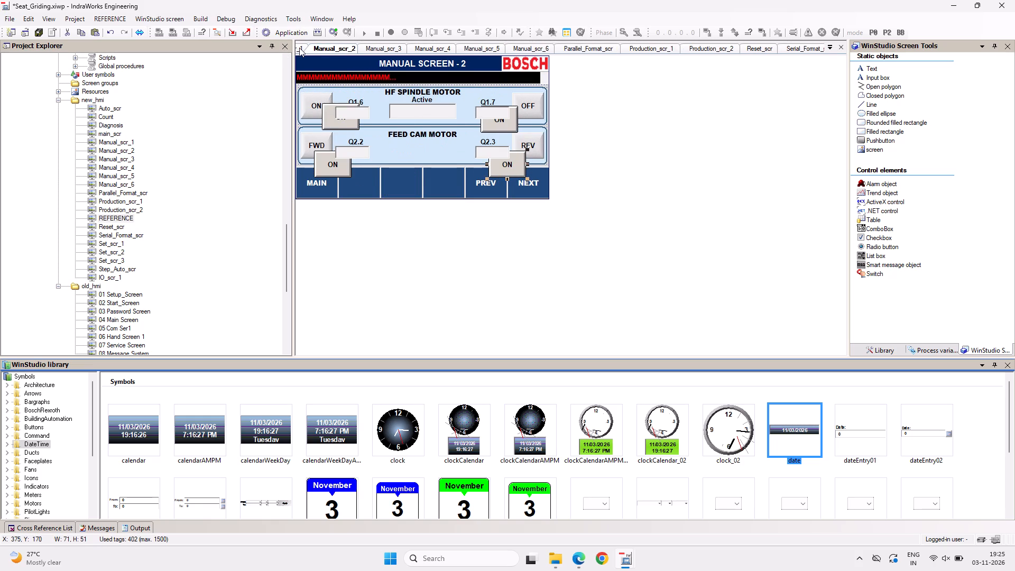
pyautogui.tripleClick(299, 48)
pyautogui.click(299, 48)
pyautogui.tripleClick(299, 48)
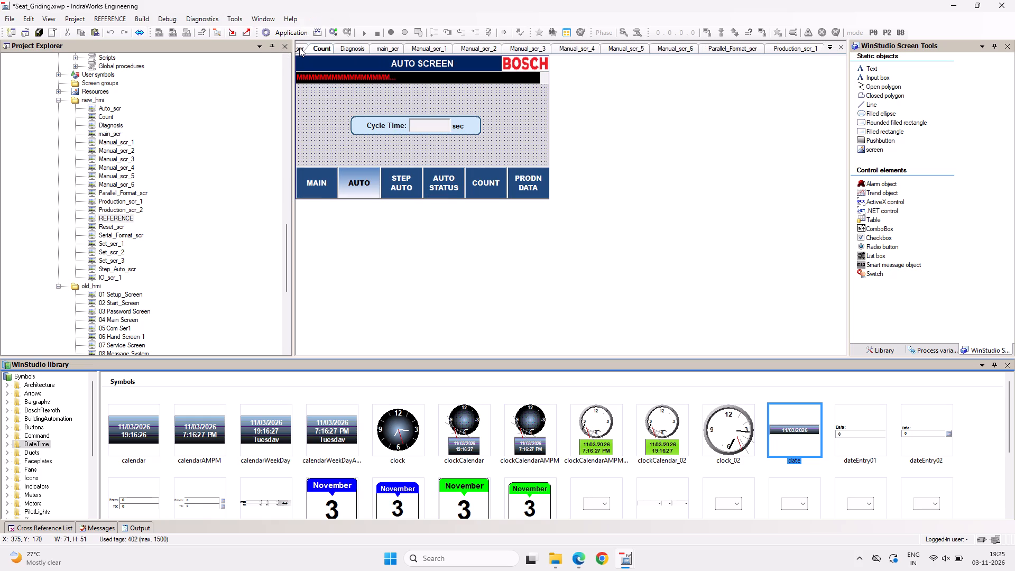
pyautogui.doubleClick(299, 48)
pyautogui.click(348, 48)
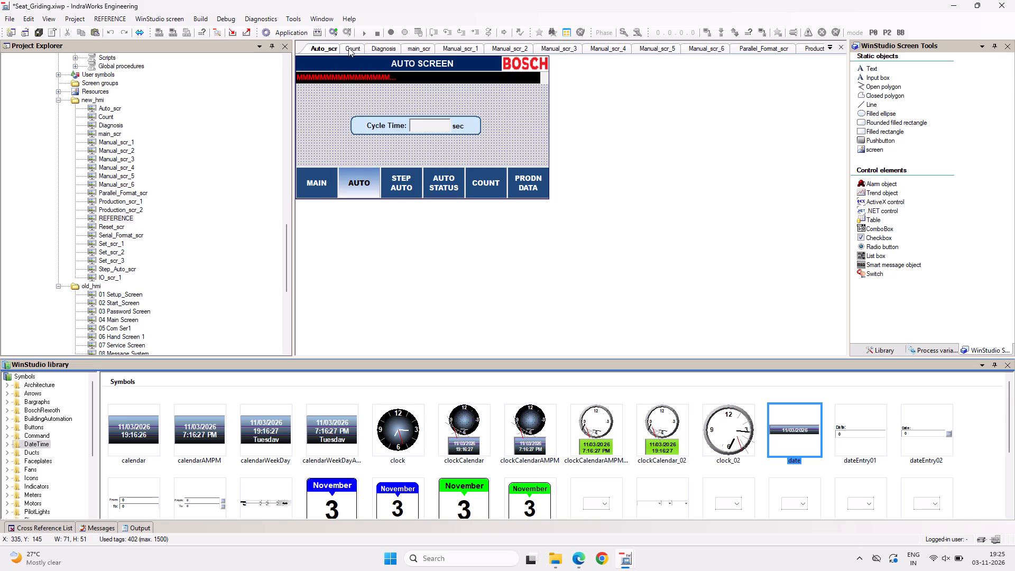
pyautogui.click(375, 48)
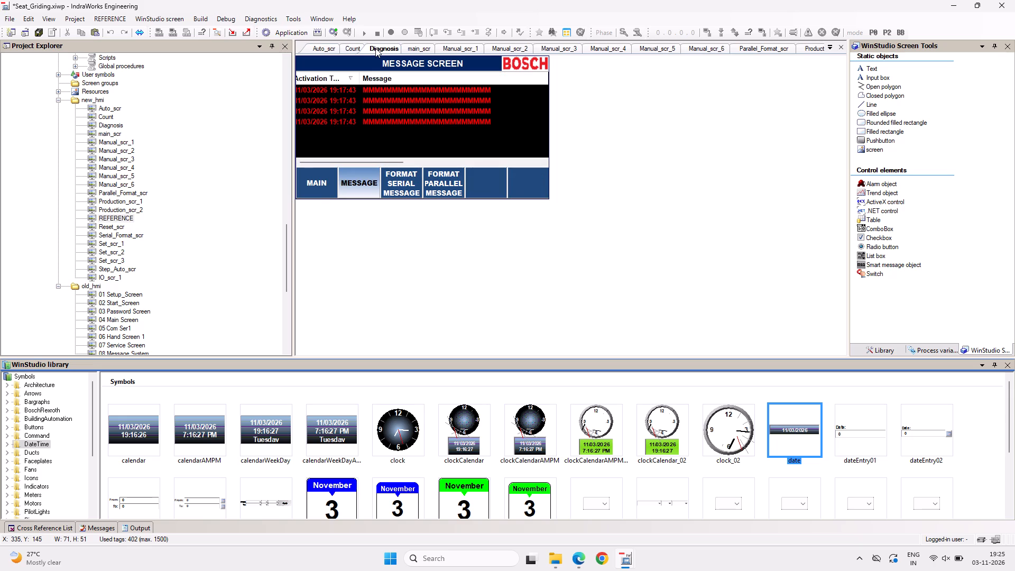
pyautogui.click(426, 50)
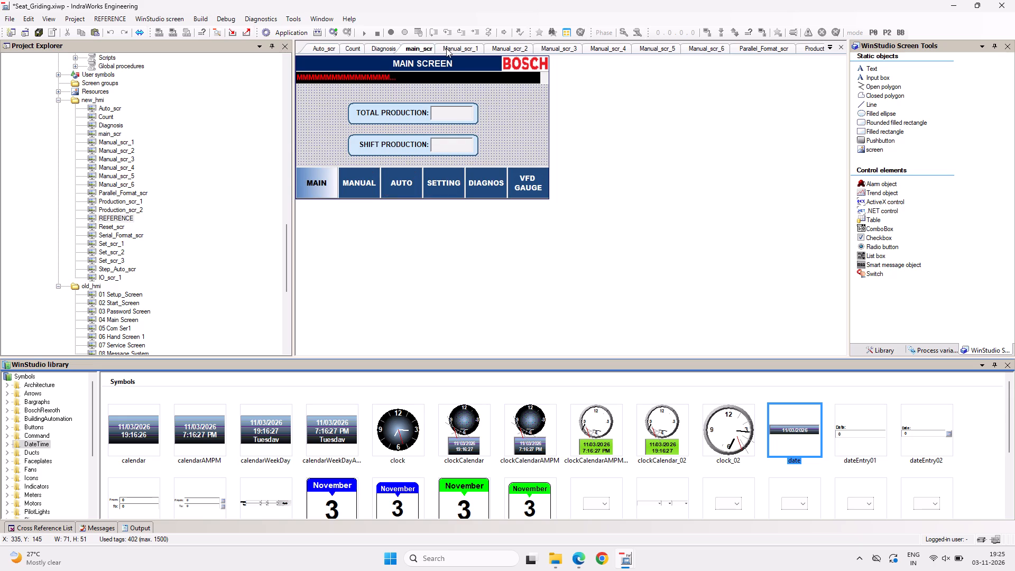
pyautogui.click(446, 48)
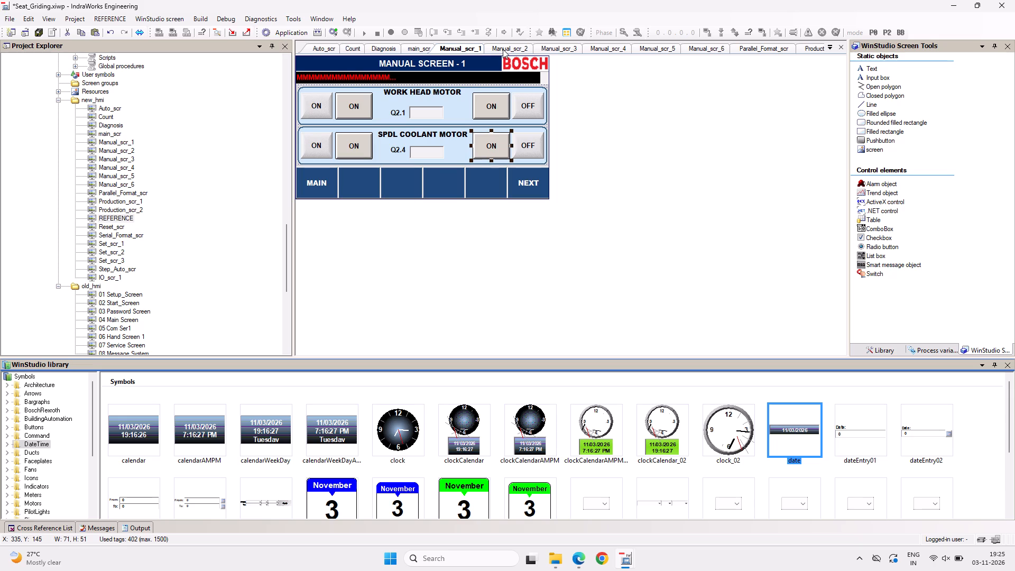
pyautogui.click(503, 49)
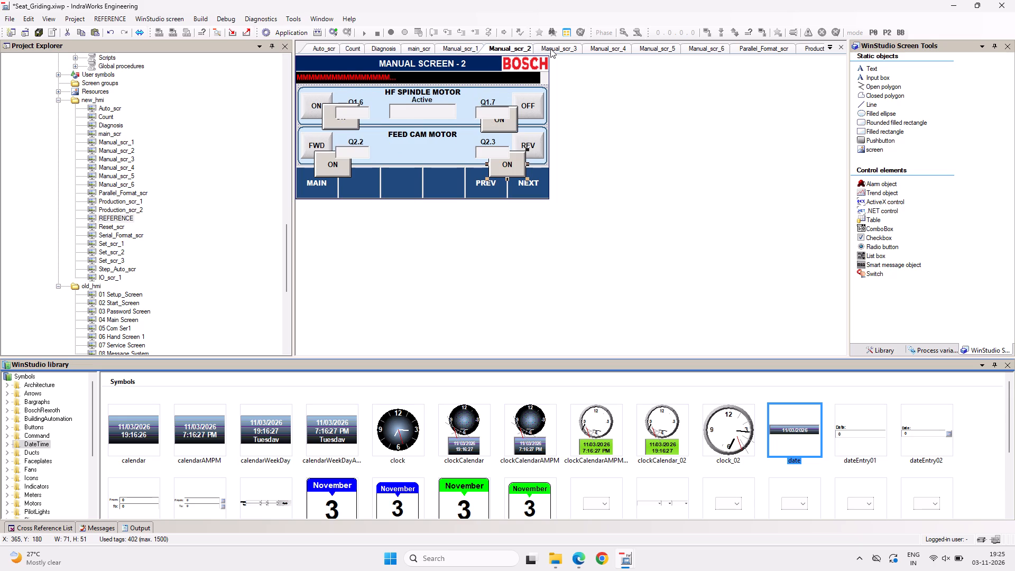
pyautogui.click(550, 49)
pyautogui.click(595, 49)
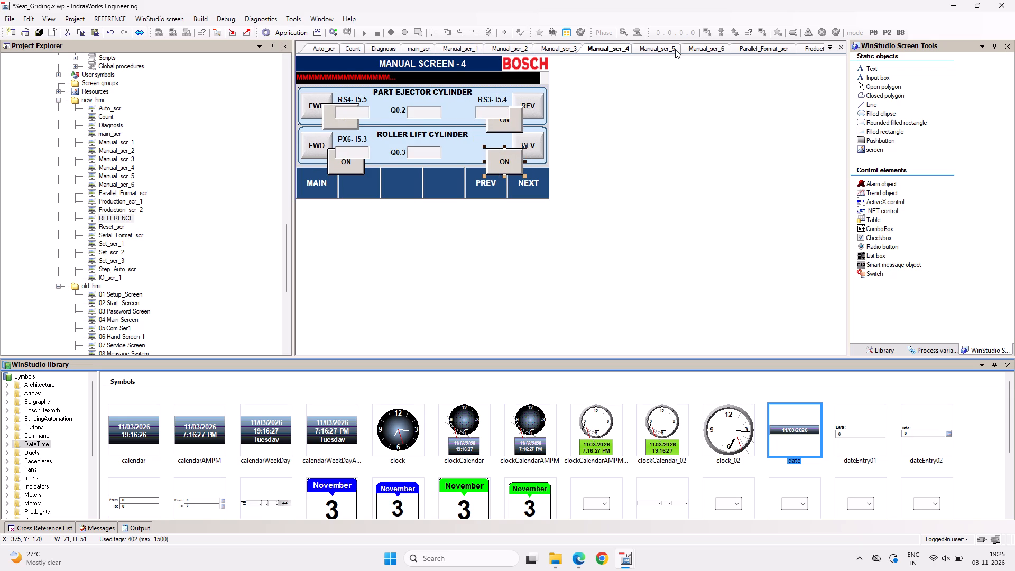
pyautogui.click(675, 49)
pyautogui.click(706, 50)
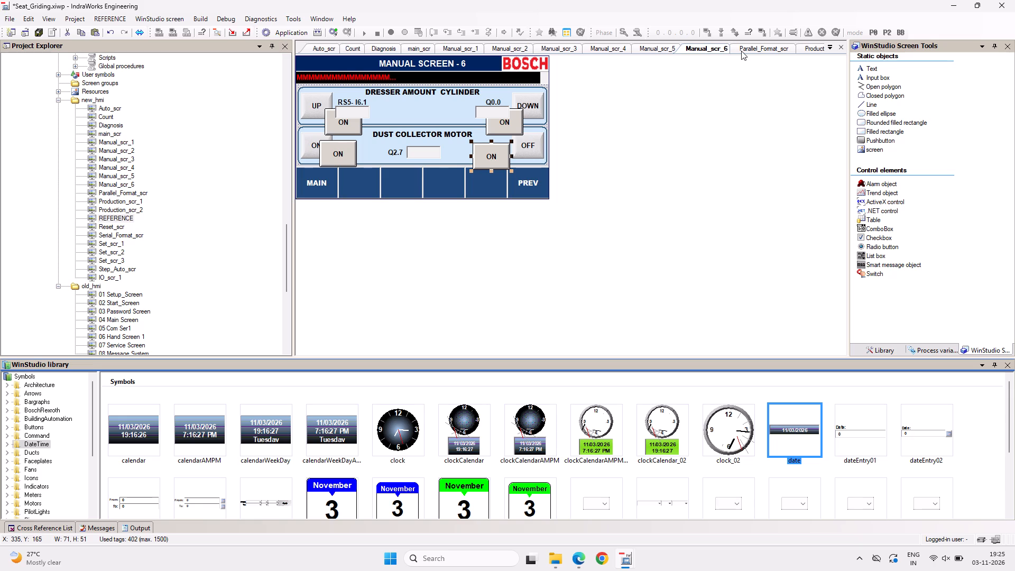
pyautogui.click(813, 45)
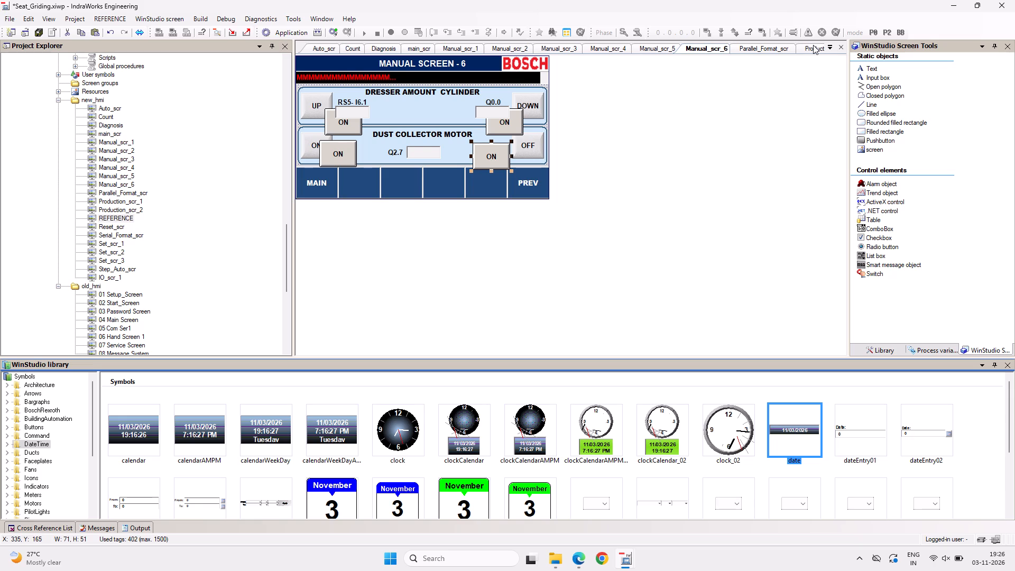
# Review the production and setting screens and return to the REFERENCE screen.
pyautogui.tripleClick(820, 48)
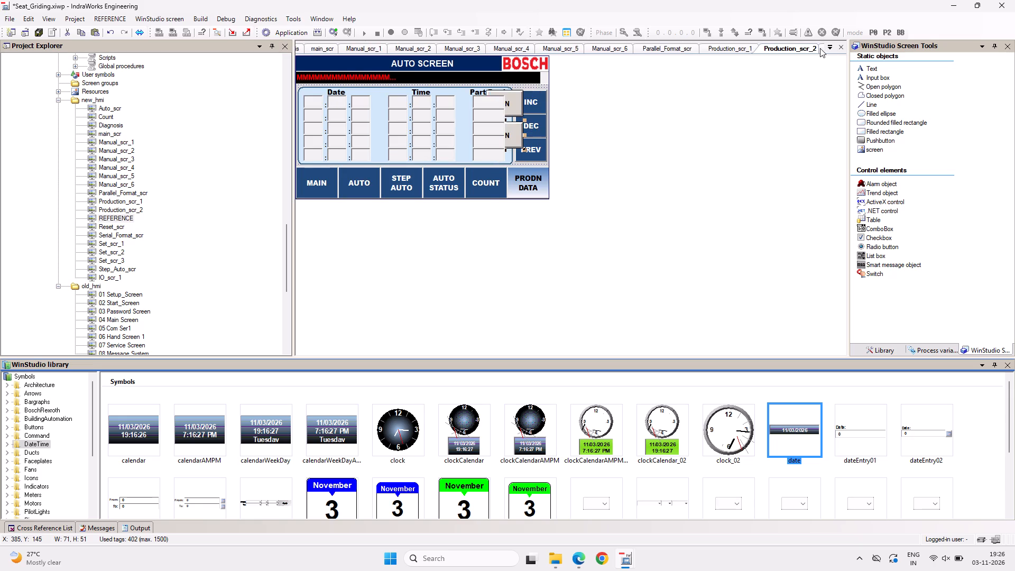
pyautogui.tripleClick(820, 48)
pyautogui.tripleClick(820, 48)
pyautogui.tripleClick(820, 48)
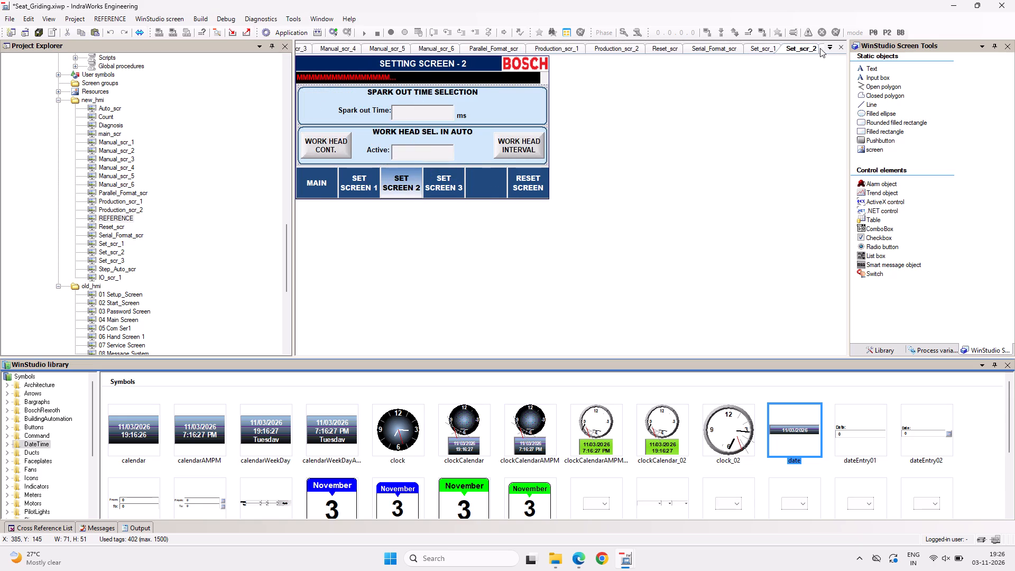
pyautogui.click(820, 48)
pyautogui.tripleClick(820, 48)
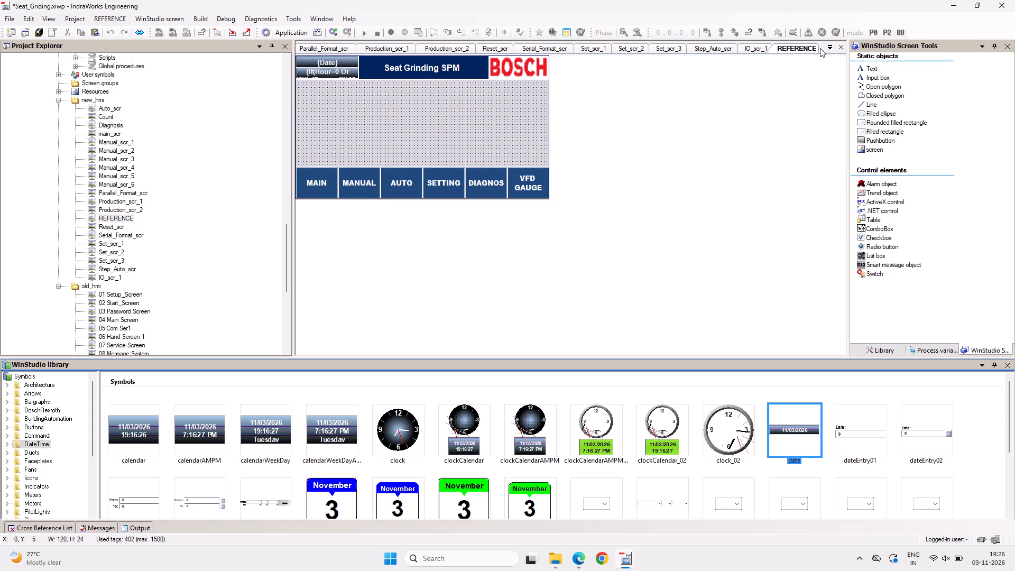
pyautogui.click(704, 74)
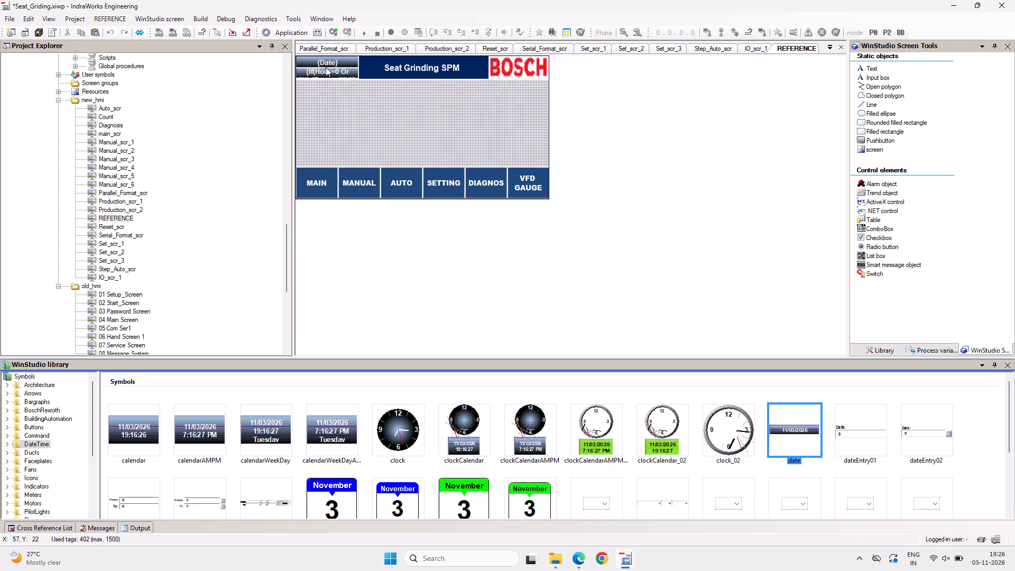
# Move the date and time displays off the header bar into the empty middle area of the REFERENCE screen.
pyautogui.moveTo(326, 67); pyautogui.dragTo(333, 100)
pyautogui.moveTo(334, 70); pyautogui.dragTo(354, 122)
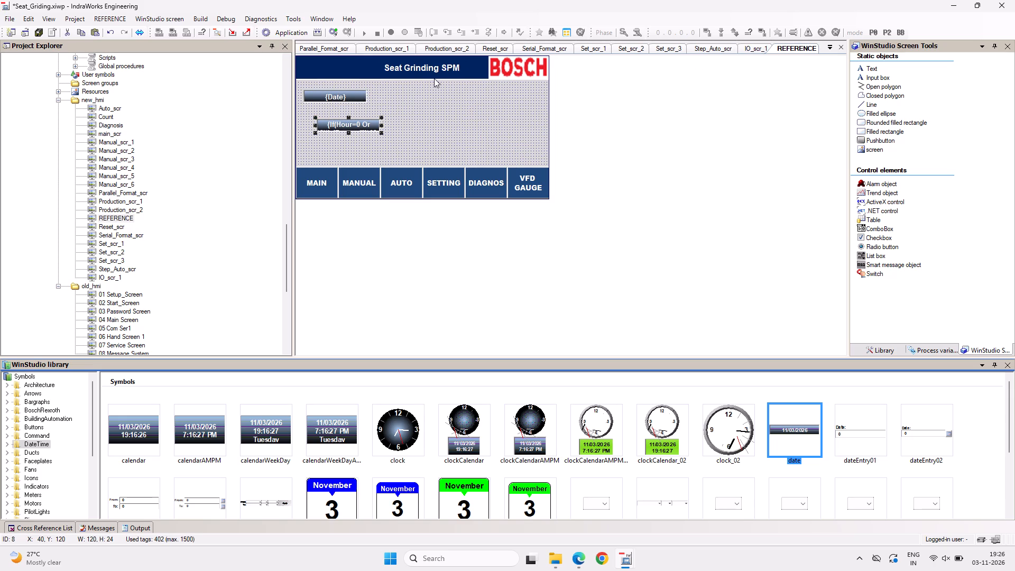
# Reduce the header bar's height to a slim band around the Seat Grinding SPM title.
pyautogui.click(434, 77)
pyautogui.moveTo(422, 82); pyautogui.dragTo(422, 74)
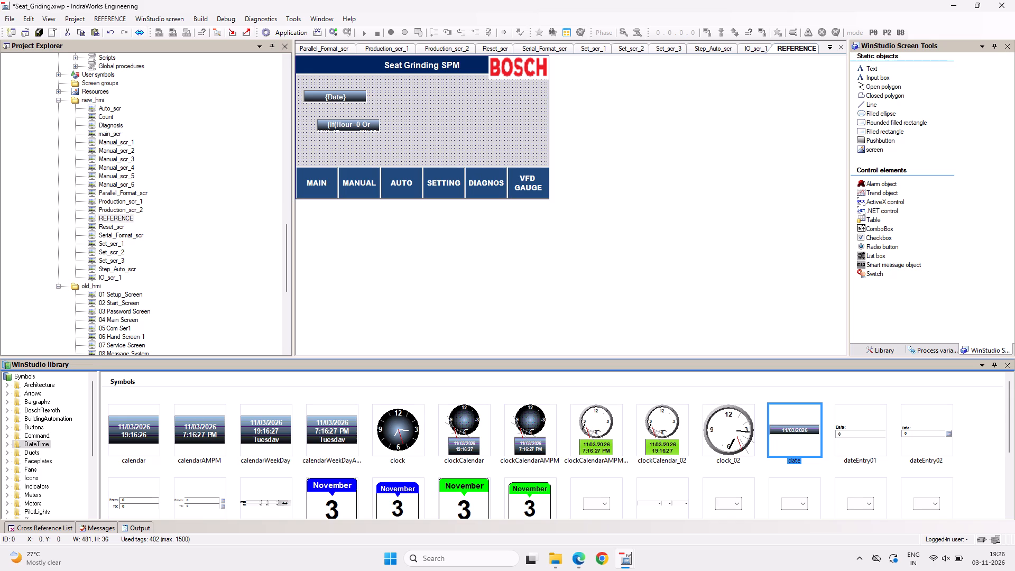
pyautogui.moveTo(422, 74); pyautogui.dragTo(423, 71)
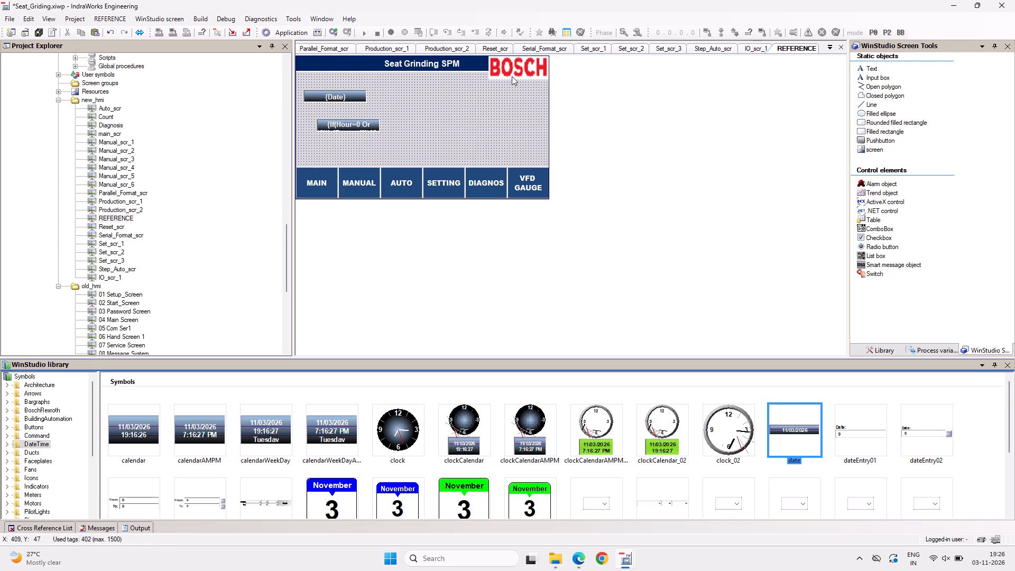
# Shrink the BOSCH logo to a width of about 104, with its height matching the slimmer header bar.
pyautogui.click(512, 76)
pyautogui.moveTo(488, 81); pyautogui.dragTo(497, 68)
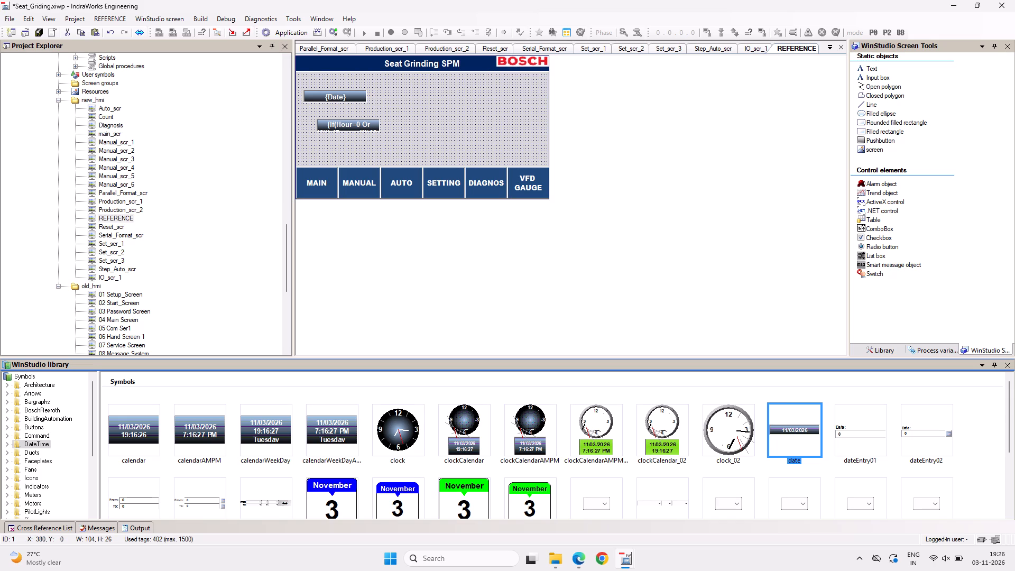
pyautogui.moveTo(497, 68); pyautogui.dragTo(497, 71)
pyautogui.moveTo(497, 71); pyautogui.dragTo(497, 72)
pyautogui.click(486, 86)
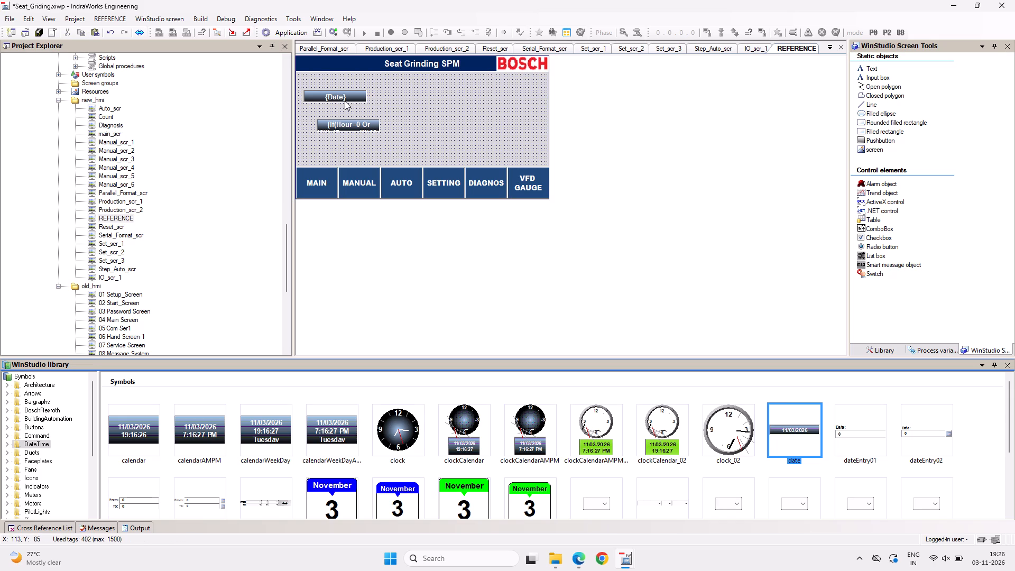
# Place the time display at the left end of the header bar and the date display just beneath the bar.
pyautogui.moveTo(340, 96); pyautogui.dragTo(322, 61)
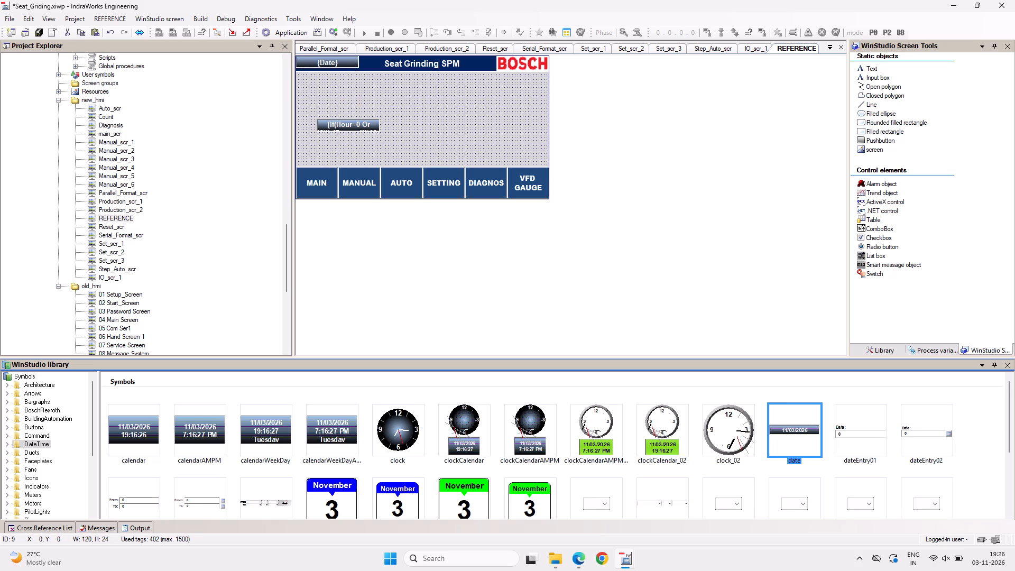
pyautogui.moveTo(322, 61); pyautogui.dragTo(322, 81)
pyautogui.click(381, 86)
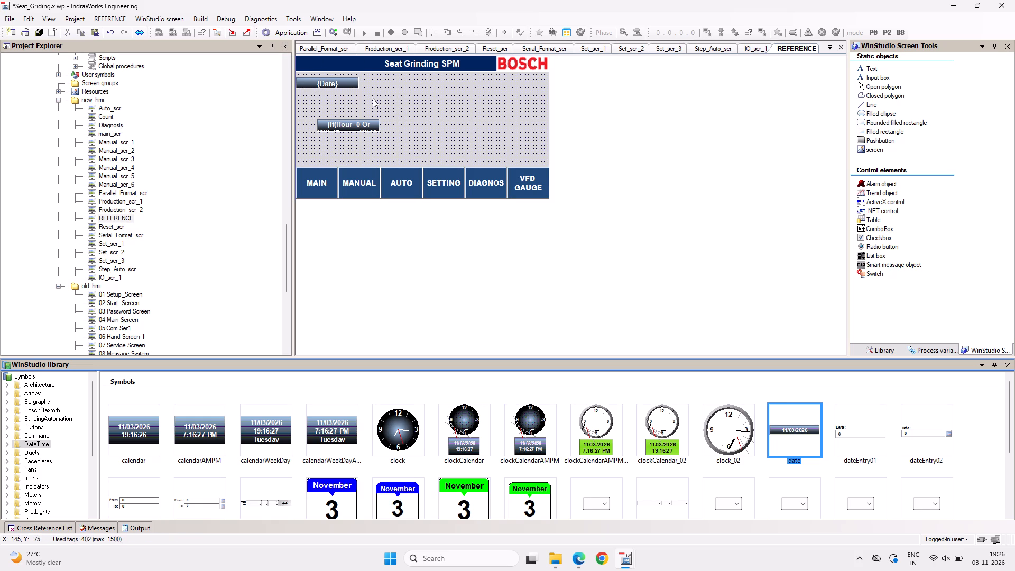
pyautogui.moveTo(363, 122); pyautogui.dragTo(337, 56)
pyautogui.click(386, 100)
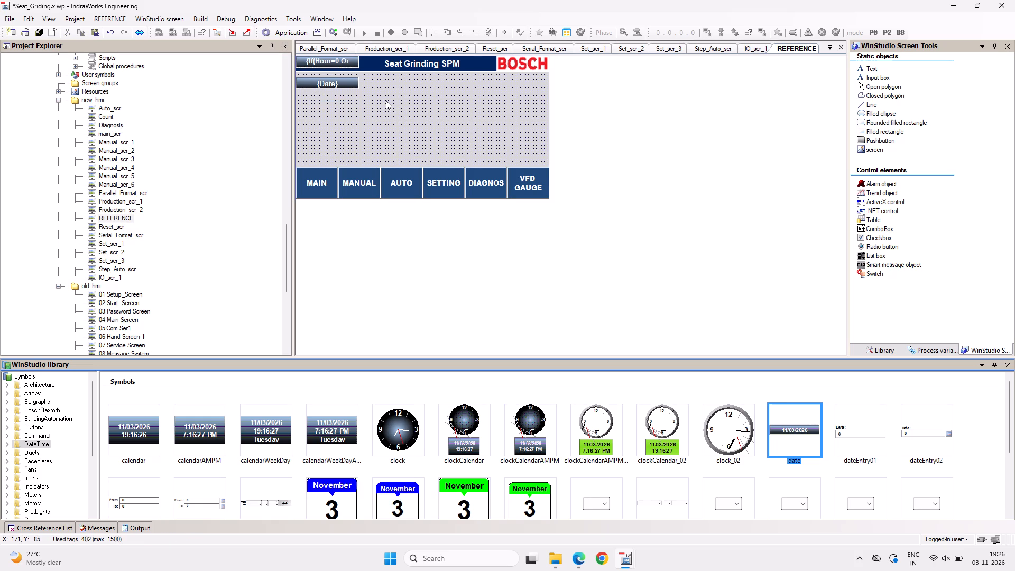
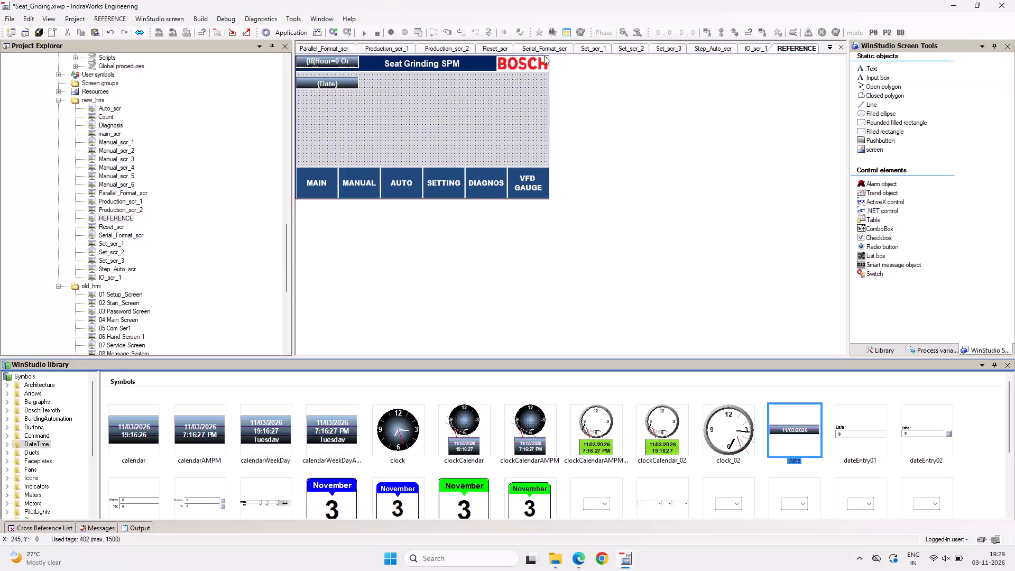
# On Step_Auto_scr, make the four ON pushbuttons the same width and height as the START LOADING label.
pyautogui.click(711, 47)
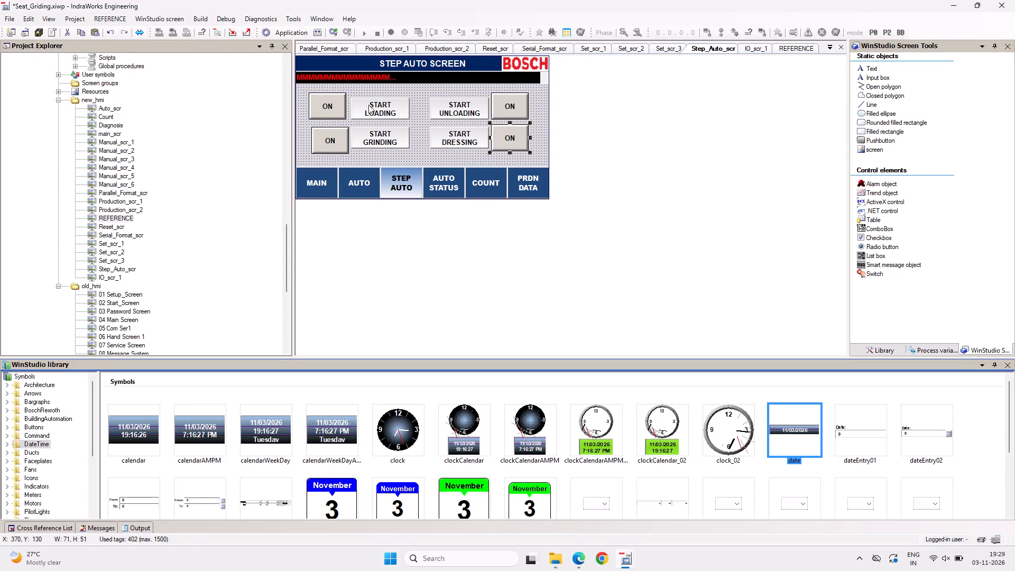
pyautogui.click(402, 106)
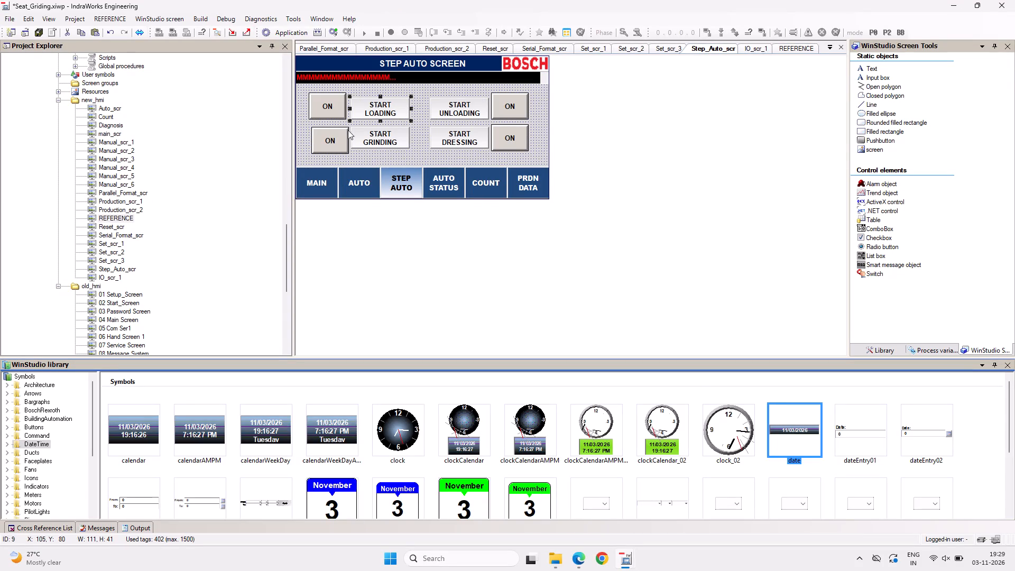
pyautogui.click(336, 108)
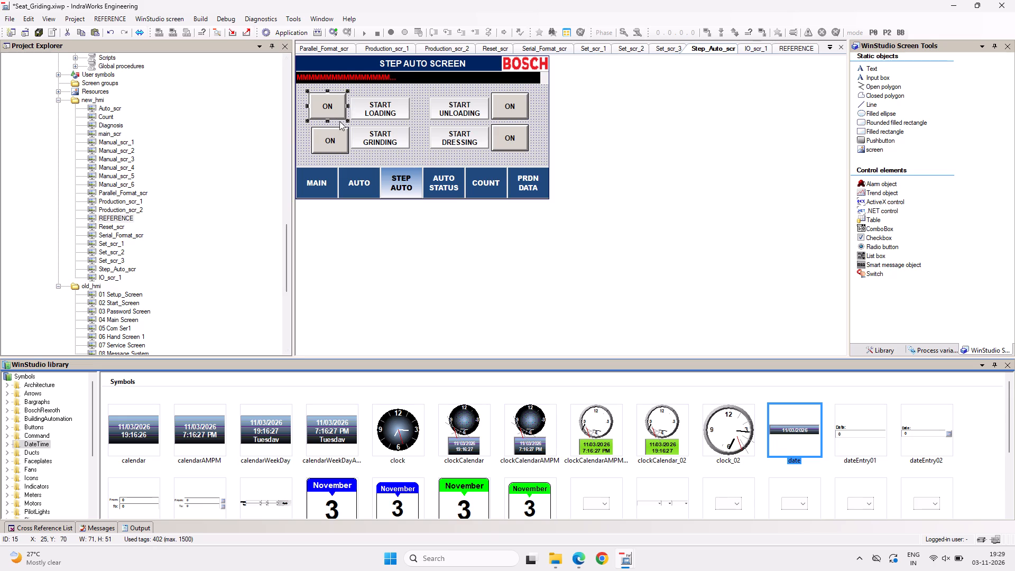
pyautogui.keyDown('shift'); pyautogui.click(340, 132); pyautogui.keyUp('shift')
pyautogui.keyDown('shift'); pyautogui.click(509, 141); pyautogui.keyUp('shift')
pyautogui.keyDown('shift'); pyautogui.click(515, 93); pyautogui.keyUp('shift')
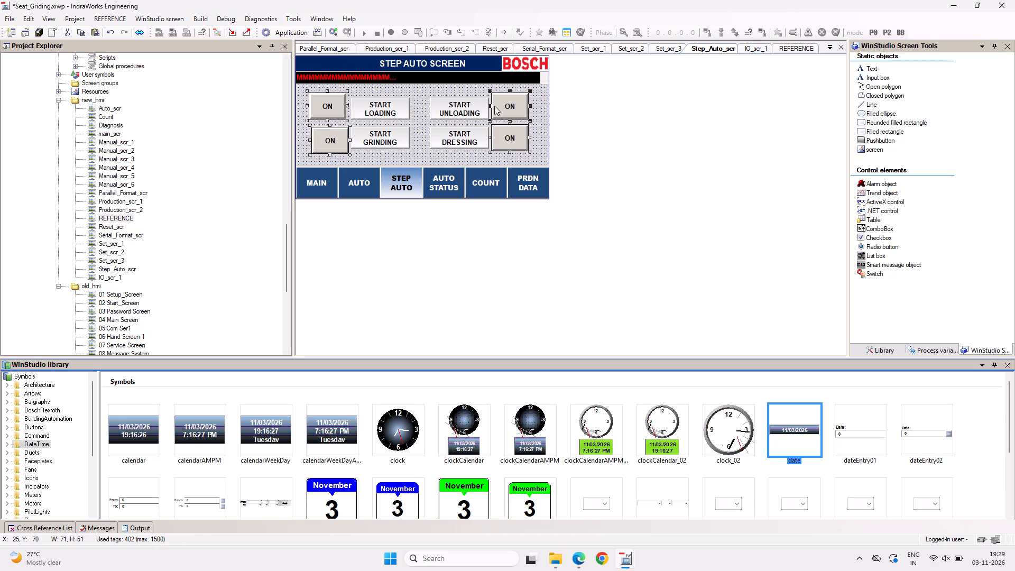
pyautogui.keyDown('shift'); pyautogui.click(398, 109); pyautogui.keyUp('shift')
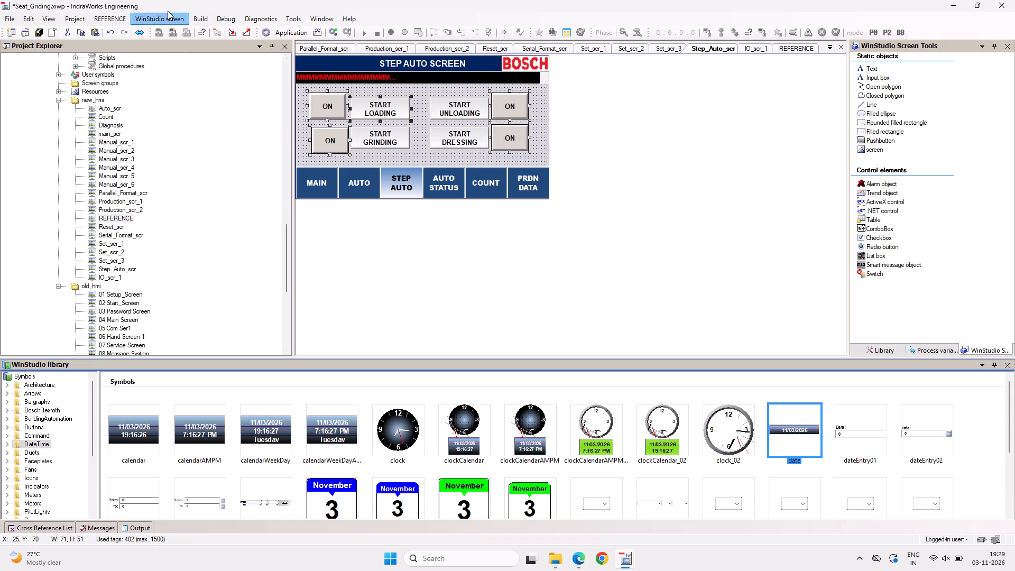
pyautogui.click(161, 15)
pyautogui.click(201, 84)
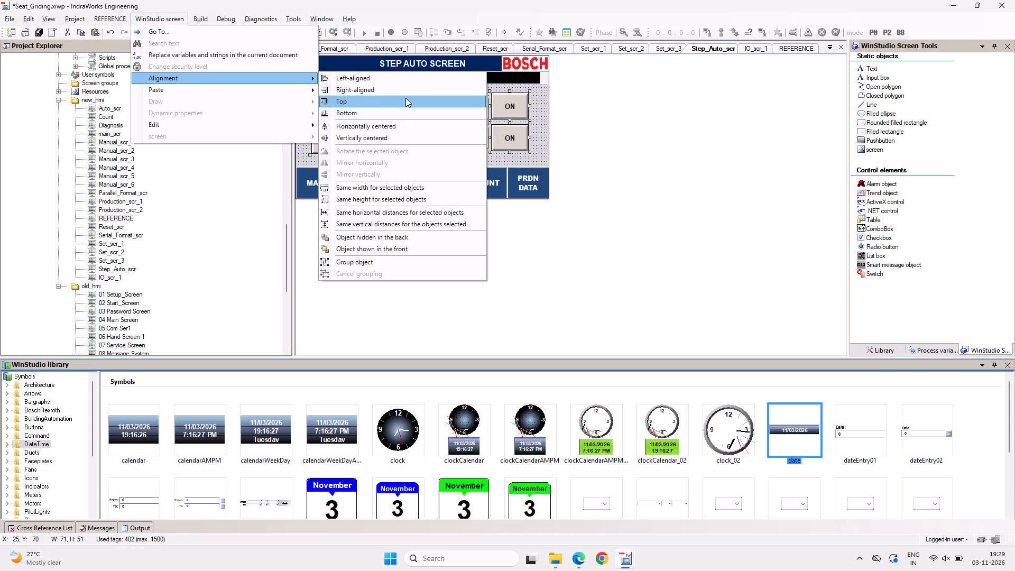
pyautogui.click(376, 192)
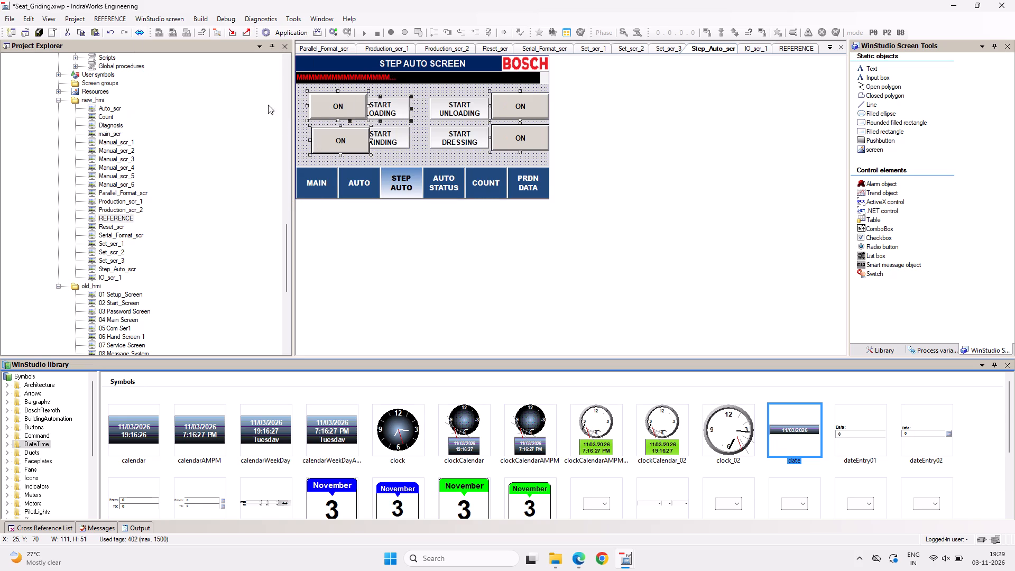
pyautogui.click(171, 13)
pyautogui.click(188, 82)
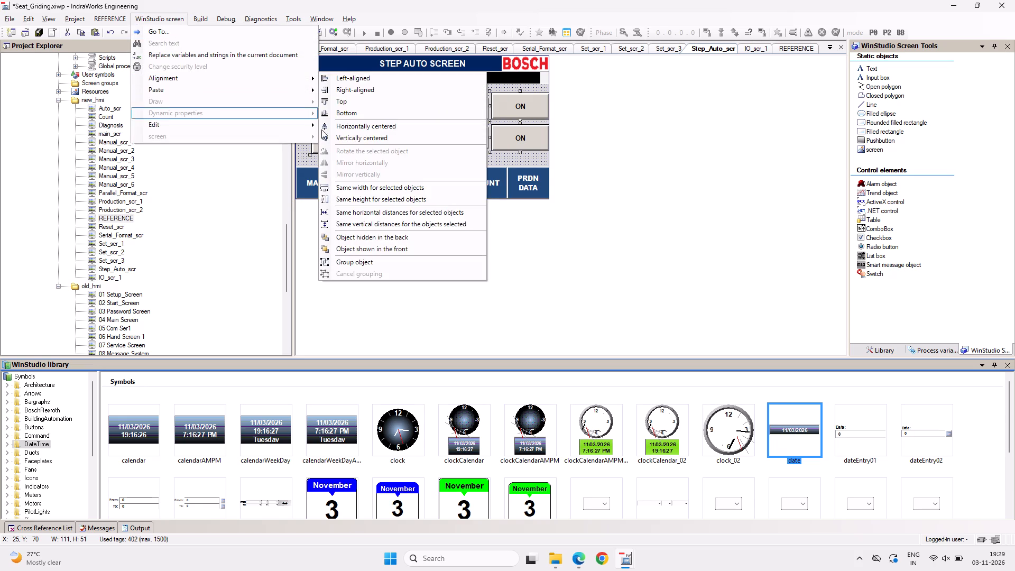
pyautogui.click(343, 200)
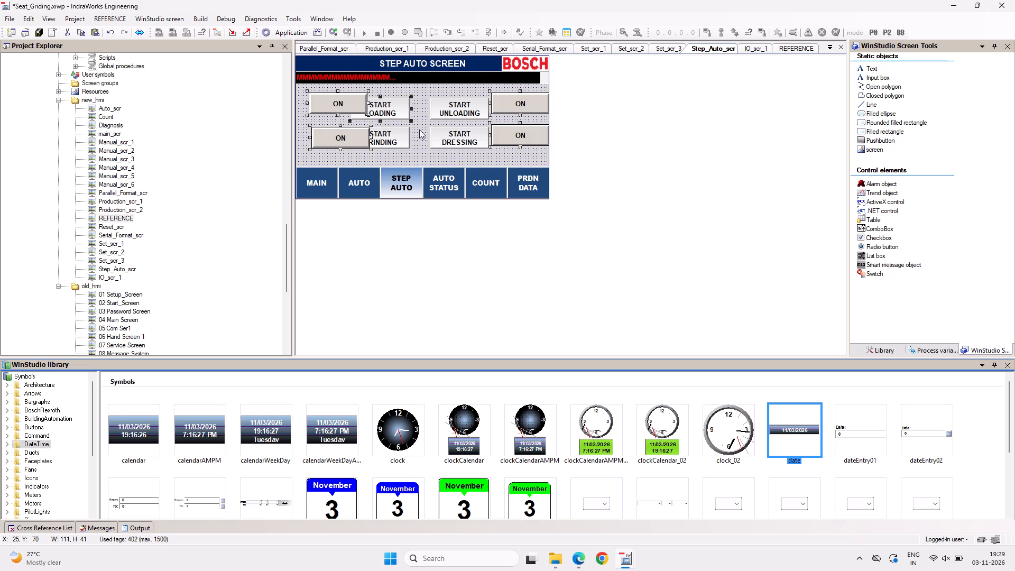
pyautogui.click(428, 161)
# Change the open and closed captions of the pushbutton beside the START LOADING label to START LOADING.
pyautogui.doubleClick(356, 109)
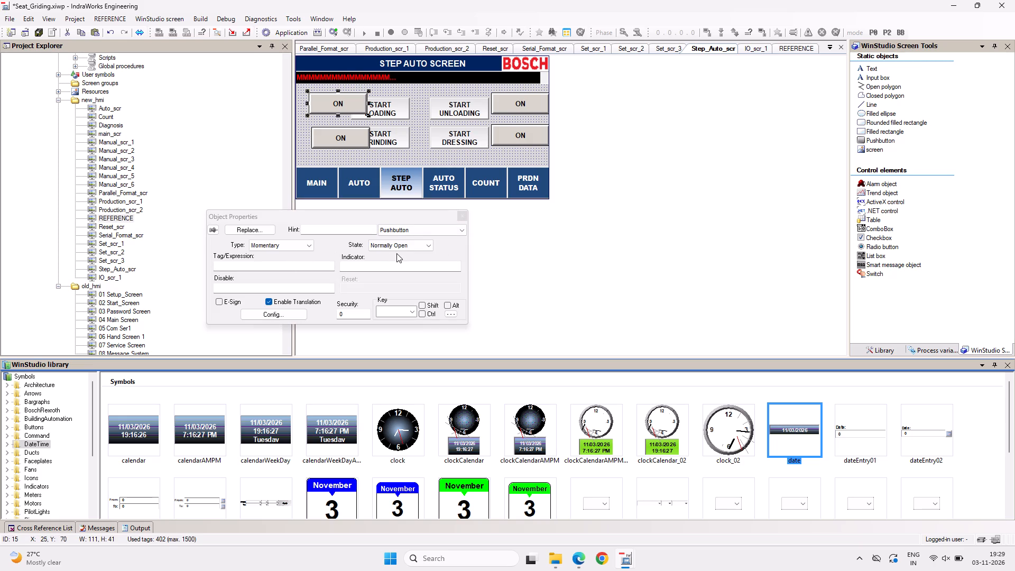
pyautogui.click(273, 317)
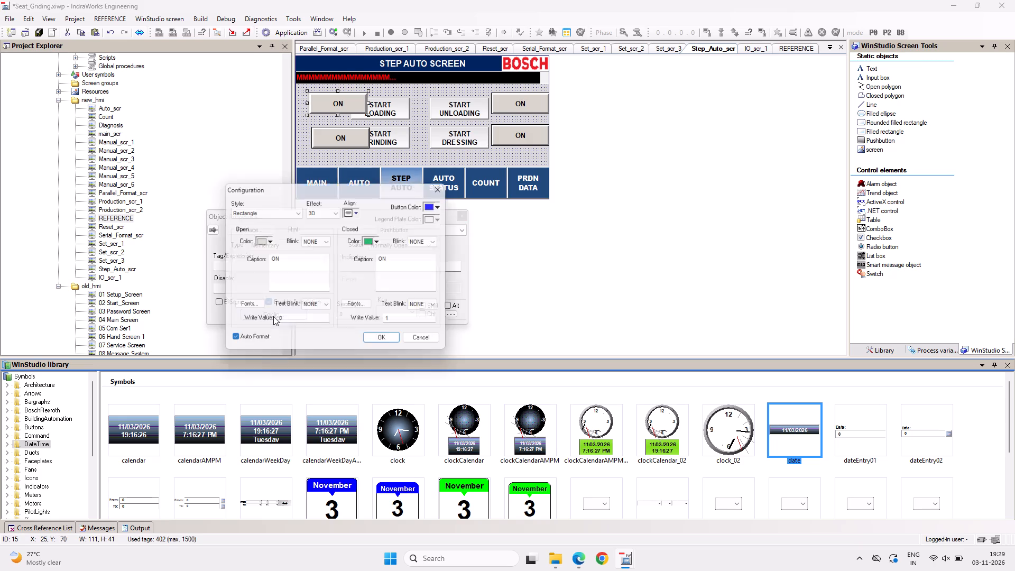
pyautogui.moveTo(285, 261); pyautogui.dragTo(246, 261)
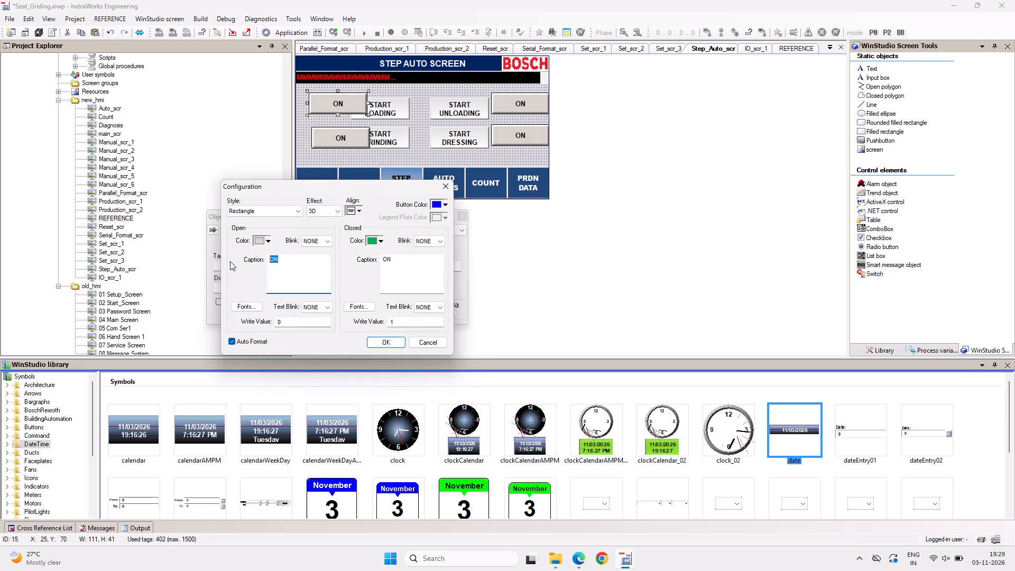
pyautogui.write('START')
pyautogui.press('space')
pyautogui.write('LOADU')
pyautogui.press('BackSpace')
pyautogui.write('ING')
pyautogui.moveTo(320, 260); pyautogui.dragTo(218, 259)
pyautogui.hotkey('ctrl', 'c')
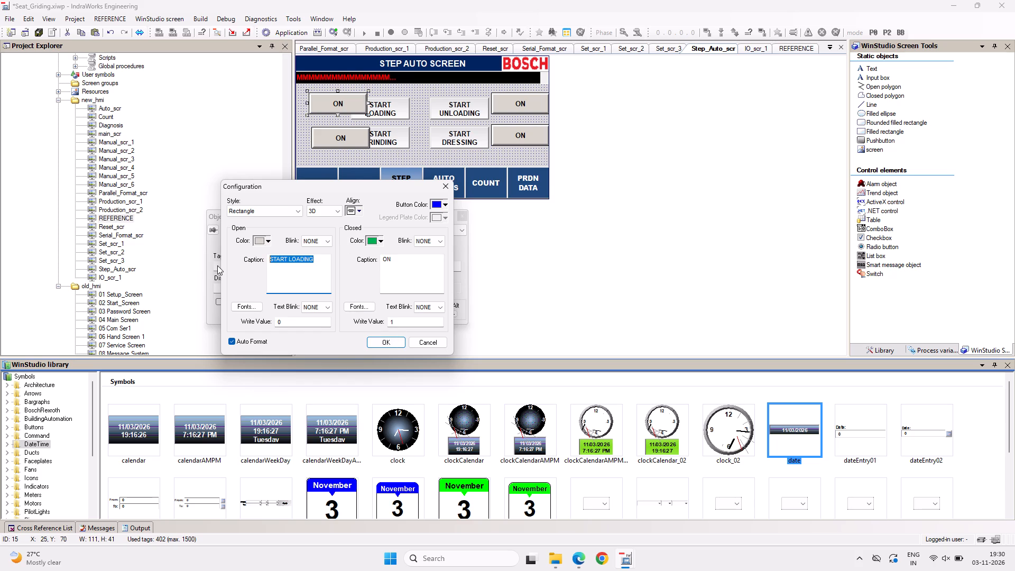
pyautogui.moveTo(396, 261); pyautogui.dragTo(354, 260)
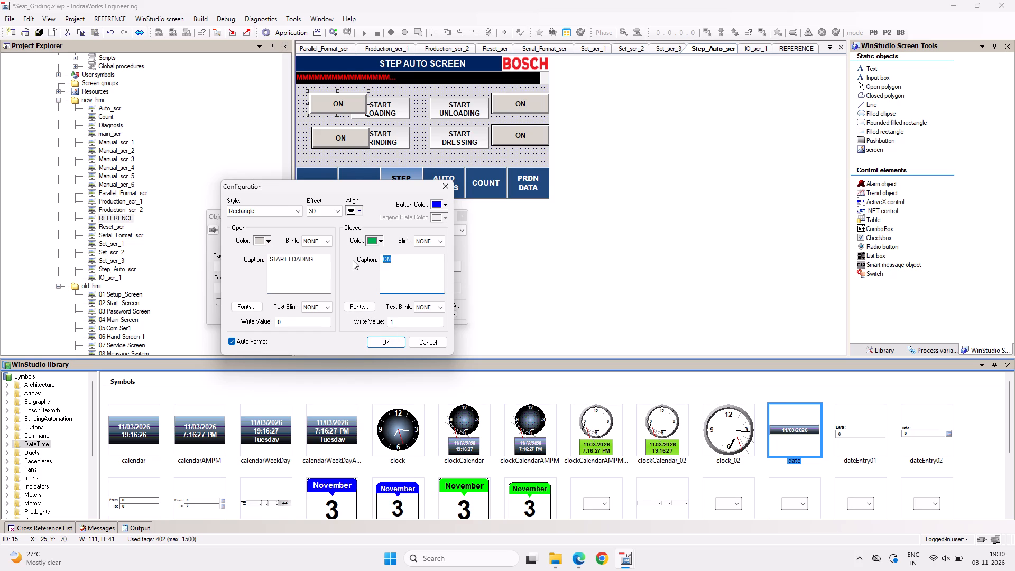
pyautogui.hotkey('ctrl', 'v')
pyautogui.click(349, 140)
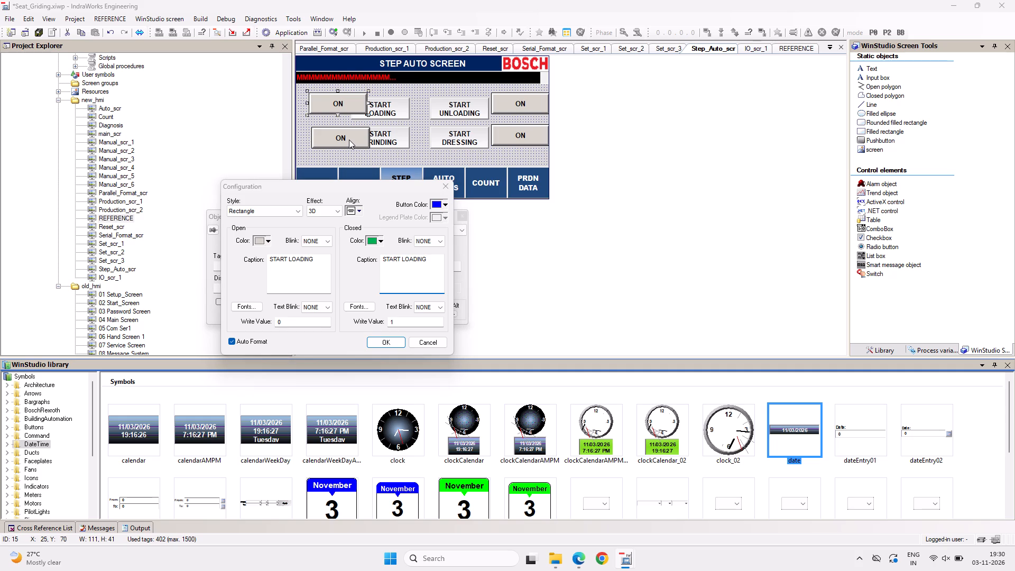
pyautogui.click(383, 339)
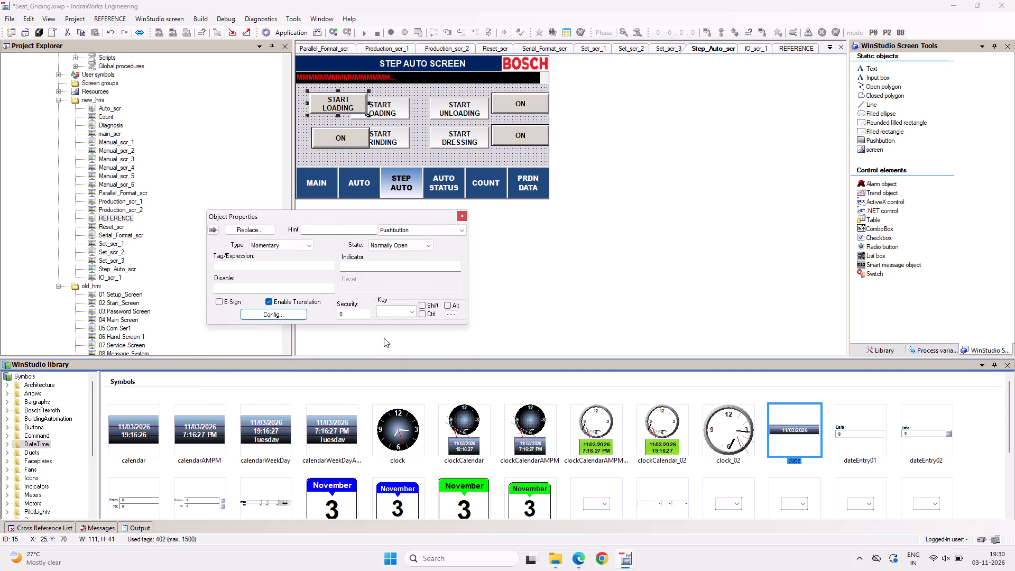
# Change the open and closed captions of the pushbutton beside the START GRINDING label to START GRINDING.
pyautogui.click(344, 137)
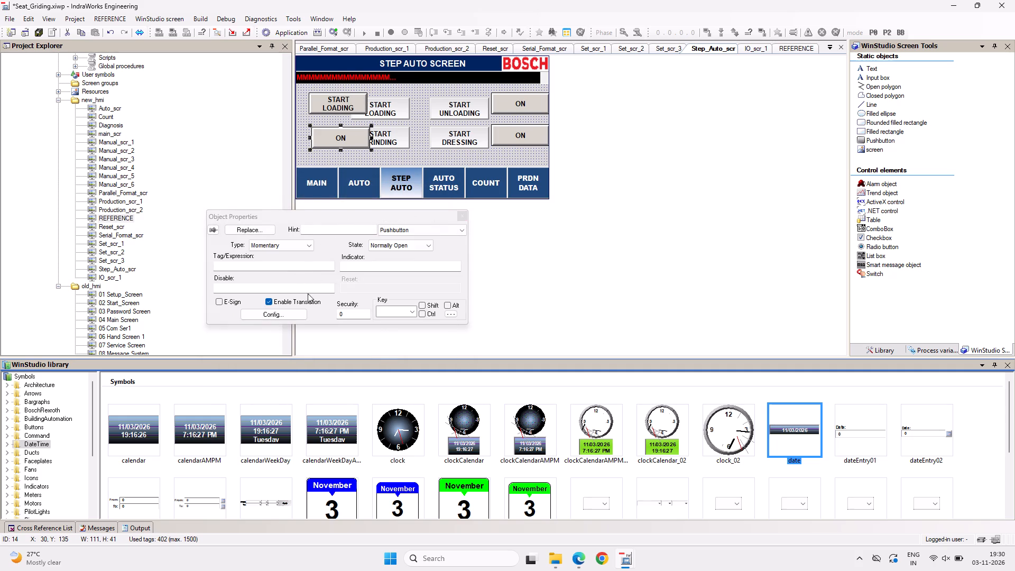
pyautogui.click(296, 313)
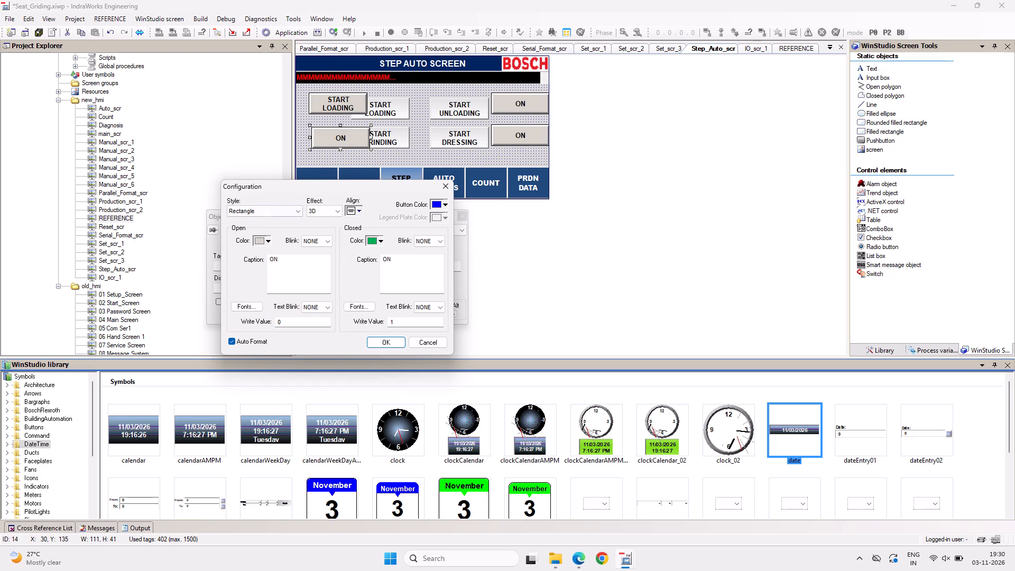
pyautogui.moveTo(290, 261); pyautogui.dragTo(222, 263)
pyautogui.hotkey('ctrl', 'v')
pyautogui.moveTo(319, 260); pyautogui.dragTo(288, 259)
pyautogui.write('GRINDING')
pyautogui.moveTo(318, 256); pyautogui.dragTo(257, 257)
pyautogui.hotkey('ctrl', 'c')
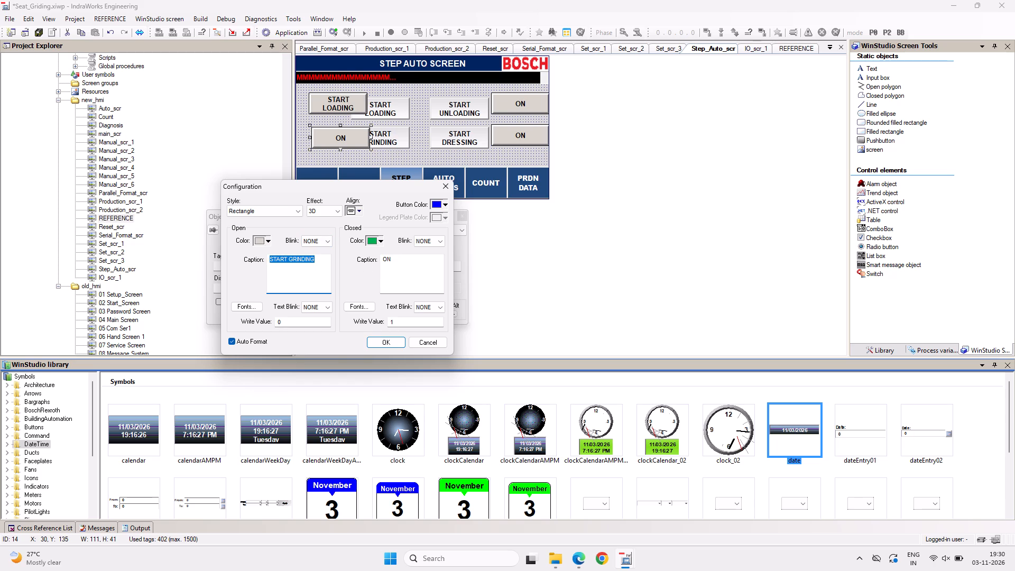
pyautogui.moveTo(396, 261); pyautogui.dragTo(325, 260)
pyautogui.hotkey('ctrl', 'v')
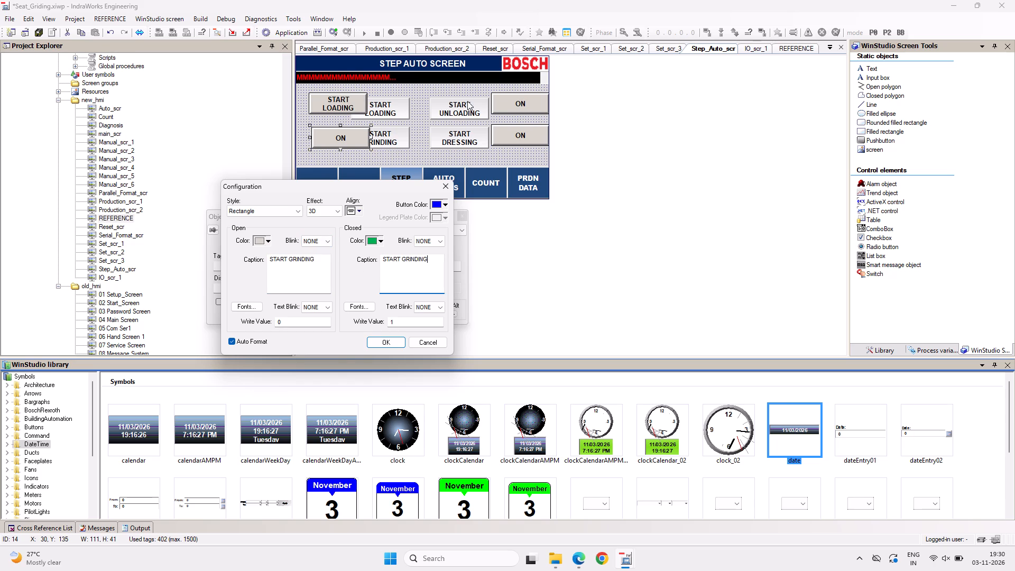
pyautogui.click(384, 339)
# Change the open and closed captions of the pushbutton beside the START UNLOADING label to START UNLOADING.
pyautogui.click(518, 99)
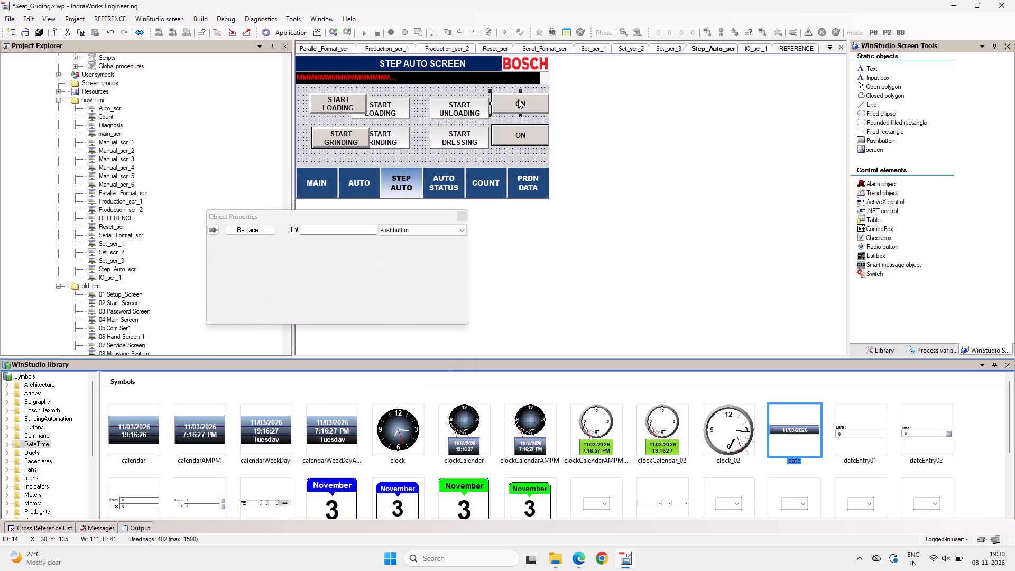
pyautogui.click(300, 316)
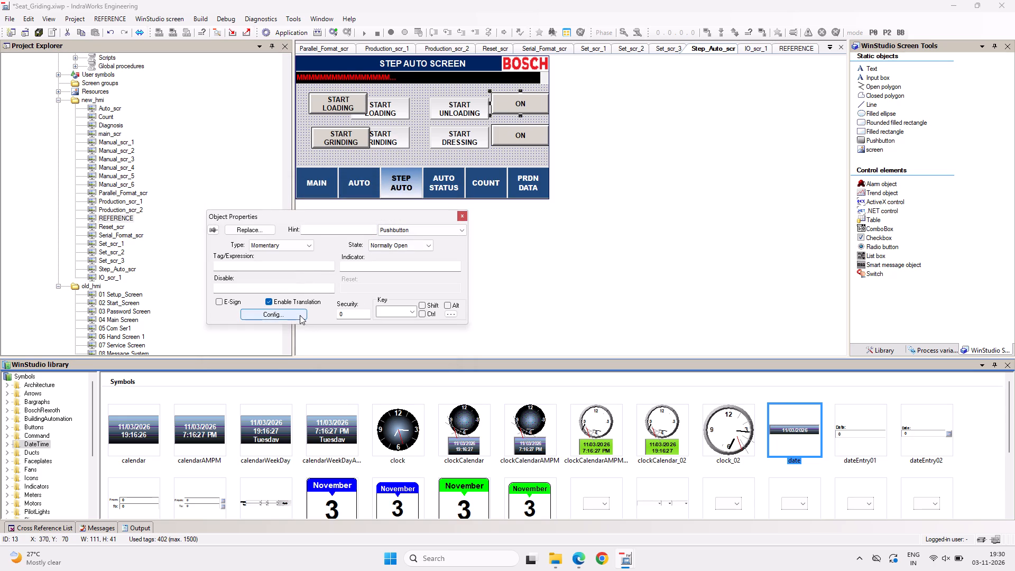
pyautogui.moveTo(295, 260); pyautogui.dragTo(256, 260)
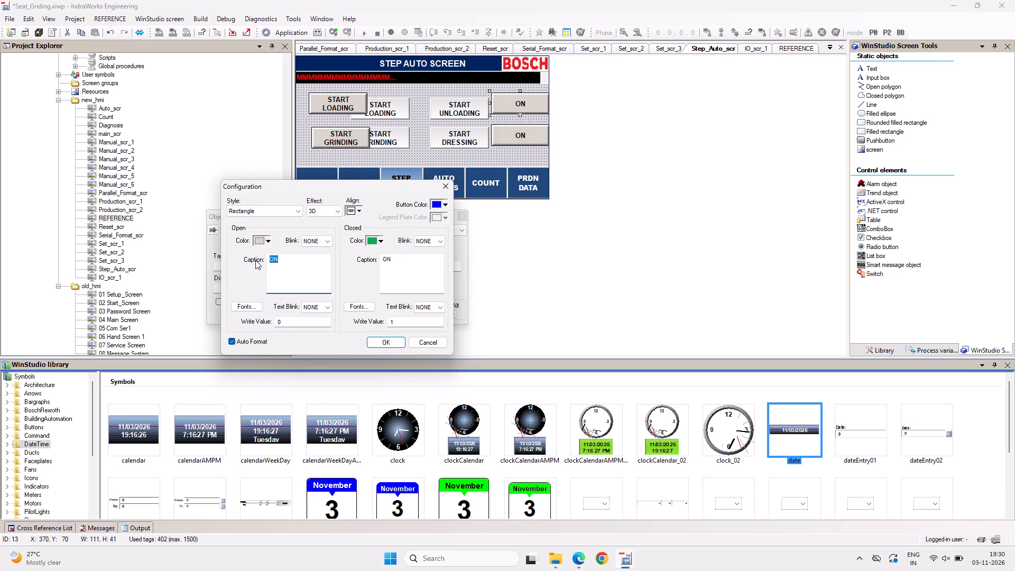
pyautogui.hotkey('ctrl', 'v')
pyautogui.moveTo(316, 255); pyautogui.dragTo(287, 261)
pyautogui.moveTo(287, 261); pyautogui.dragTo(289, 261)
pyautogui.write('UNLOADING')
pyautogui.moveTo(326, 258); pyautogui.dragTo(216, 259)
pyautogui.hotkey('ctrl', 'c')
pyautogui.moveTo(411, 261); pyautogui.dragTo(410, 261)
pyautogui.moveTo(410, 261); pyautogui.dragTo(315, 260)
pyautogui.hotkey('ctrl', 'v')
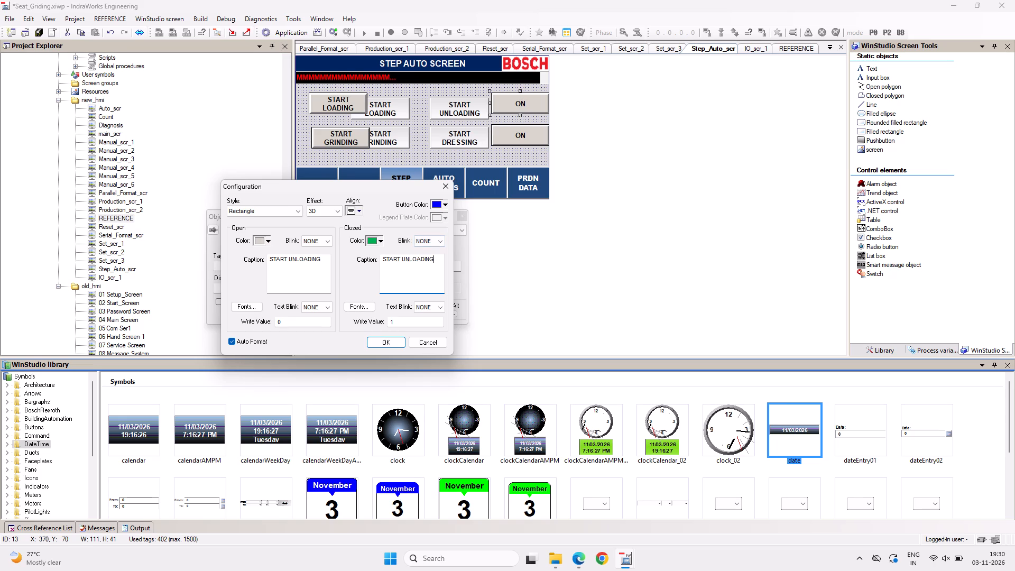
pyautogui.click(401, 340)
# Change the open and closed captions of the pushbutton beside the START DRESSING label to START DRESSING.
pyautogui.click(512, 137)
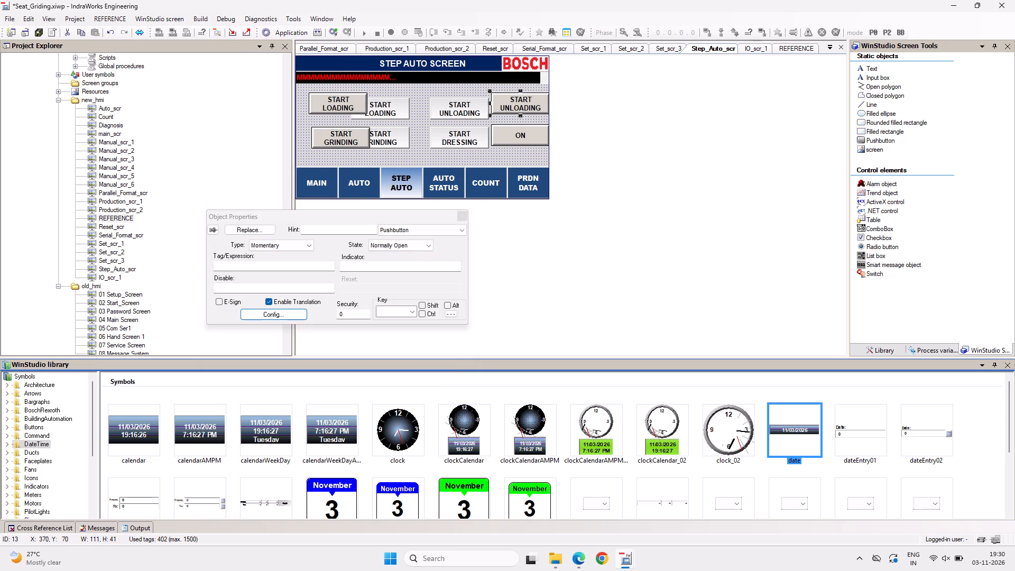
pyautogui.click(283, 318)
pyautogui.moveTo(284, 260); pyautogui.dragTo(209, 263)
pyautogui.hotkey('ctrl', 'v')
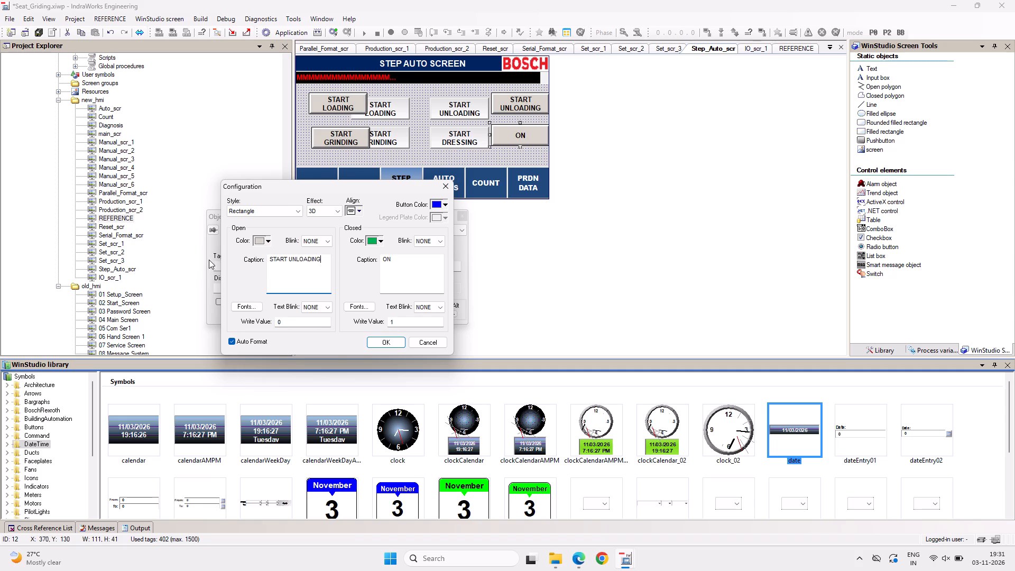
pyautogui.moveTo(321, 261); pyautogui.dragTo(285, 264)
pyautogui.moveTo(285, 264); pyautogui.dragTo(289, 262)
pyautogui.write('DRESSING')
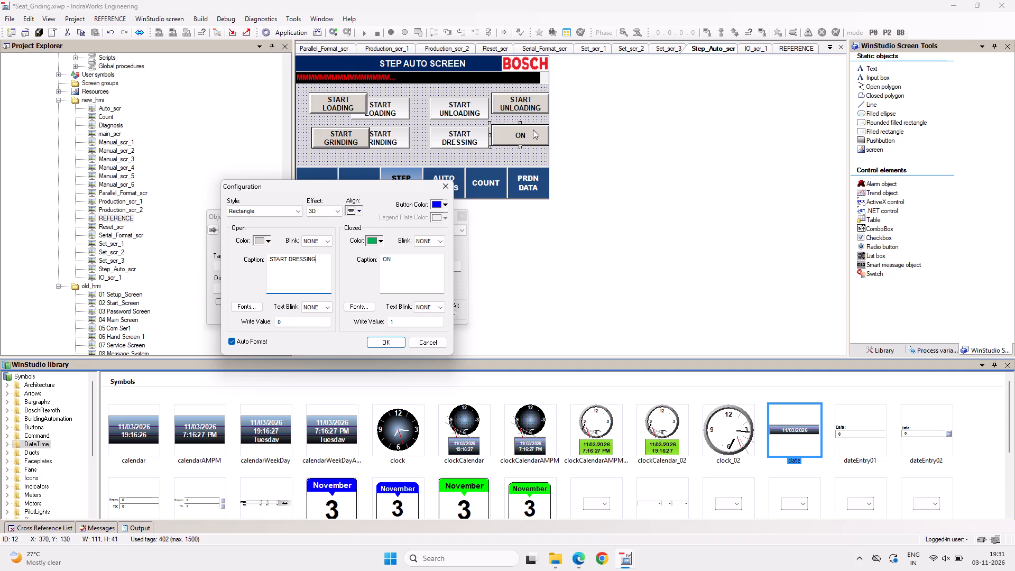
pyautogui.moveTo(407, 260); pyautogui.dragTo(335, 261)
pyautogui.moveTo(319, 259); pyautogui.dragTo(177, 260)
pyautogui.hotkey('ctrl', 'c')
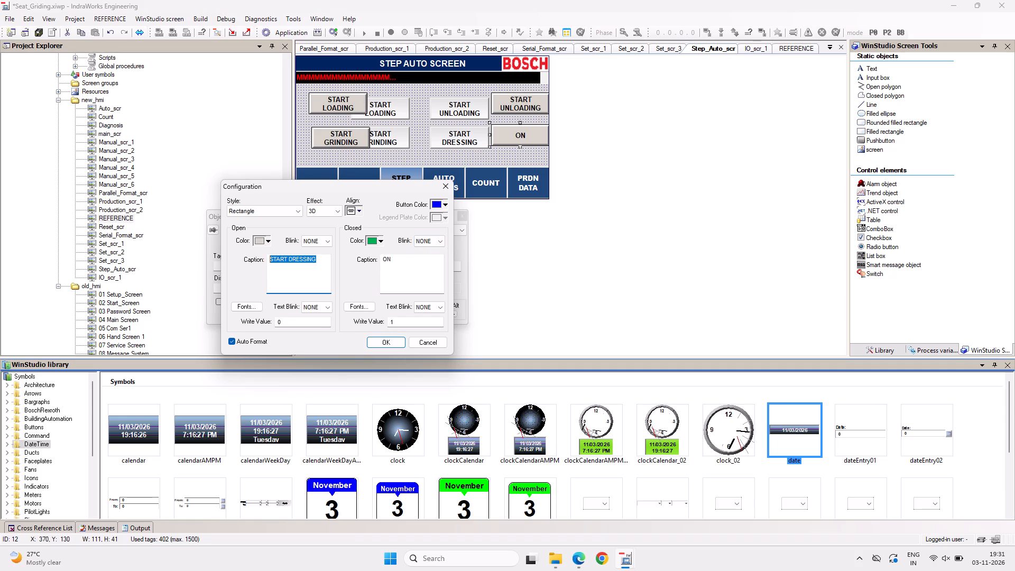
pyautogui.moveTo(413, 258); pyautogui.dragTo(329, 261)
pyautogui.hotkey('ctrl', 'v')
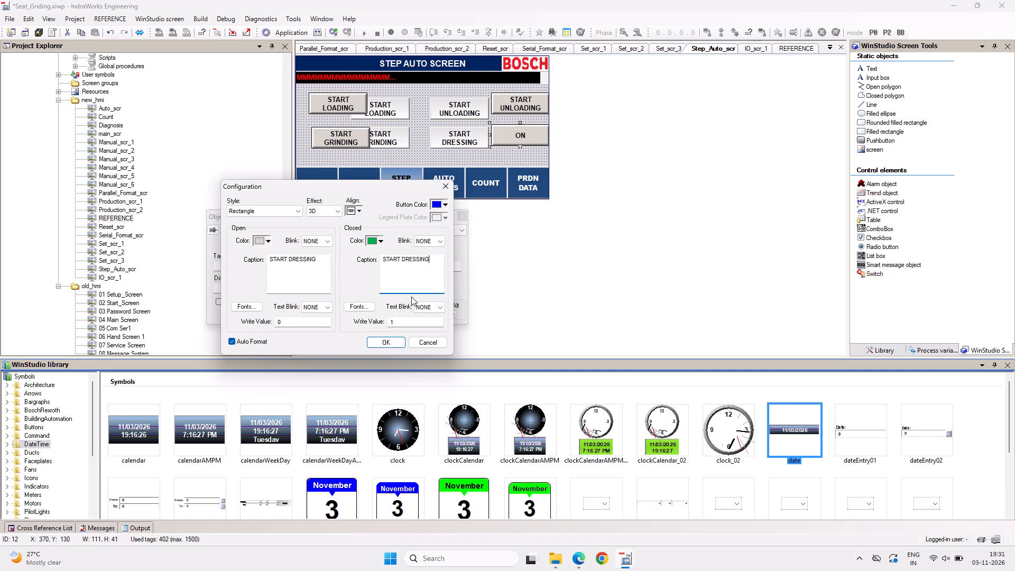
pyautogui.click(385, 342)
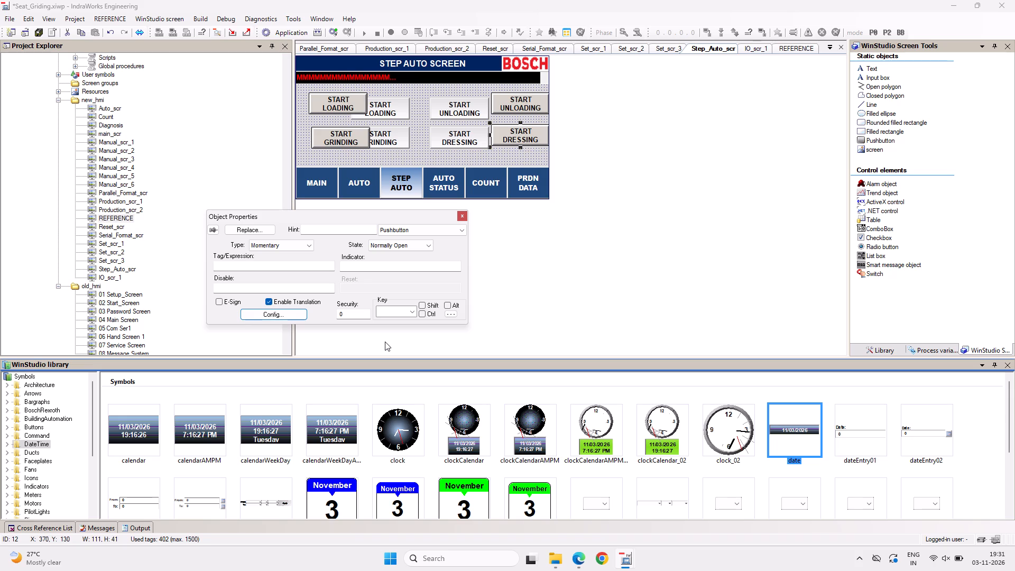
pyautogui.click(461, 217)
pyautogui.click(425, 154)
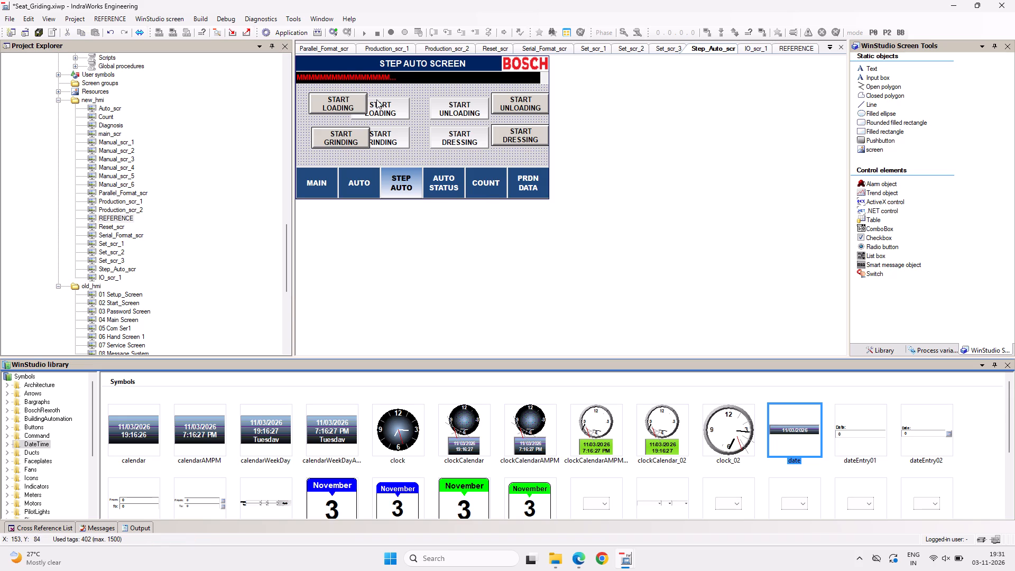
# Copy the tag AUT_LOAD_CMD_OP from the old START LOADING object into the new START LOADING pushbutton's tag expression.
pyautogui.doubleClick(376, 99)
pyautogui.click(257, 260)
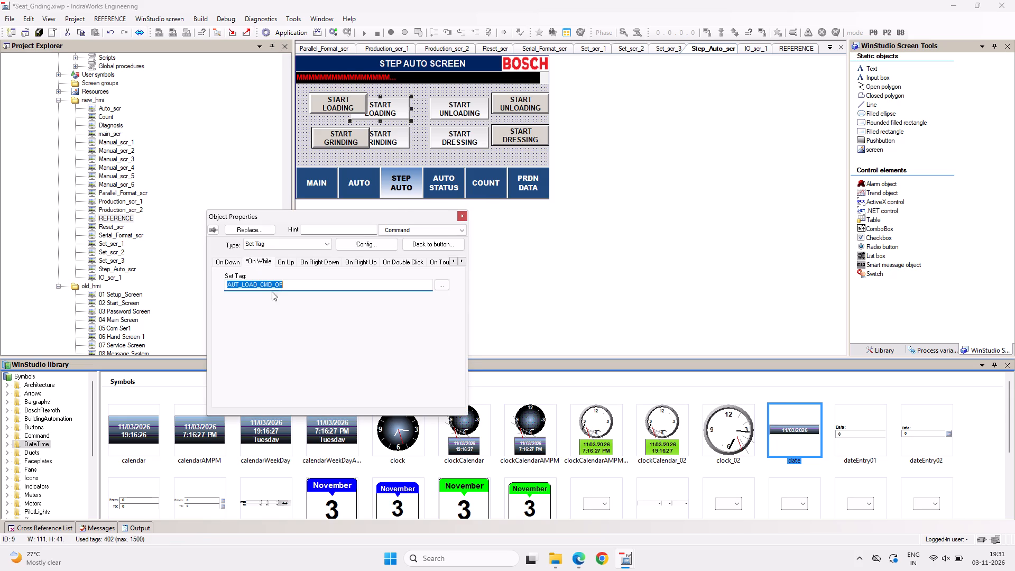
pyautogui.click(289, 283)
pyautogui.moveTo(290, 283); pyautogui.dragTo(213, 279)
pyautogui.hotkey('ctrl', 'c')
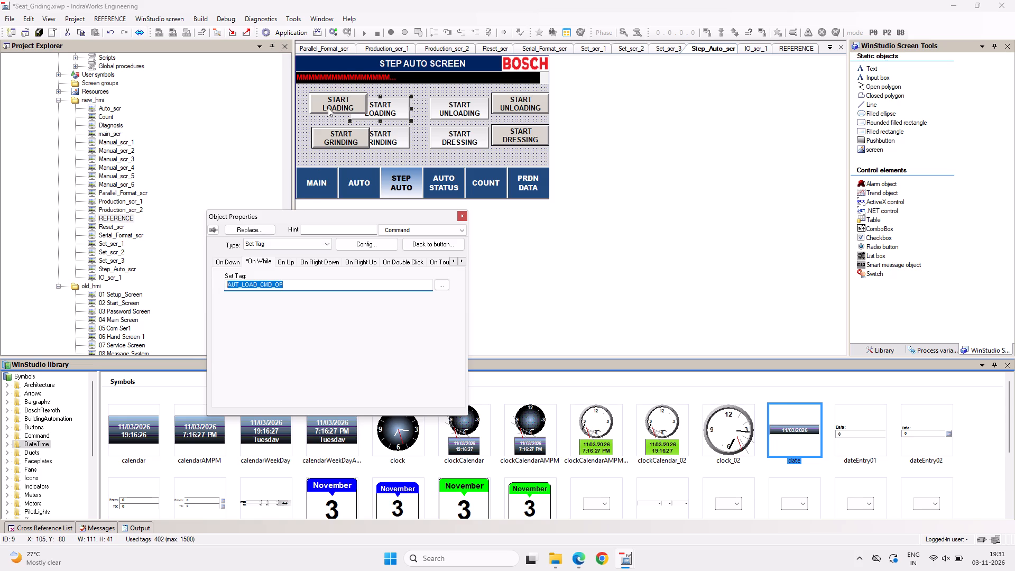
pyautogui.click(328, 108)
pyautogui.click(279, 265)
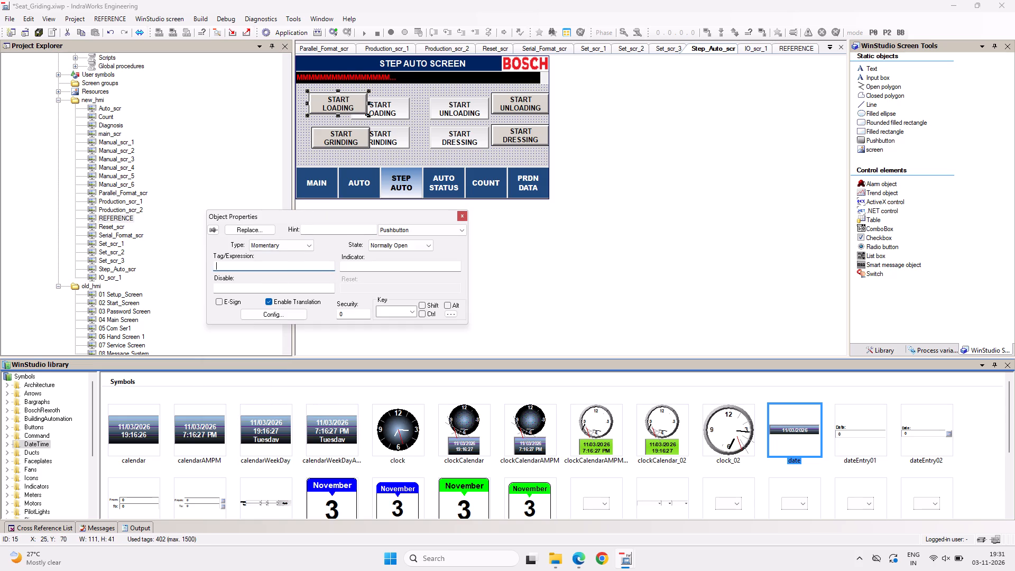
pyautogui.hotkey('ctrl', 'v')
# Copy the tag AUT_GRIND_CMD_OP from the old START GRINDING object into the new START GRINDING pushbutton's tag expression.
pyautogui.click(389, 139)
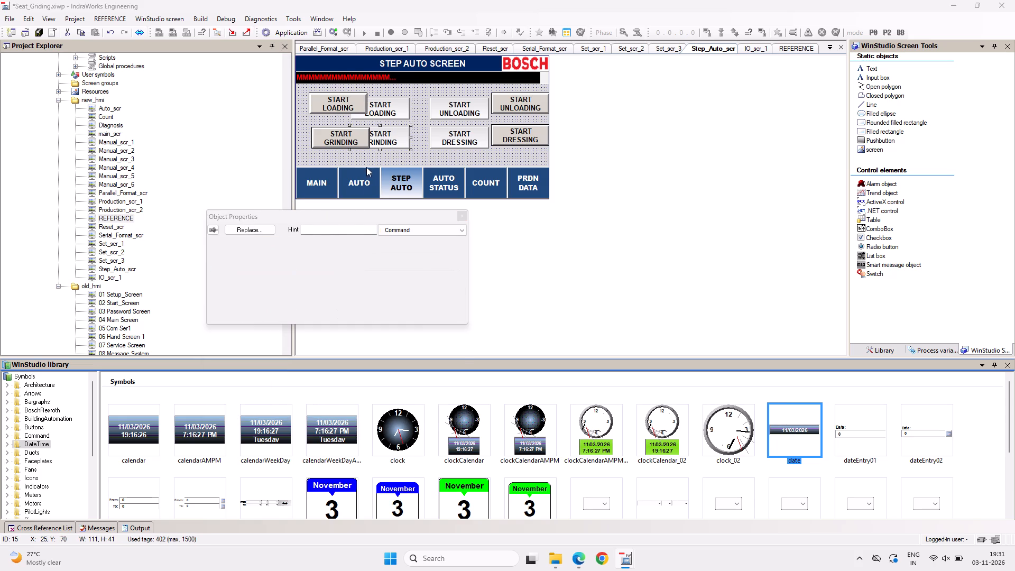
pyautogui.click(264, 261)
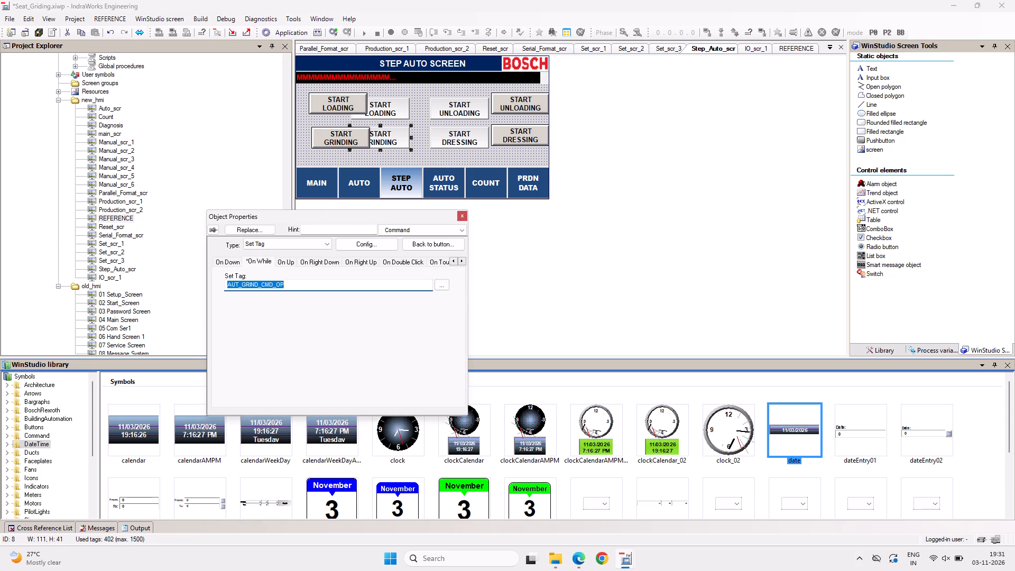
pyautogui.click(291, 284)
pyautogui.moveTo(292, 284); pyautogui.dragTo(195, 283)
pyautogui.hotkey('ctrl', 'c')
pyautogui.click(352, 138)
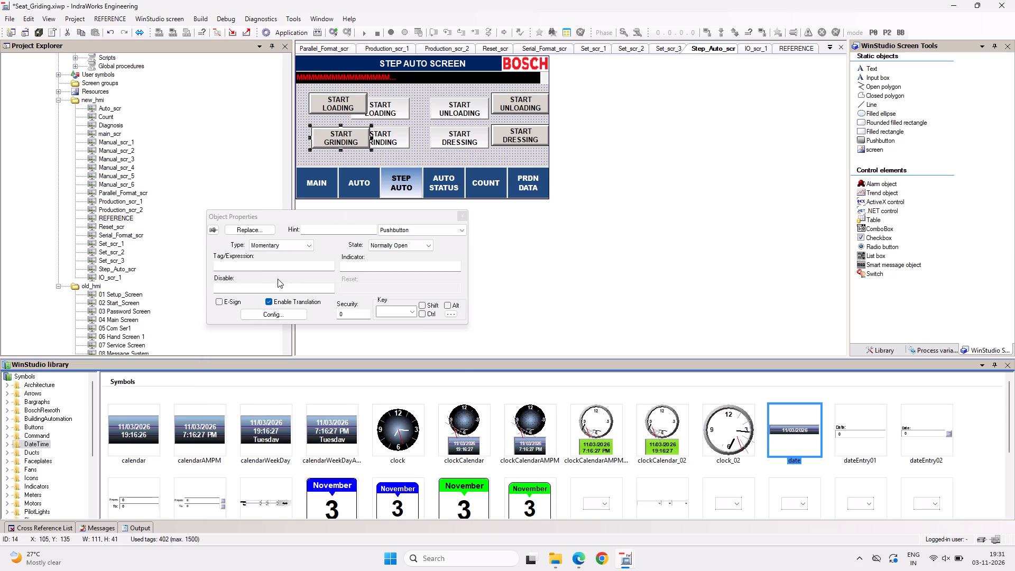
pyautogui.click(287, 264)
pyautogui.hotkey('ctrl', 'v')
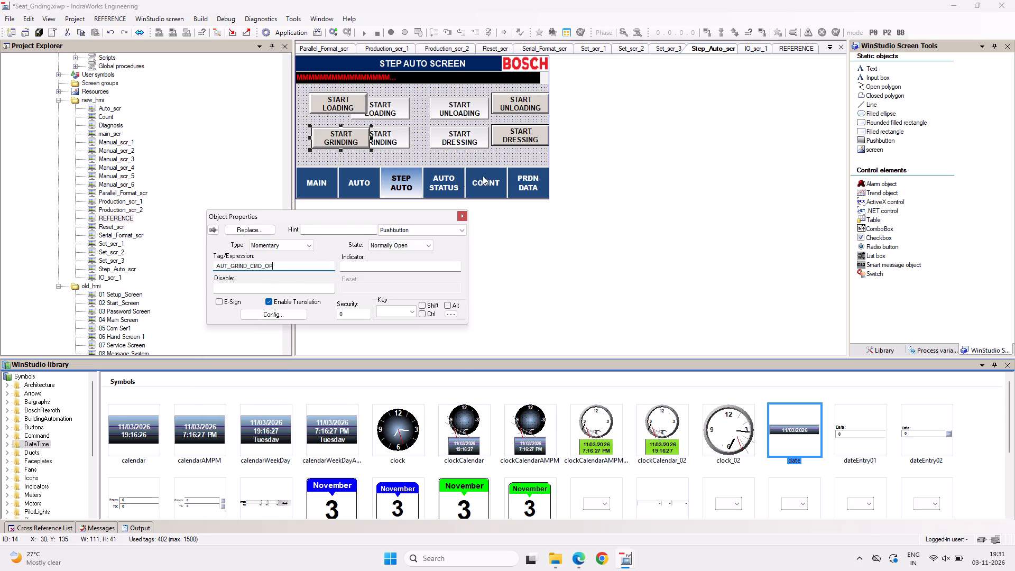
# Copy the tag AUT_UNLOAD_CMD_OP from the old START UNLOADING object into the new START UNLOADING pushbutton's tag expression.
pyautogui.click(479, 116)
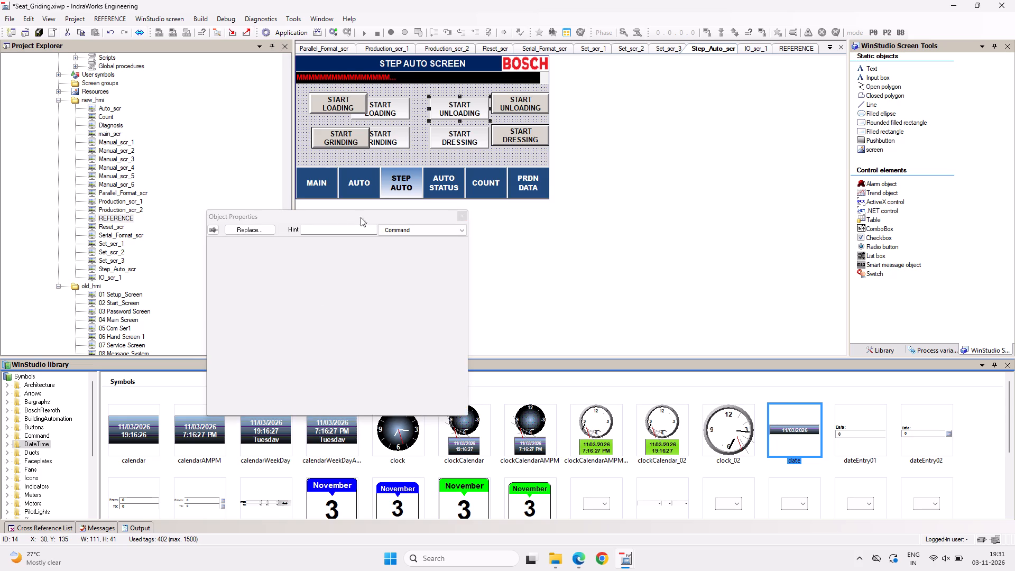
pyautogui.click(268, 262)
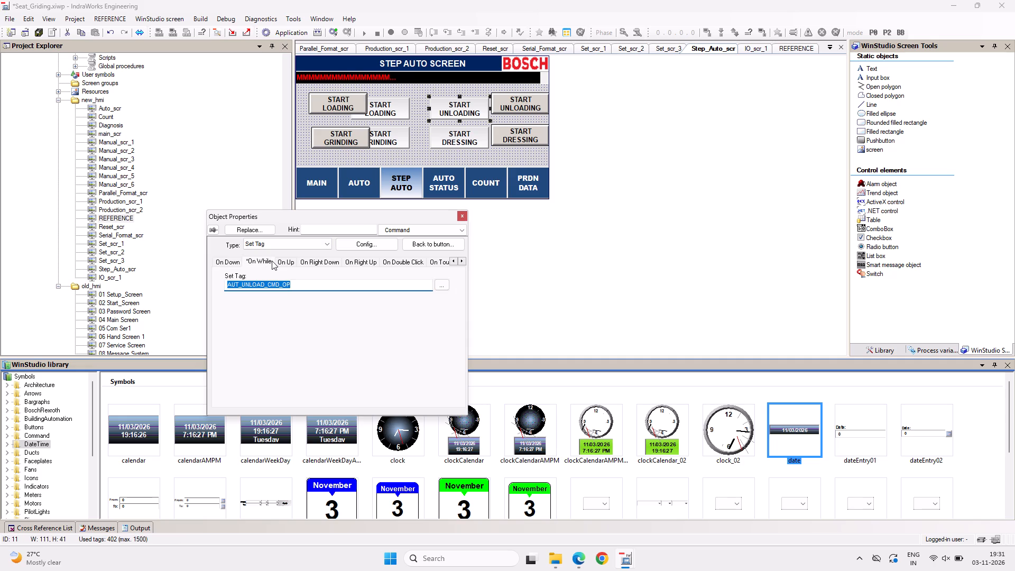
pyautogui.hotkey('ctrl', 'c')
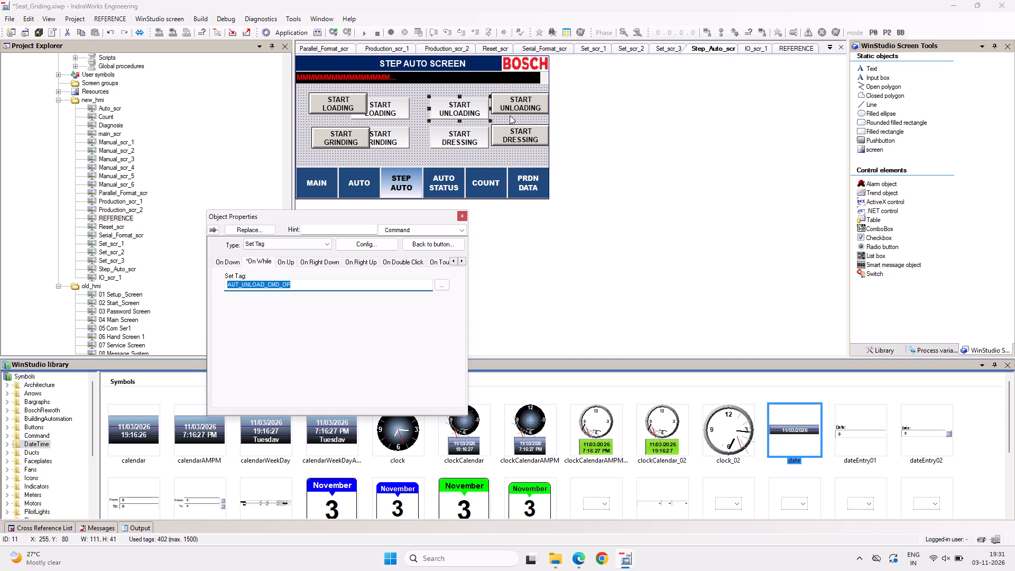
pyautogui.click(520, 98)
pyautogui.click(279, 264)
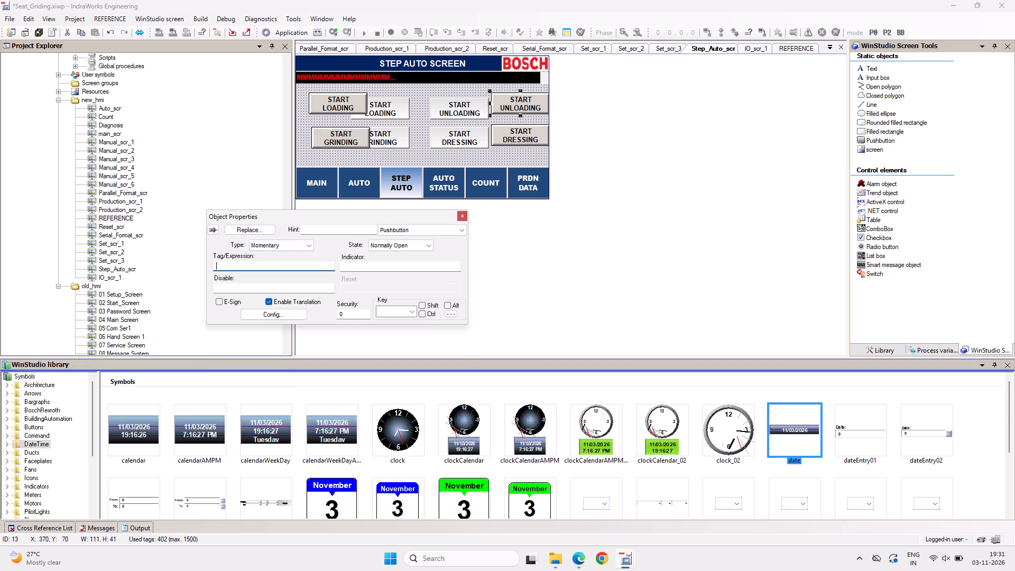
pyautogui.hotkey('ctrl', 'v')
# Copy the tag AUT_DRESS_CMD_OP from the old START DRESSING object into the new START DRESSING pushbutton's tag expression.
pyautogui.click(474, 138)
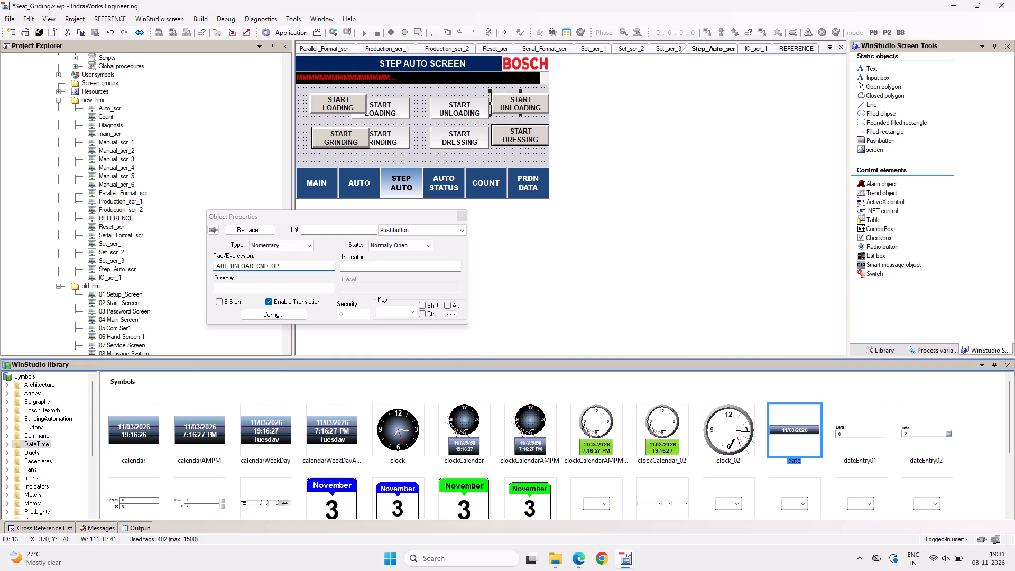
pyautogui.click(260, 263)
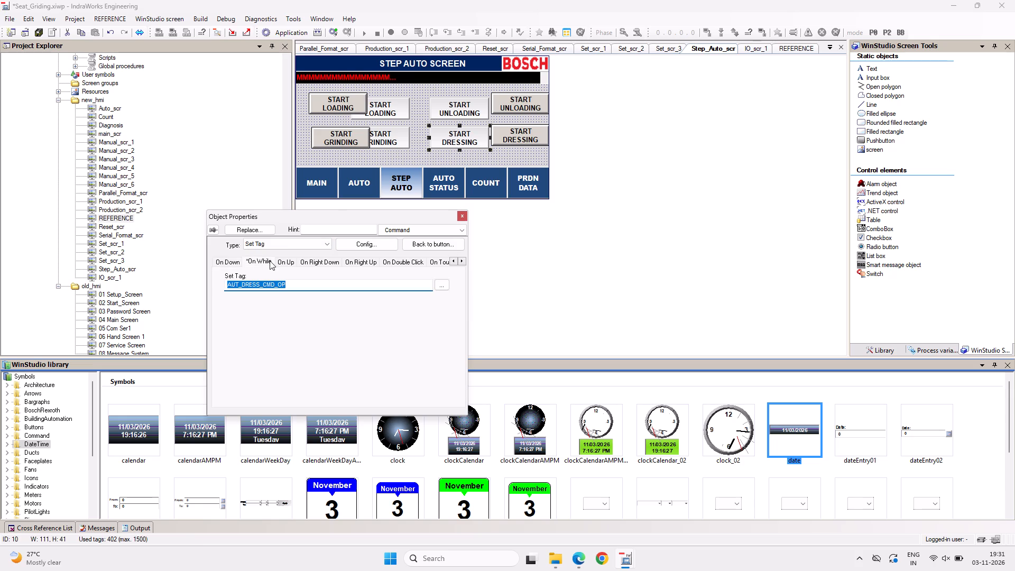
pyautogui.hotkey('ctrl', 'c')
pyautogui.click(529, 129)
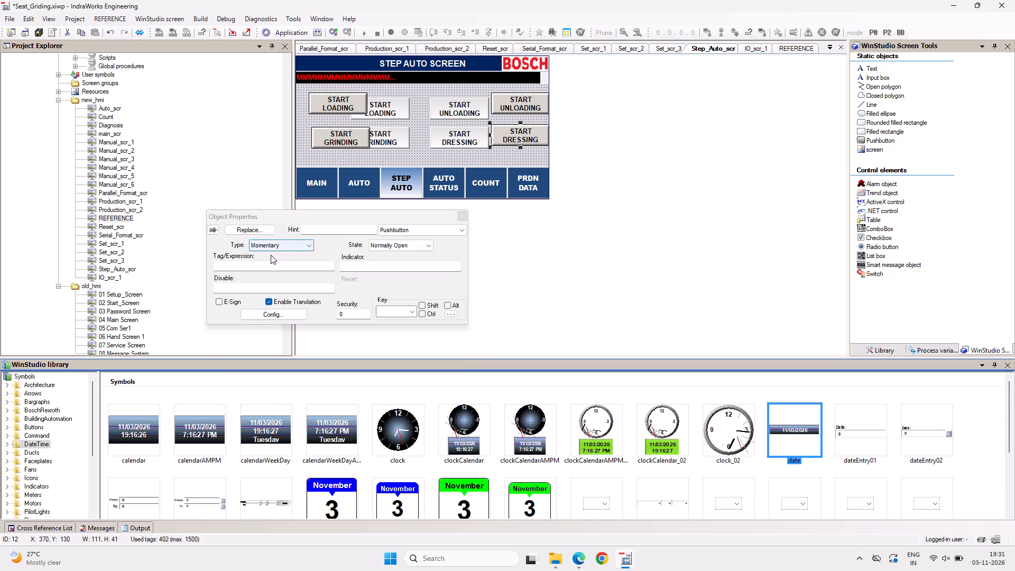
pyautogui.click(266, 265)
pyautogui.hotkey('ctrl', 'v')
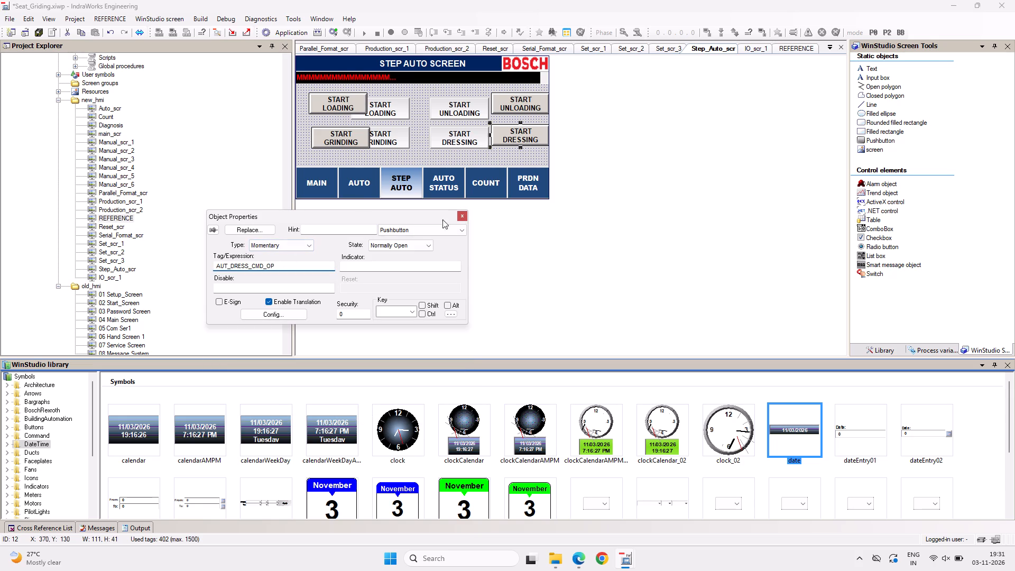
pyautogui.click(461, 217)
pyautogui.click(424, 161)
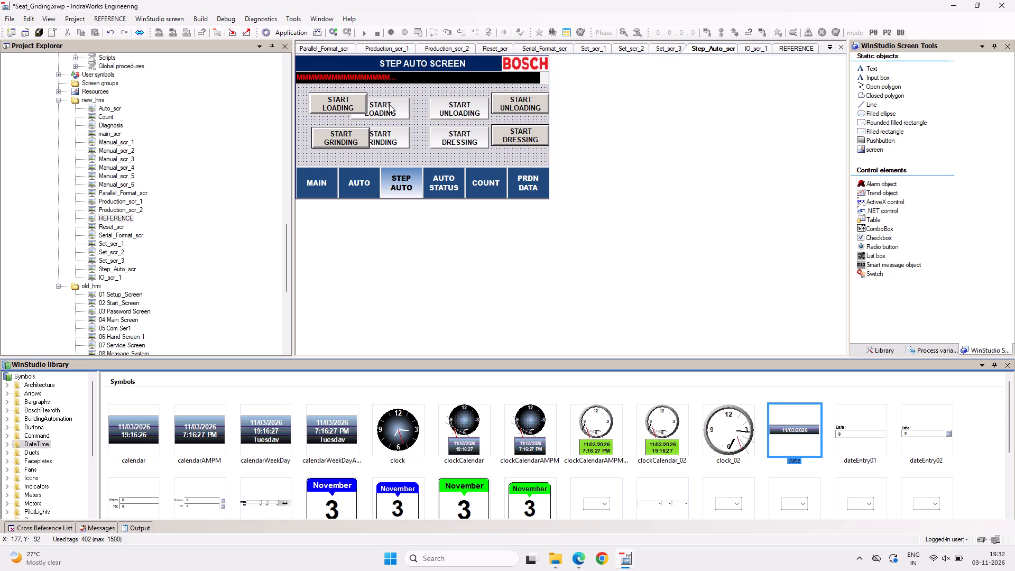
# Delete the four old START LOADING, START GRINDING, START UNLOADING and START DRESSING command objects from Step_Auto_scr.
pyautogui.click(388, 106)
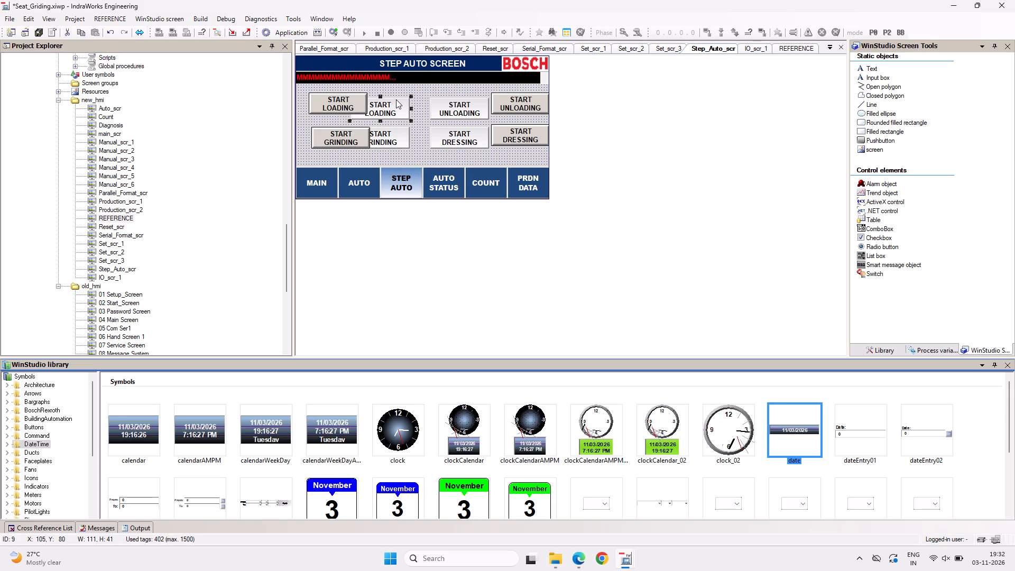
pyautogui.press('Delete')
pyautogui.click(390, 128)
pyautogui.press('Delete')
pyautogui.click(469, 101)
pyautogui.press('Delete')
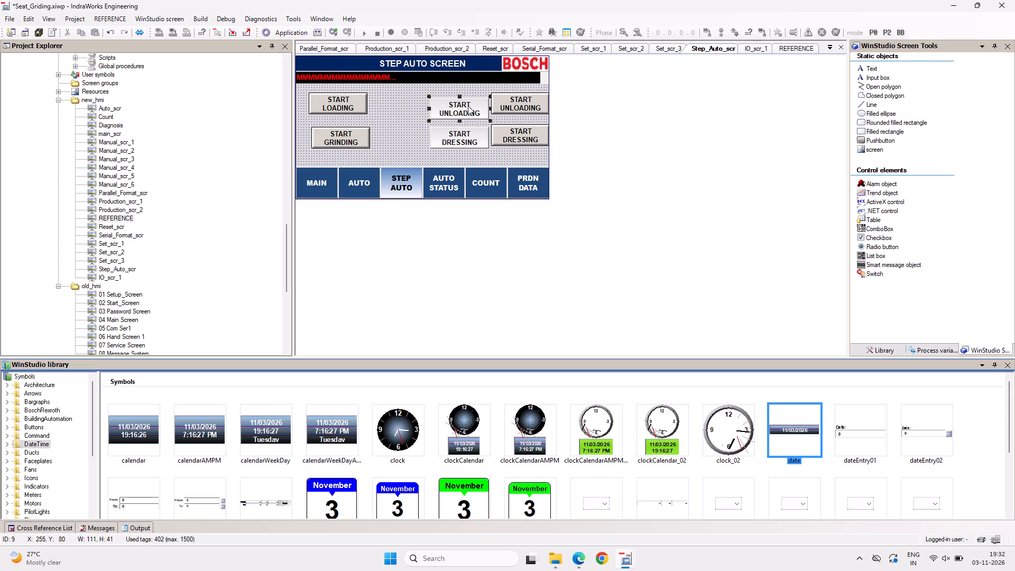
pyautogui.click(461, 136)
pyautogui.press('Delete')
# Move the START LOADING and START GRINDING pushbuttons into one column, with START GRINDING below at about X 105, Y 150.
pyautogui.moveTo(347, 105); pyautogui.dragTo(379, 110)
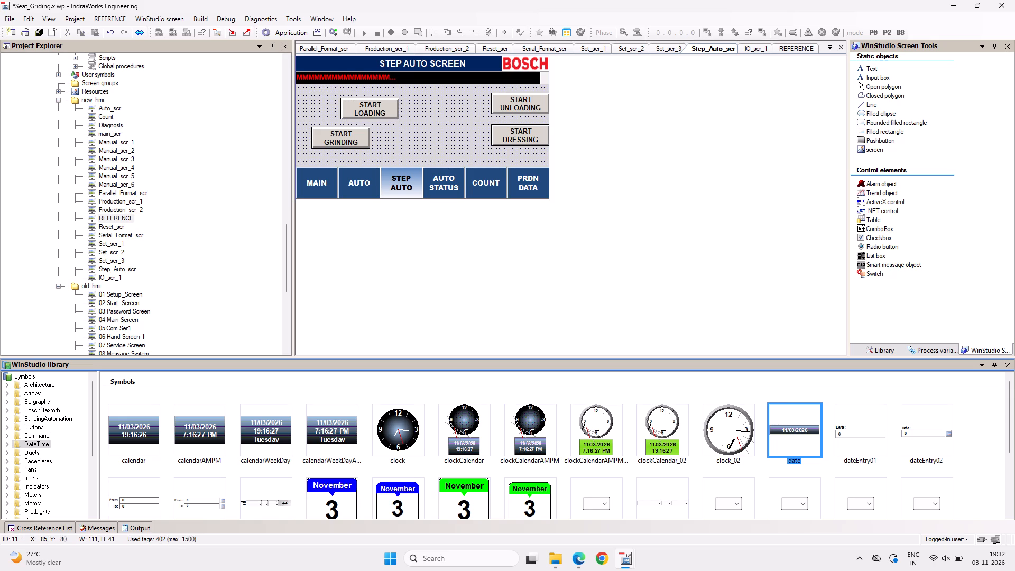
pyautogui.moveTo(379, 110); pyautogui.dragTo(389, 115)
pyautogui.moveTo(349, 138); pyautogui.dragTo(387, 145)
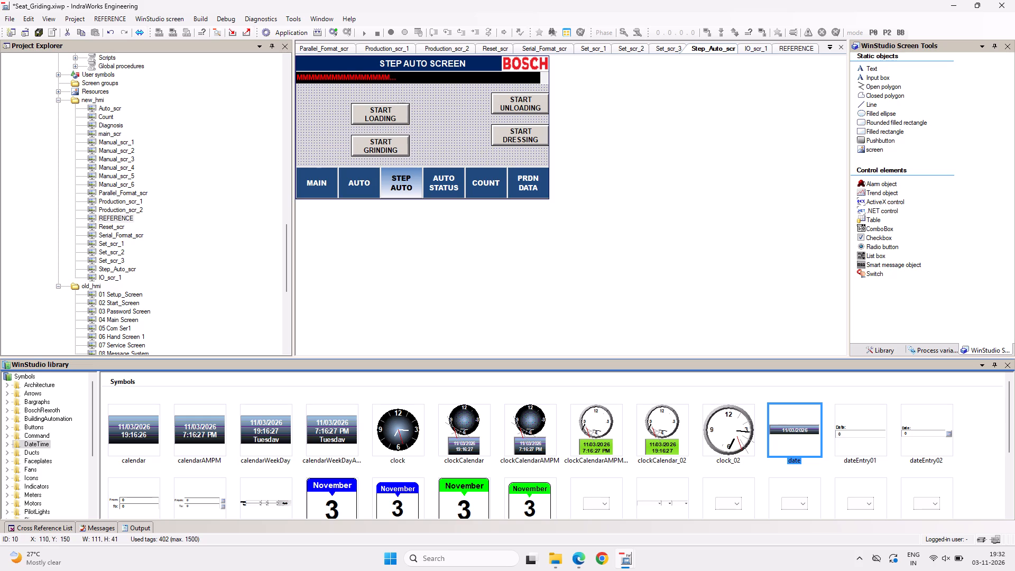
pyautogui.moveTo(387, 145); pyautogui.dragTo(386, 145)
pyautogui.click(386, 145)
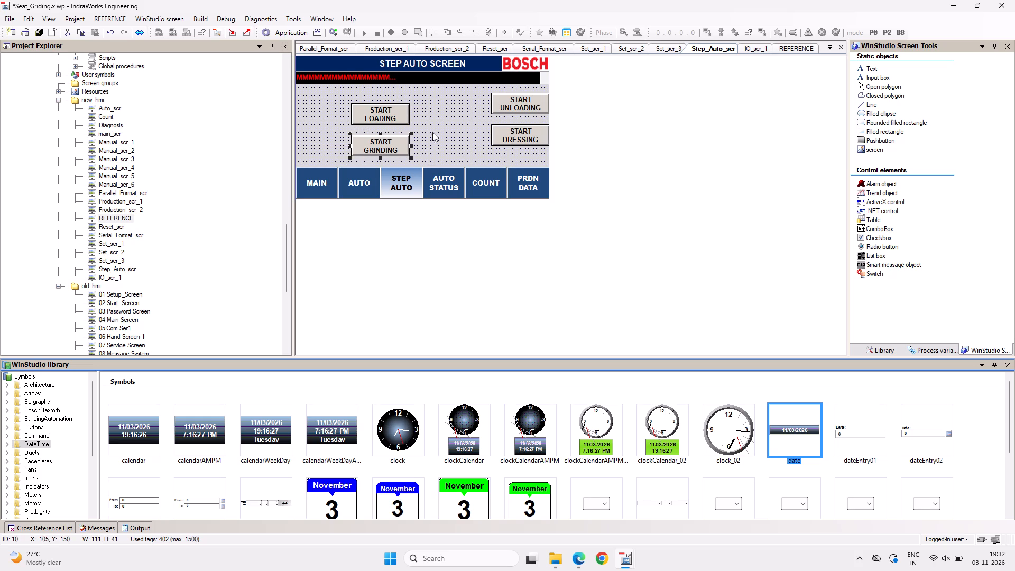
pyautogui.click(433, 131)
# Move the START UNLOADING and START DRESSING pushbuttons together into a second column, level with START LOADING and START GRINDING.
pyautogui.moveTo(476, 87); pyautogui.dragTo(557, 158)
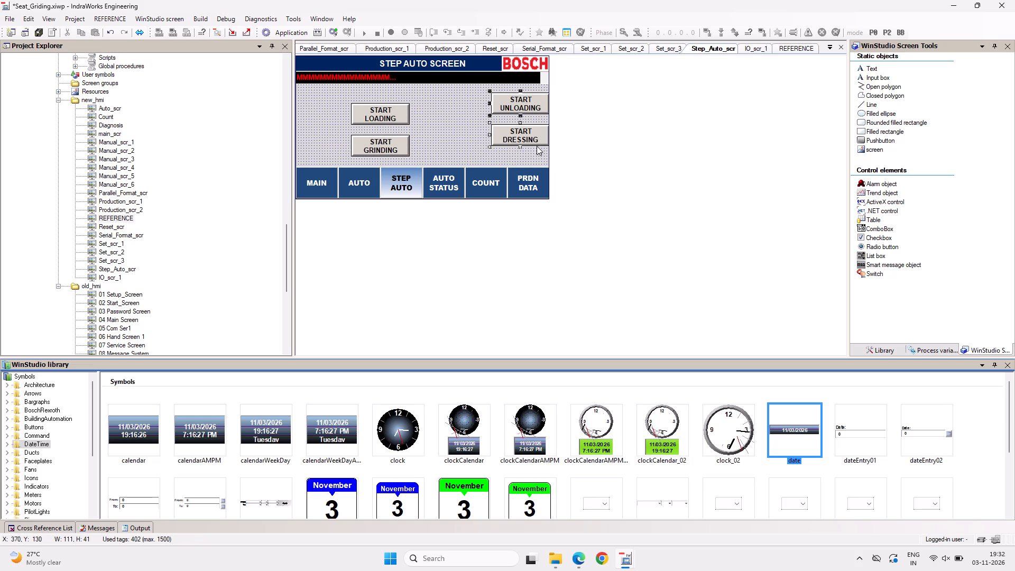
pyautogui.moveTo(528, 135); pyautogui.dragTo(463, 144)
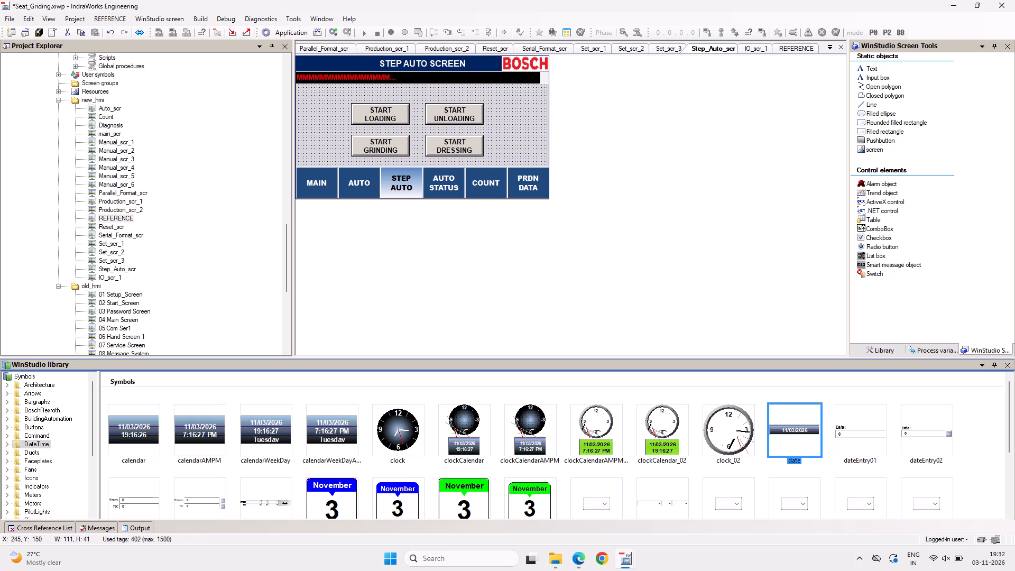
pyautogui.moveTo(463, 144); pyautogui.dragTo(464, 144)
pyautogui.click(525, 137)
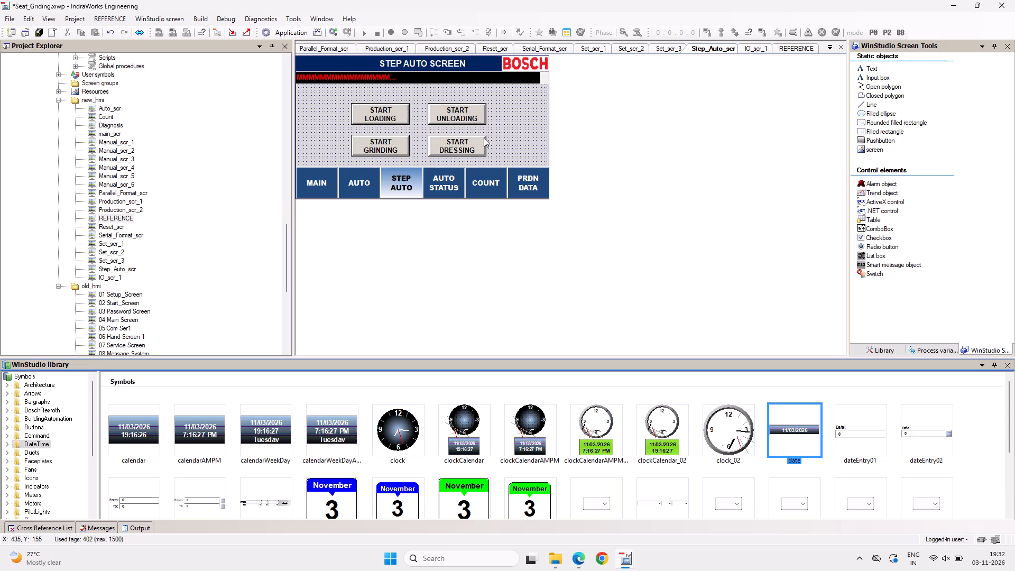
# Move the four START pushbuttons together slightly upward, centring the block between the red message bar and the bottom navigation buttons.
pyautogui.moveTo(322, 93); pyautogui.dragTo(507, 164)
pyautogui.moveTo(463, 146); pyautogui.dragTo(463, 141)
pyautogui.click(520, 140)
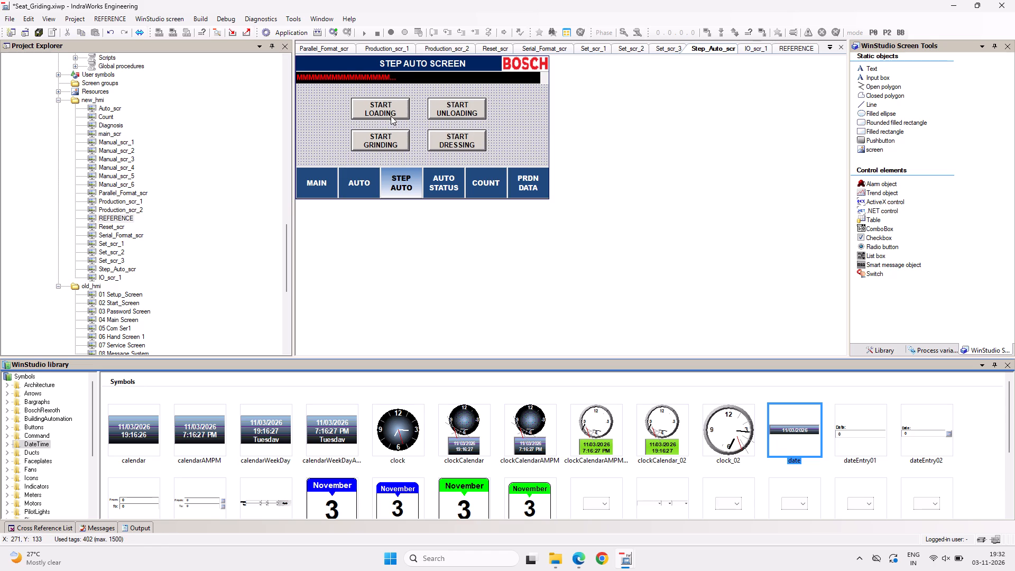
pyautogui.moveTo(331, 90); pyautogui.dragTo(518, 155)
pyautogui.click(458, 141)
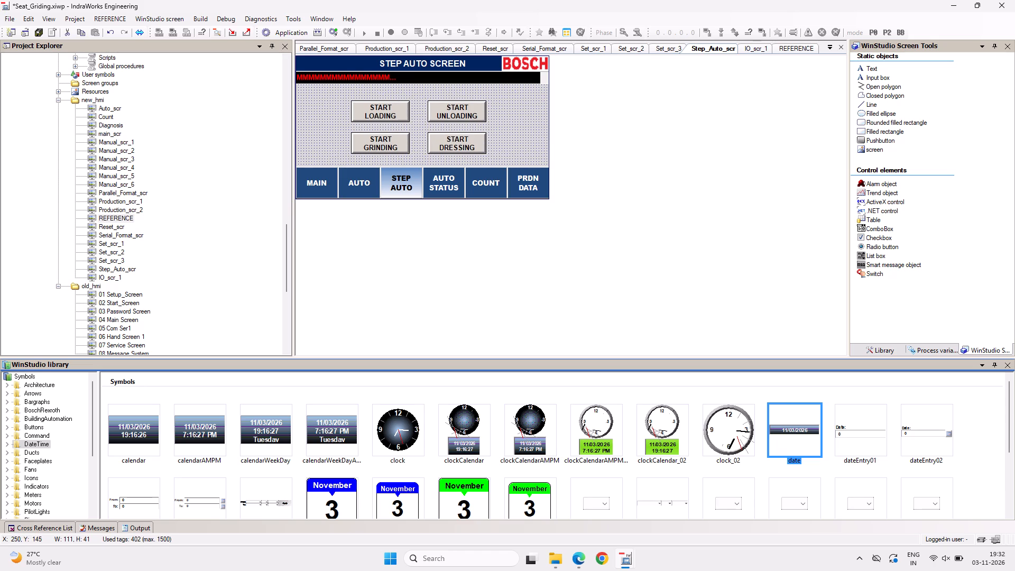
pyautogui.click(510, 139)
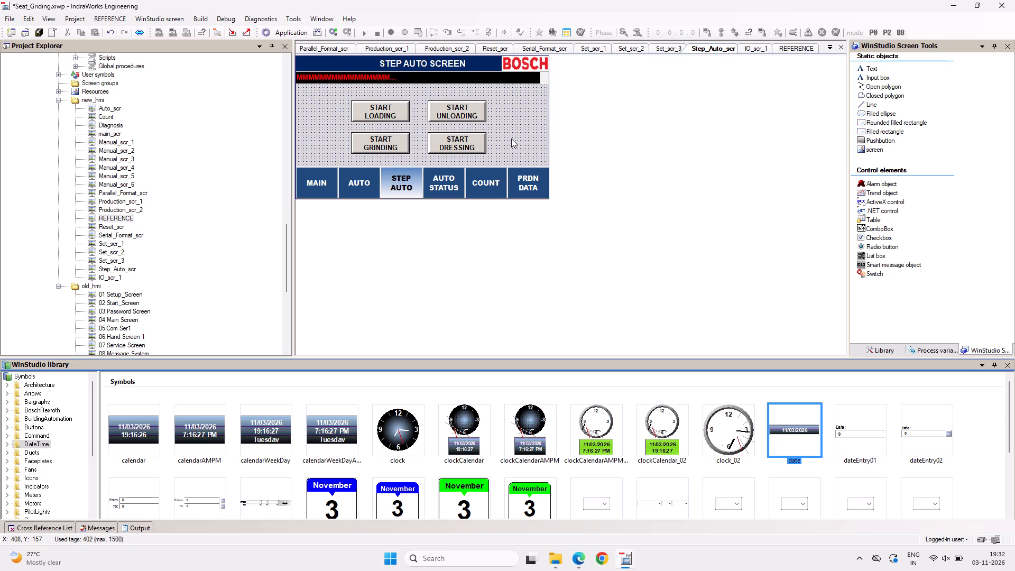
pyautogui.click(511, 139)
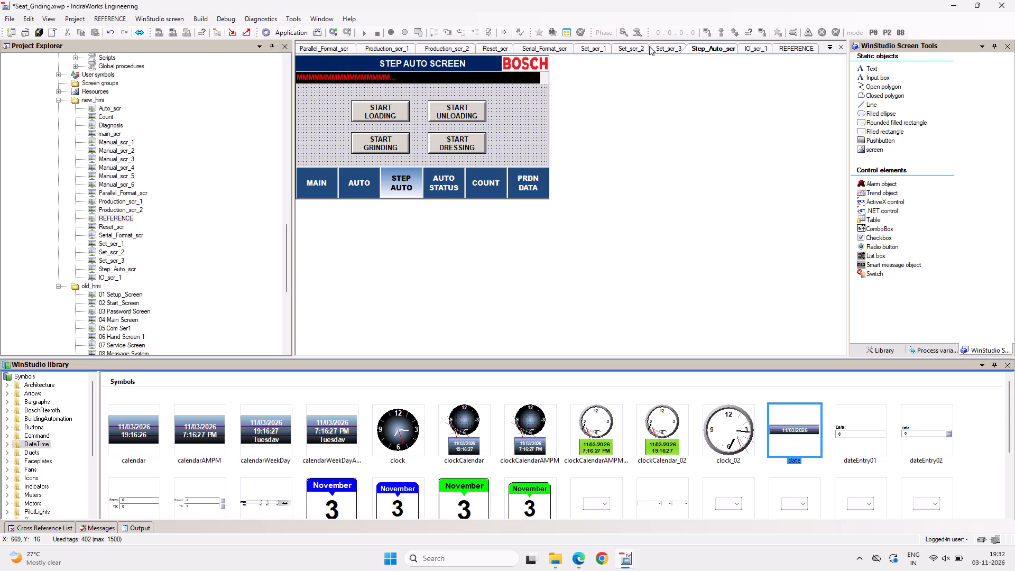
# On Set_scr_1, match the four ON pushbuttons to the 2 - PHASE SEL button's width and height, 86 by 50.
pyautogui.click(668, 45)
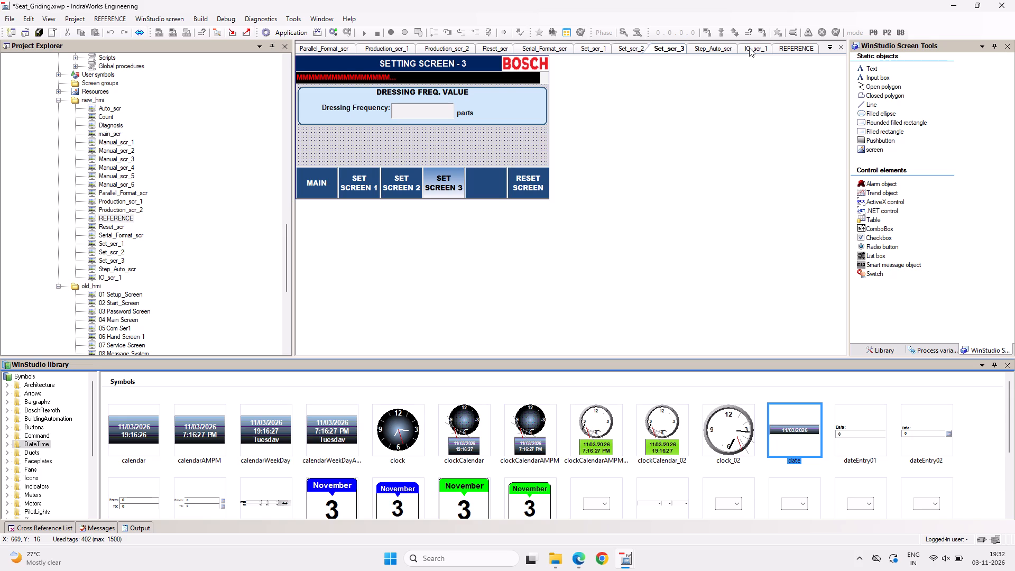
pyautogui.click(645, 48)
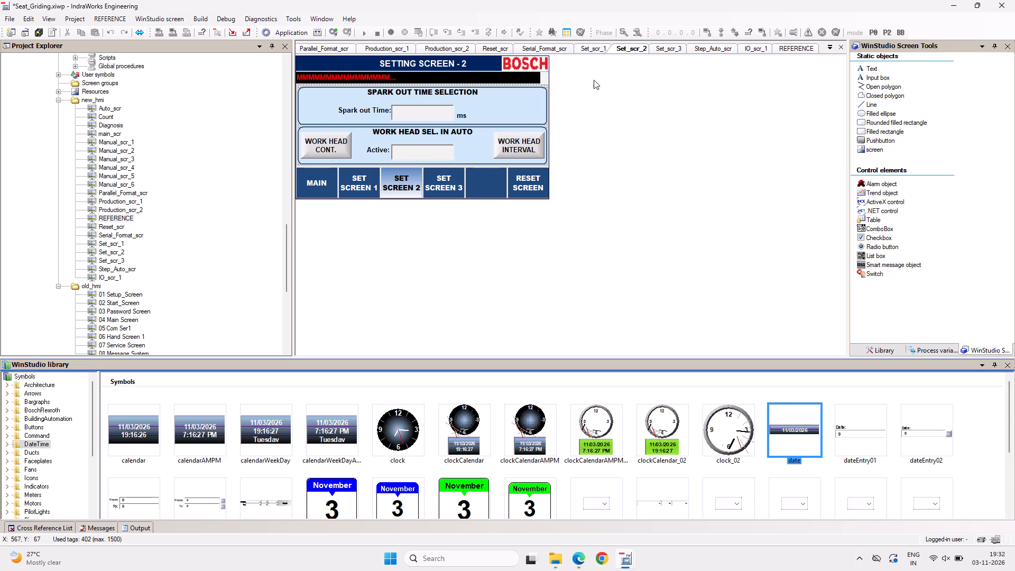
pyautogui.click(582, 45)
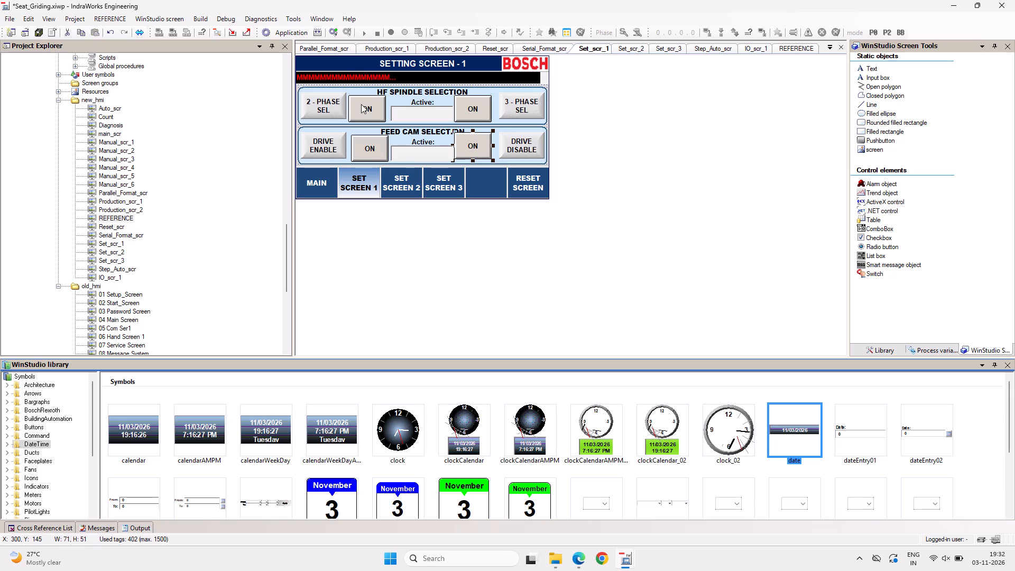
pyautogui.click(372, 107)
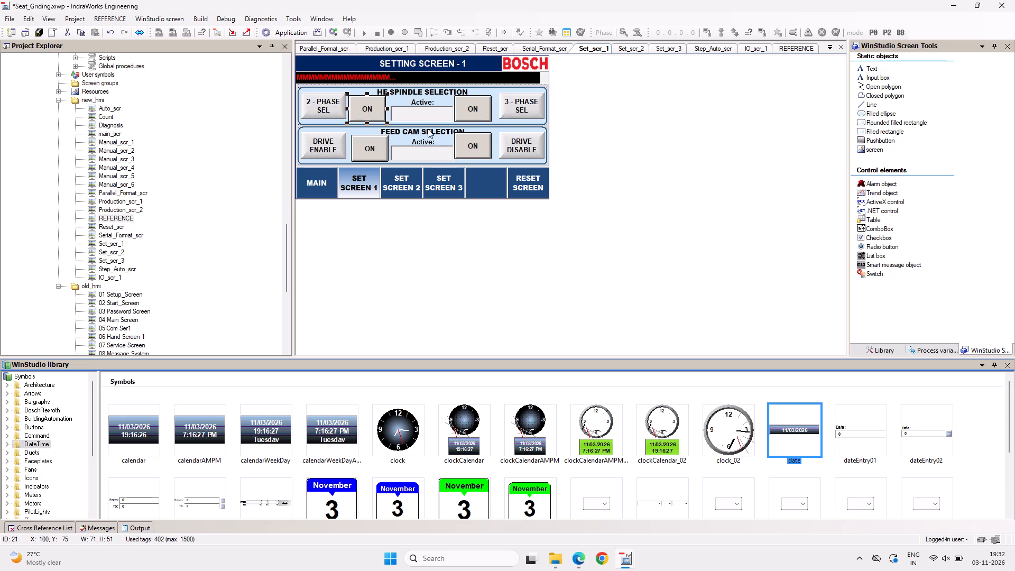
pyautogui.keyDown('shift'); pyautogui.click(362, 148); pyautogui.keyUp('shift')
pyautogui.keyDown('shift'); pyautogui.click(482, 101); pyautogui.keyUp('shift')
pyautogui.keyDown('shift'); pyautogui.click(477, 143); pyautogui.keyUp('shift')
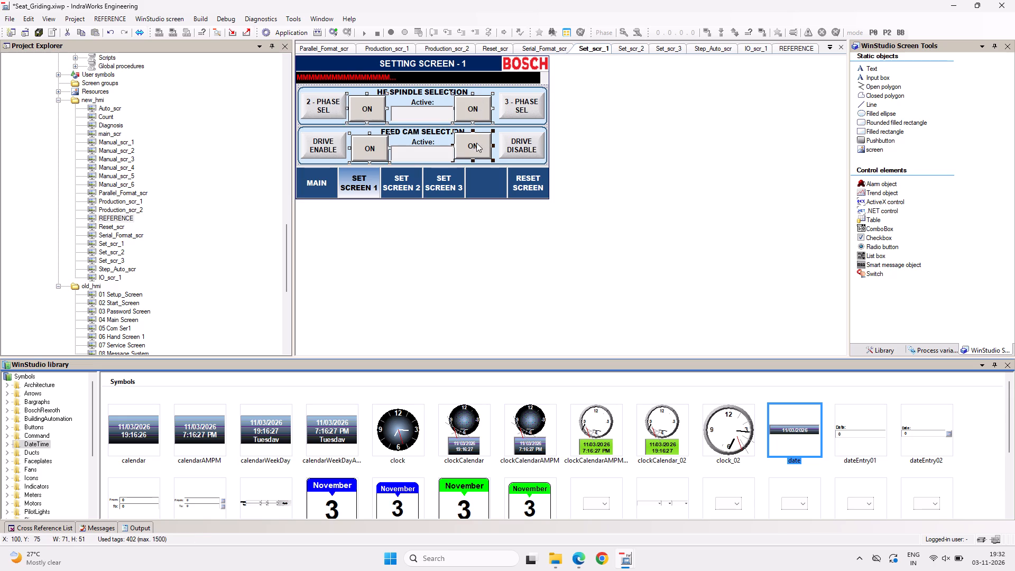
pyautogui.keyDown('shift'); pyautogui.click(320, 108); pyautogui.keyUp('shift')
pyautogui.click(165, 19)
pyautogui.click(183, 80)
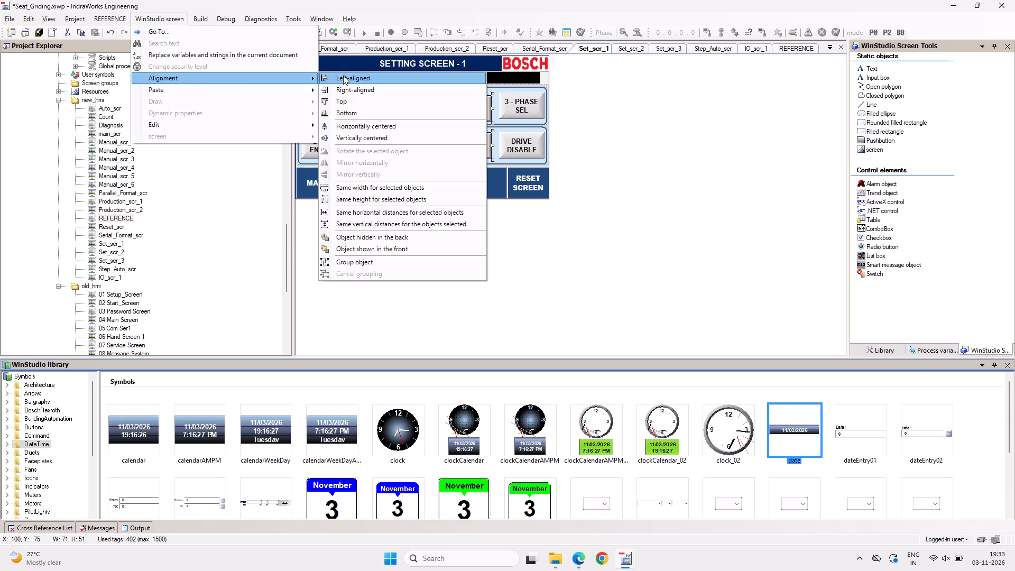
pyautogui.click(347, 186)
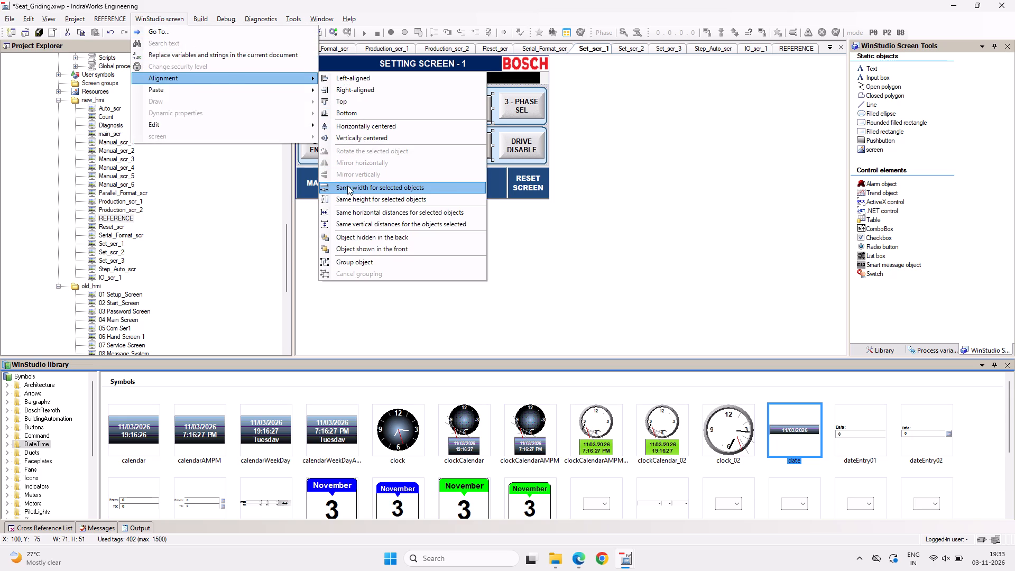
pyautogui.click(154, 13)
pyautogui.click(171, 79)
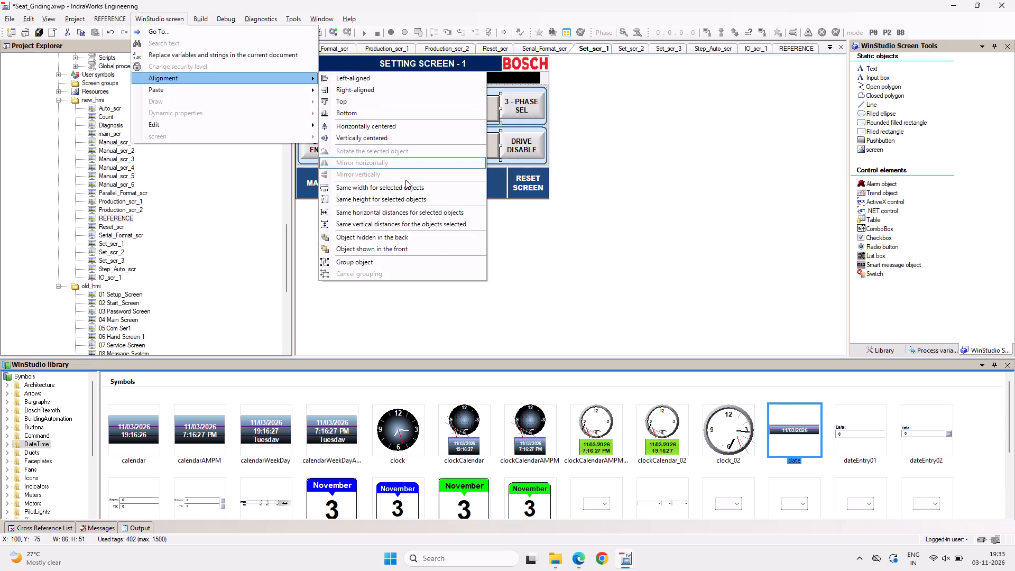
pyautogui.click(380, 202)
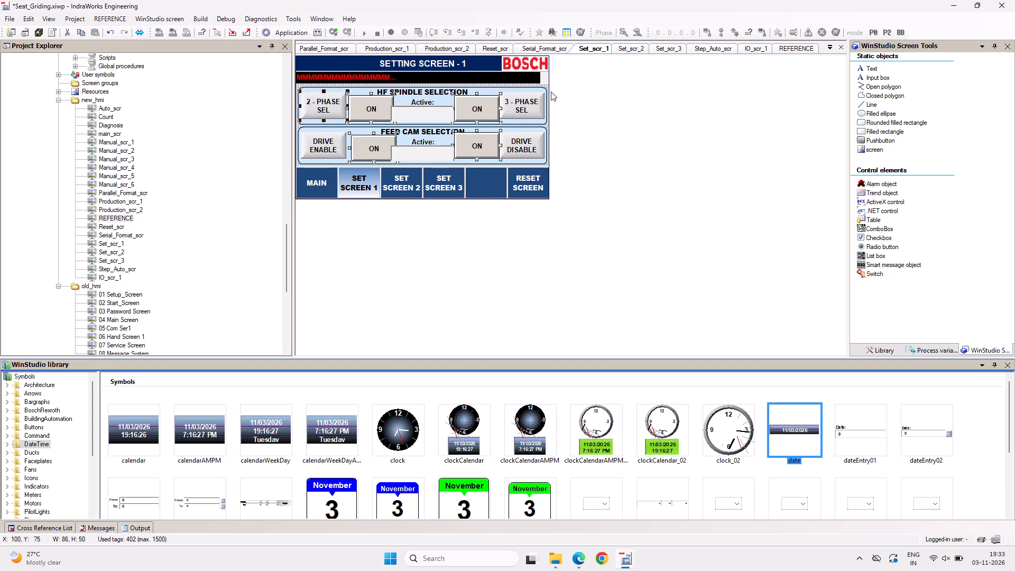
pyautogui.click(546, 86)
# Copy the old button's caption 2 - PHASE SEL into the adjacent ON pushbutton's open and closed captions under HF SPINDLE SELECTION.
pyautogui.doubleClick(317, 107)
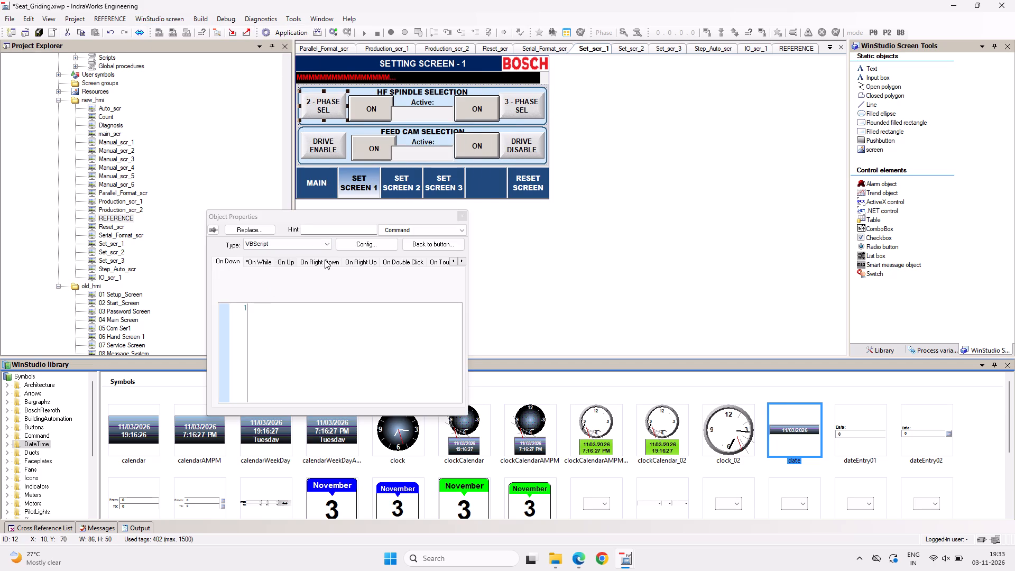
pyautogui.click(438, 240)
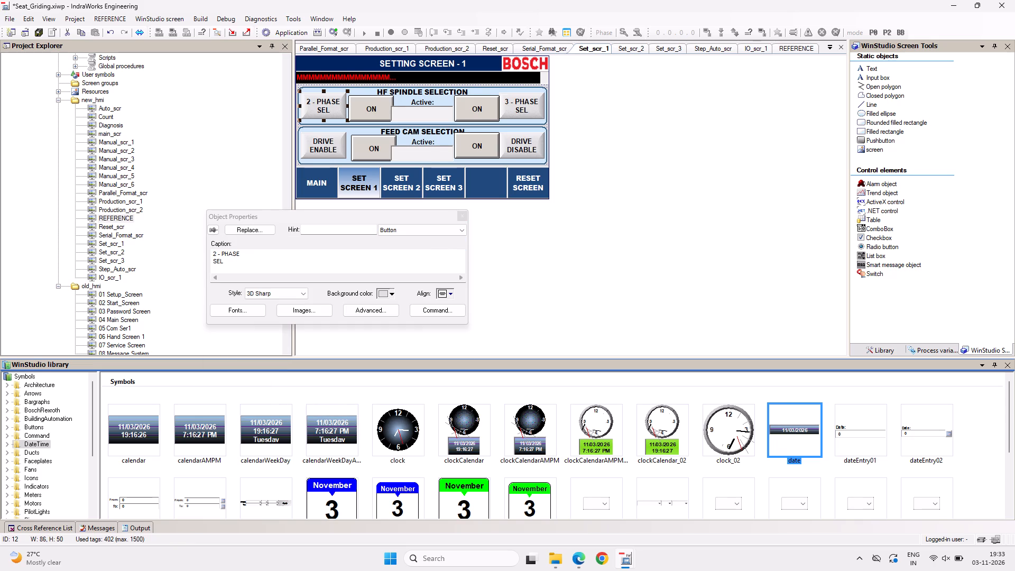
pyautogui.moveTo(238, 268); pyautogui.dragTo(197, 255)
pyautogui.hotkey('ctrl', 'c')
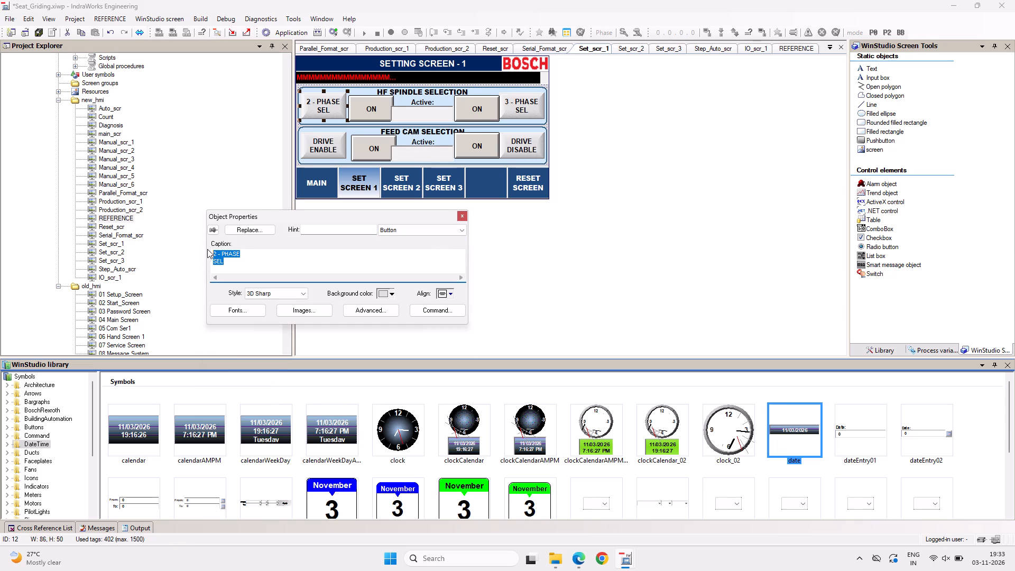
pyautogui.click(372, 105)
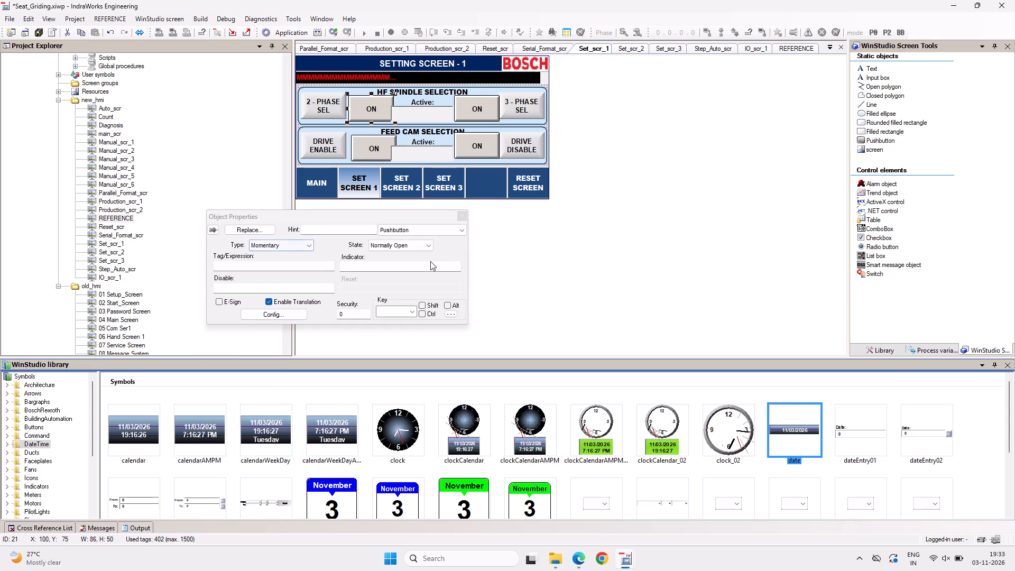
pyautogui.click(281, 312)
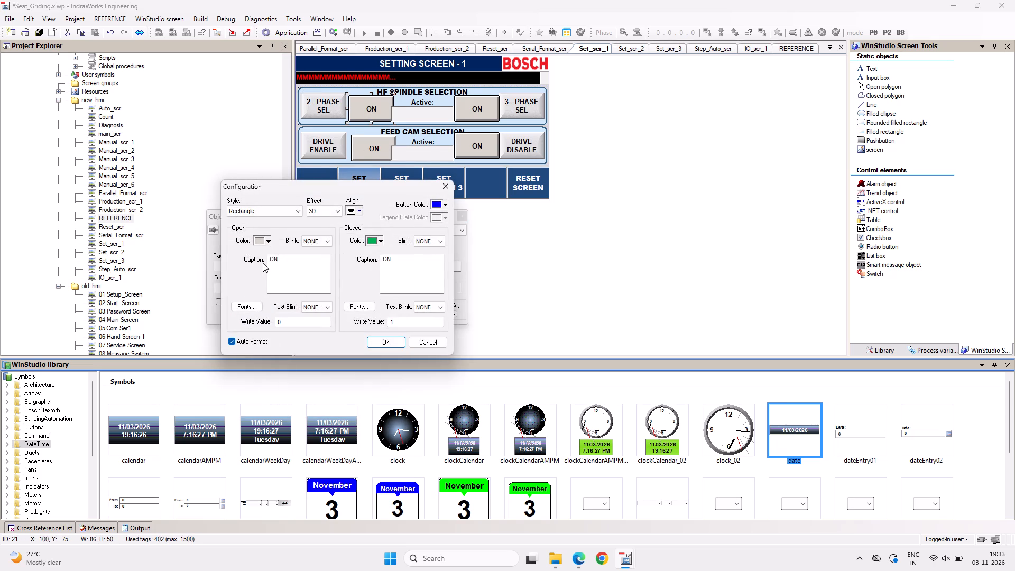
pyautogui.moveTo(286, 258); pyautogui.dragTo(246, 259)
pyautogui.hotkey('ctrl', 'v')
pyautogui.moveTo(404, 261); pyautogui.dragTo(336, 261)
pyautogui.hotkey('ctrl', 'v')
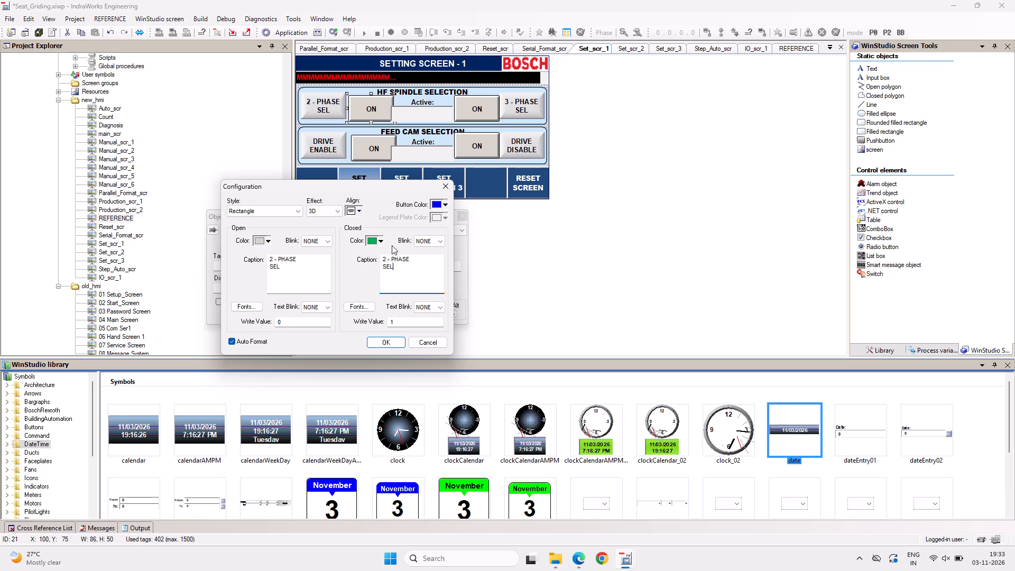
pyautogui.click(384, 342)
# Copy the old button's caption DRIVE ENABLE into the adjacent ON pushbutton's open and closed captions under FEED CAM SELECTION.
pyautogui.click(323, 153)
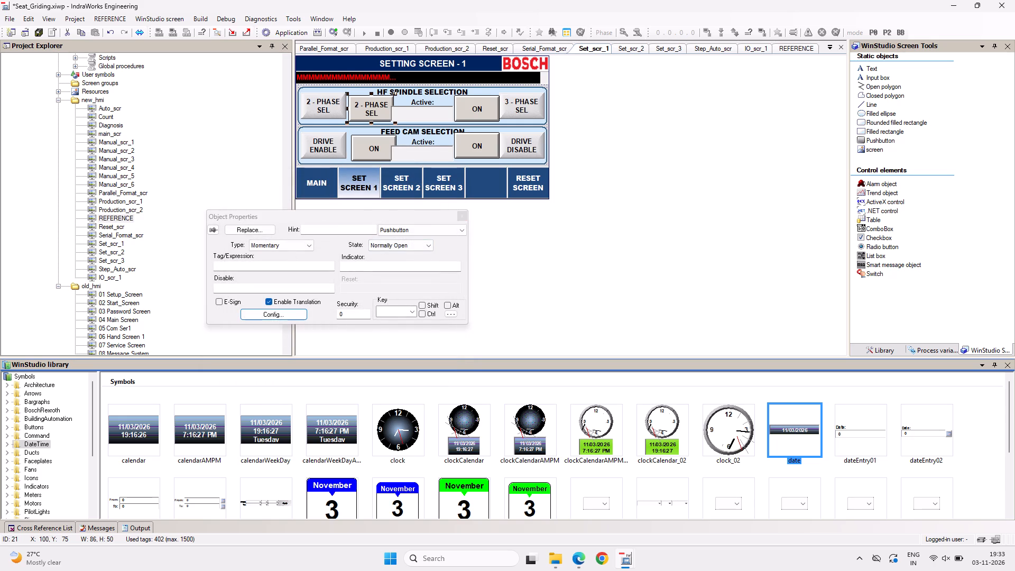
pyautogui.click(421, 245)
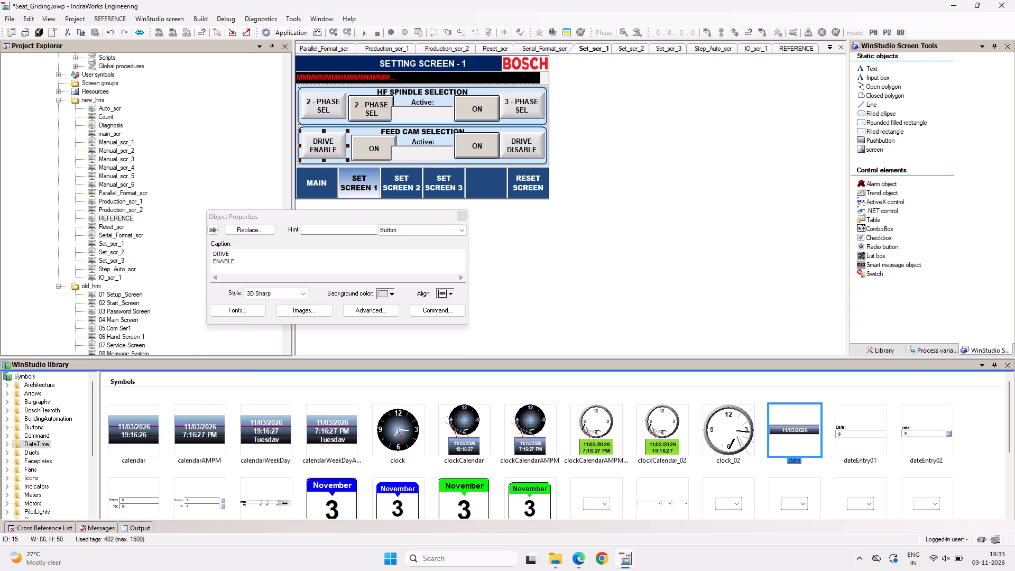
pyautogui.moveTo(262, 263); pyautogui.dragTo(143, 257)
pyautogui.hotkey('ctrl', 'c')
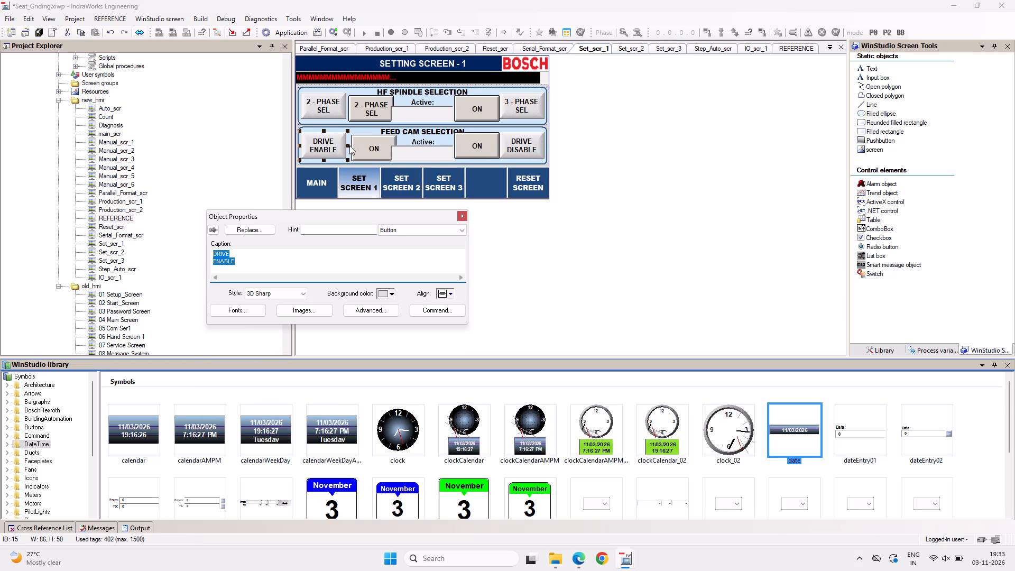
pyautogui.click(366, 148)
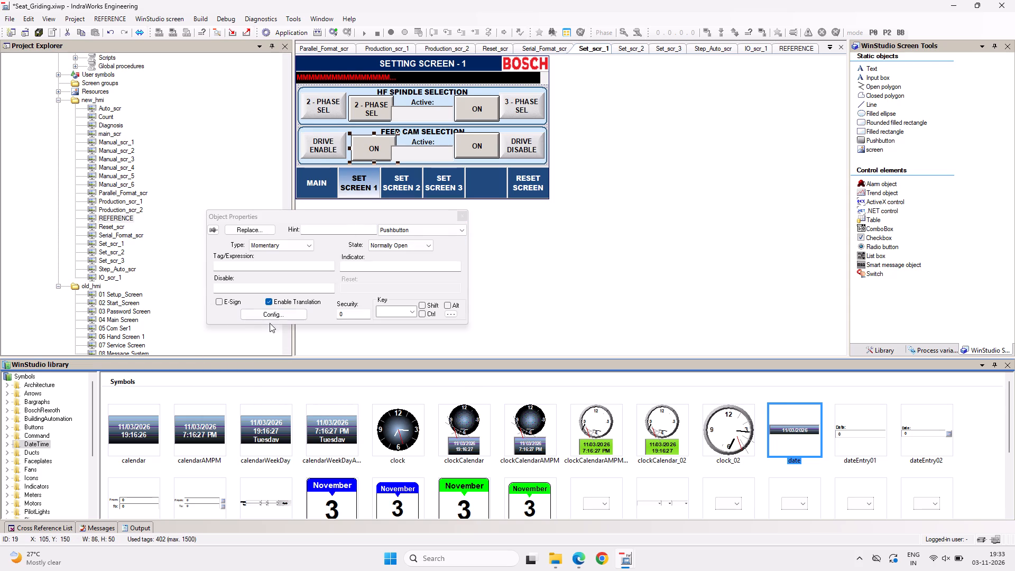
pyautogui.click(279, 315)
pyautogui.moveTo(289, 260); pyautogui.dragTo(288, 260)
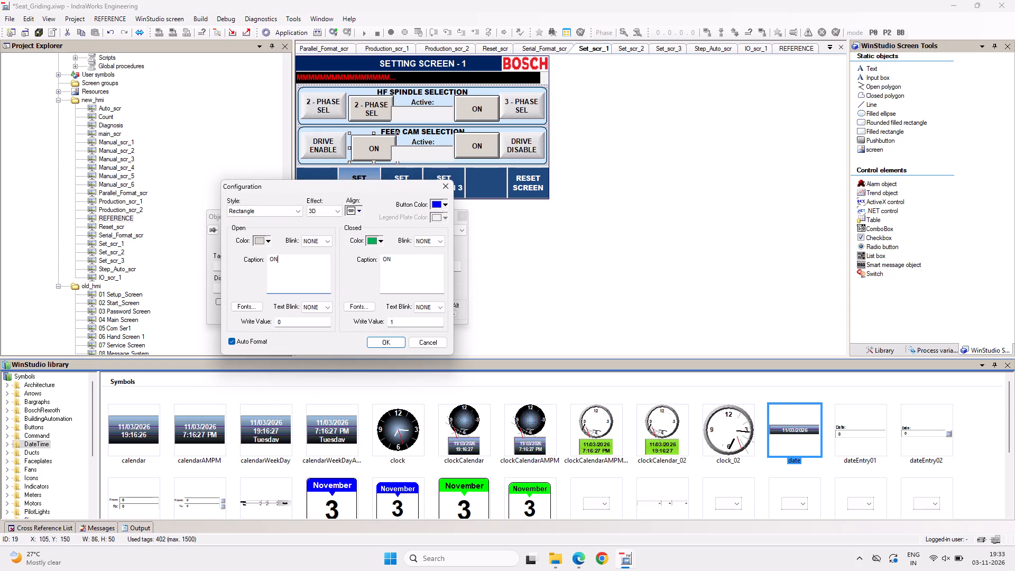
pyautogui.moveTo(288, 260); pyautogui.dragTo(208, 263)
pyautogui.hotkey('ctrl', 'v')
pyautogui.moveTo(398, 260); pyautogui.dragTo(325, 255)
pyautogui.hotkey('ctrl', 'v')
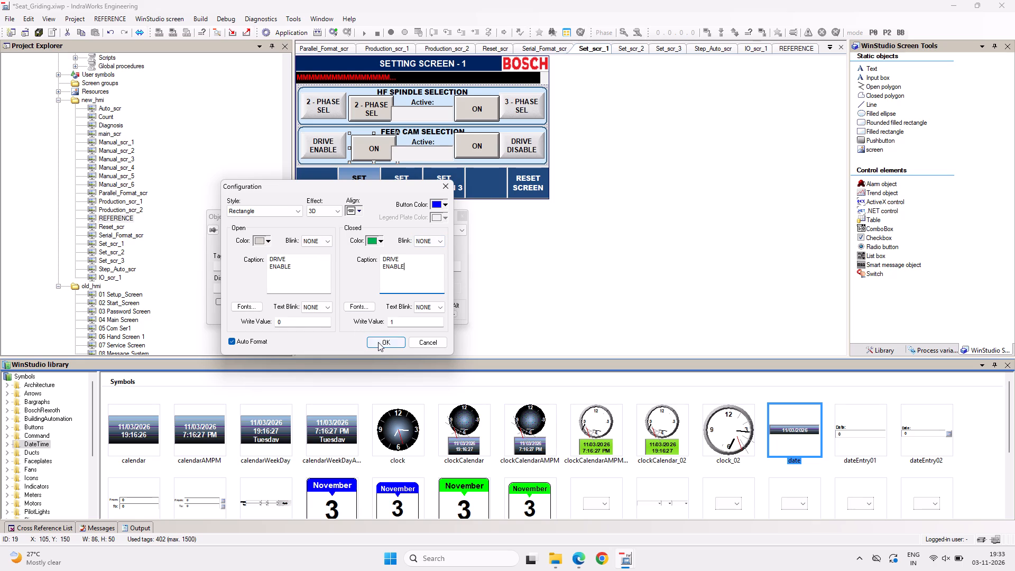
pyautogui.click(381, 342)
# Copy the old button's caption 3 - PHASE SEL into the adjacent ON pushbutton's open and closed captions under HF SPINDLE SELECTION.
pyautogui.click(528, 99)
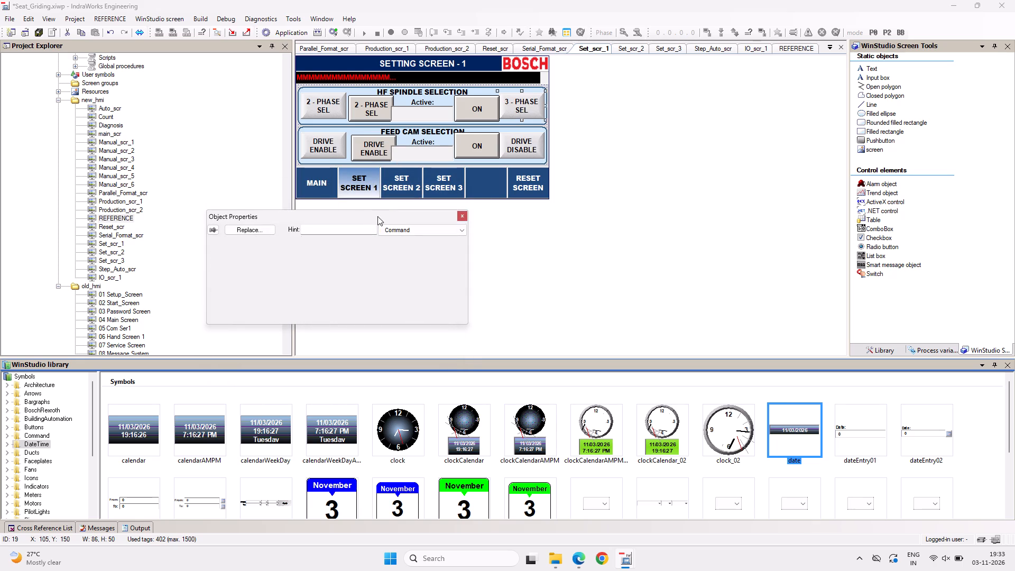
pyautogui.click(443, 247)
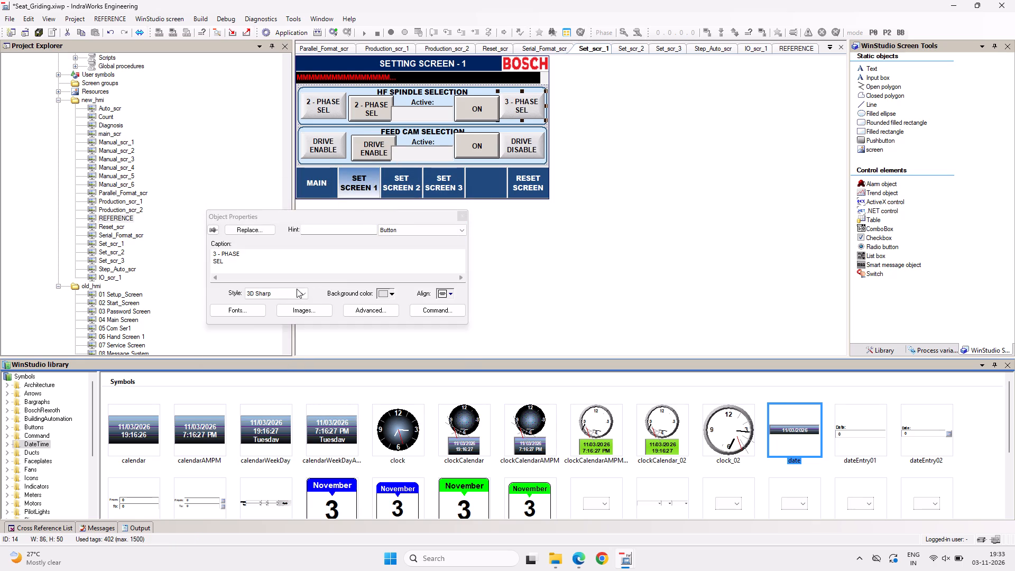
pyautogui.moveTo(257, 264); pyautogui.dragTo(166, 243)
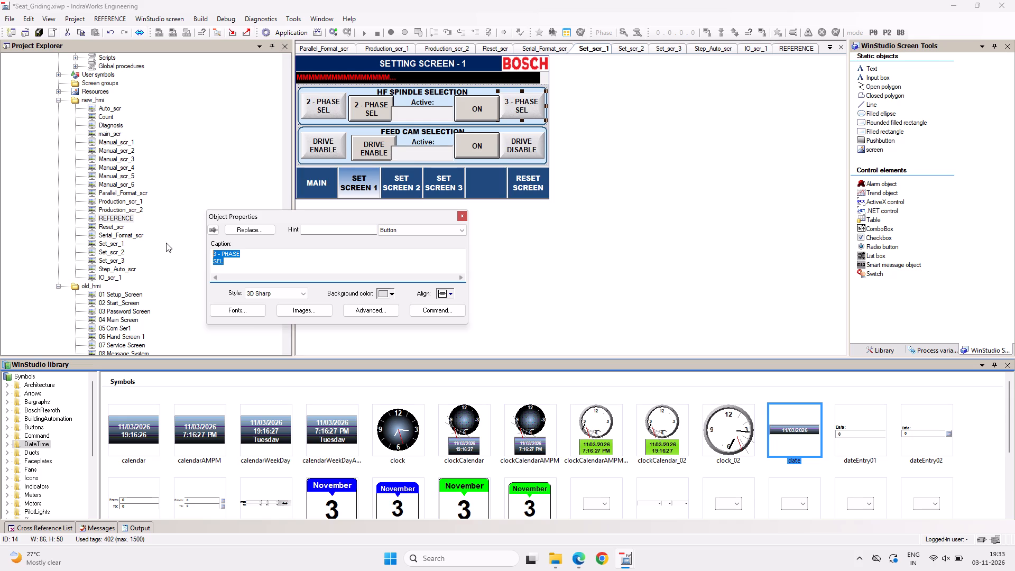
pyautogui.hotkey('ctrl', 'c')
pyautogui.click(472, 107)
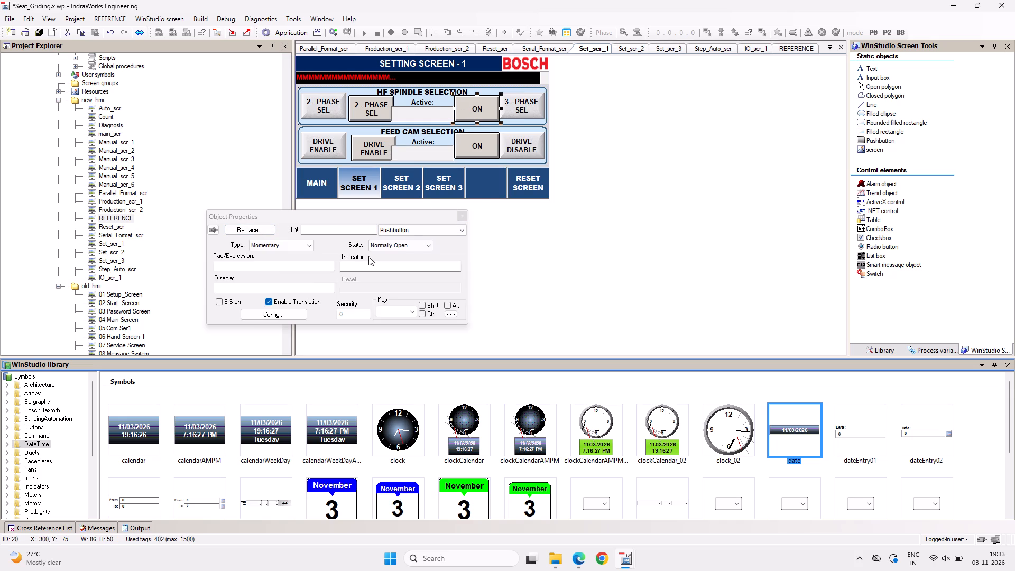
pyautogui.click(294, 310)
pyautogui.moveTo(303, 260); pyautogui.dragTo(216, 259)
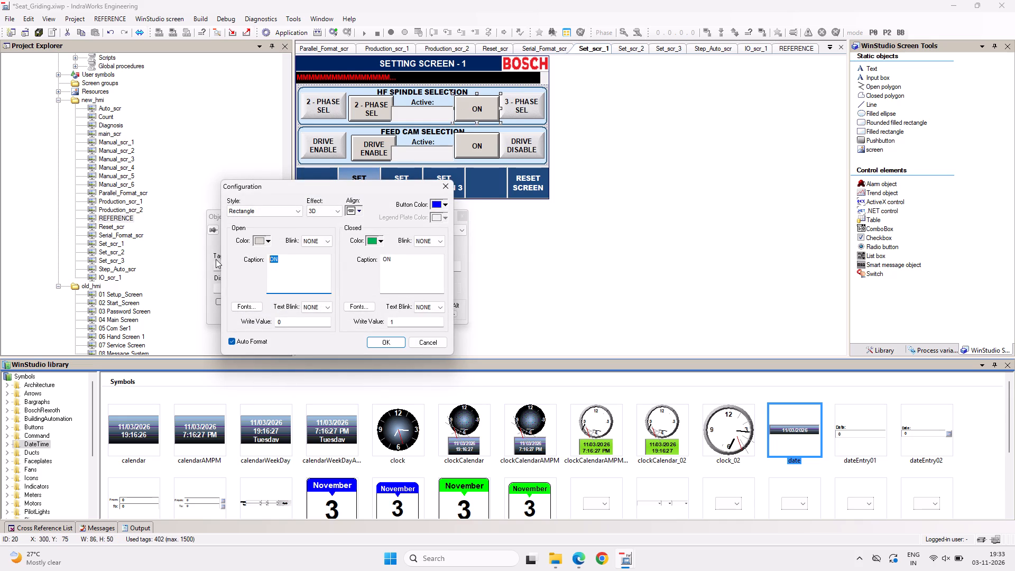
pyautogui.hotkey('ctrl', 'v')
pyautogui.moveTo(404, 260); pyautogui.dragTo(313, 258)
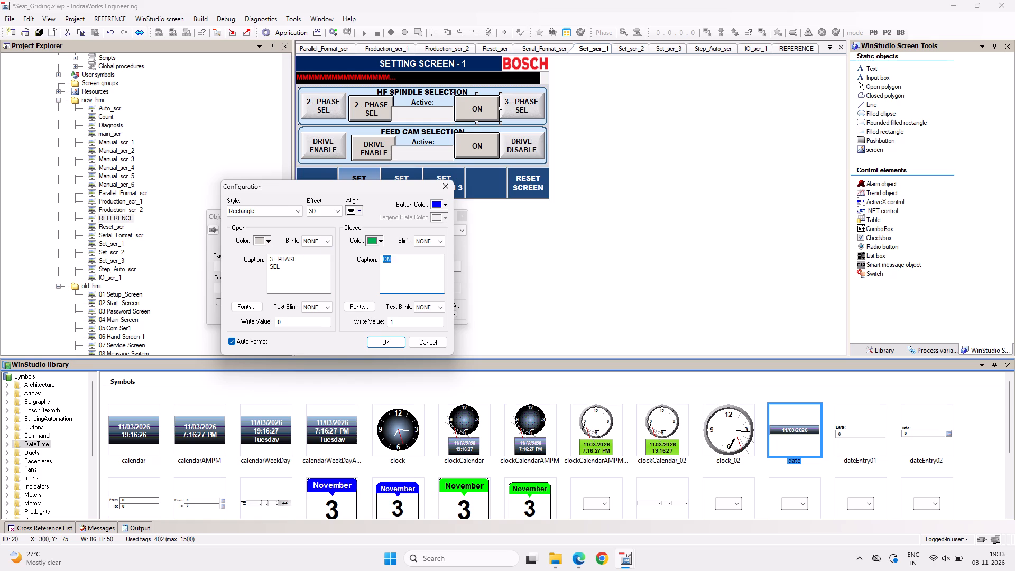
pyautogui.hotkey('ctrl', 'v')
pyautogui.click(527, 151)
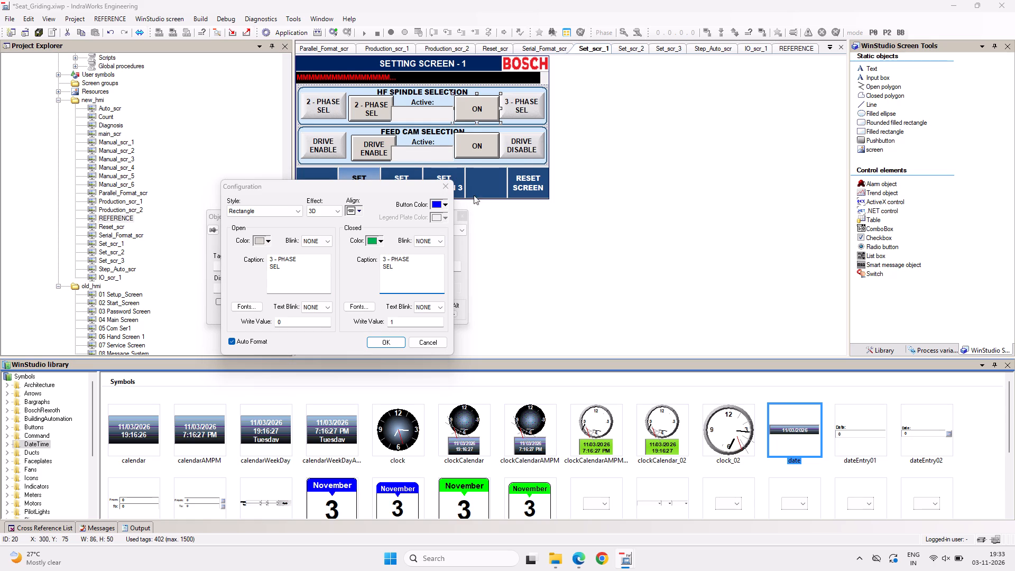
pyautogui.click(391, 343)
# Copy the old button's caption DRIVE DISABLE into the adjacent ON pushbutton's open and closed captions under FEED CAM SELECTION.
pyautogui.click(526, 148)
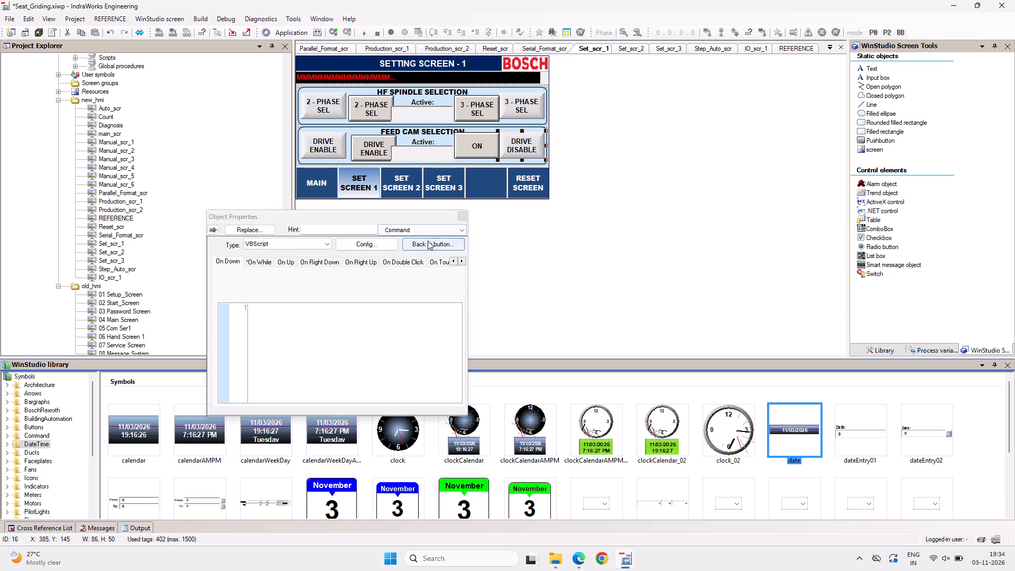
pyautogui.click(428, 241)
pyautogui.moveTo(260, 262); pyautogui.dragTo(142, 250)
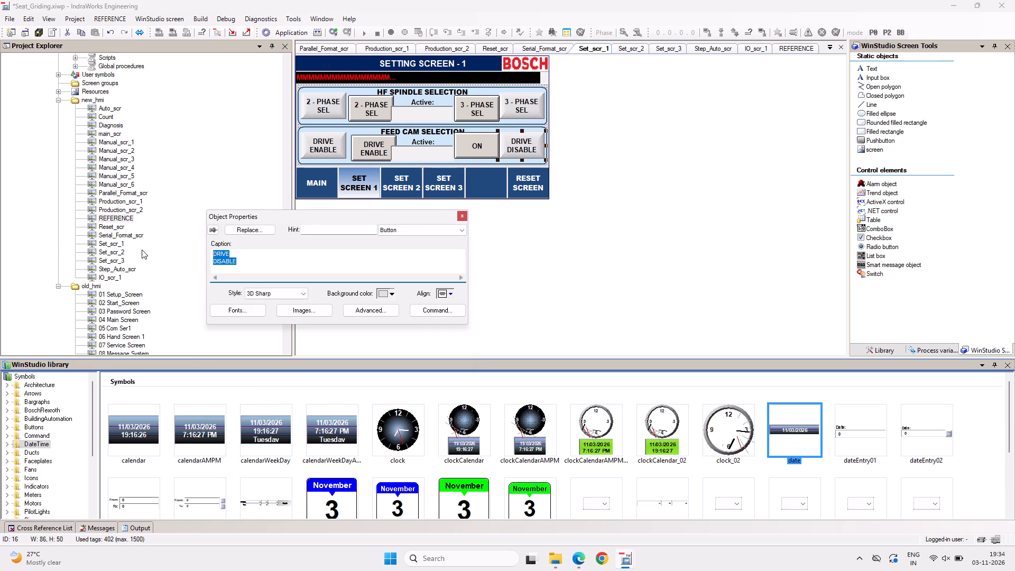
pyautogui.hotkey('ctrl', 'c')
pyautogui.click(489, 140)
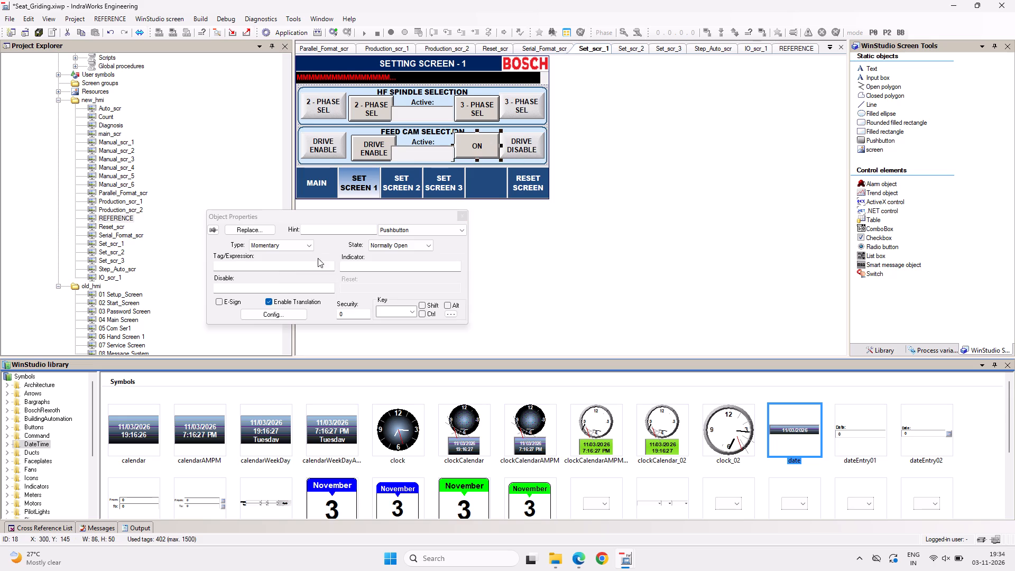
pyautogui.click(275, 309)
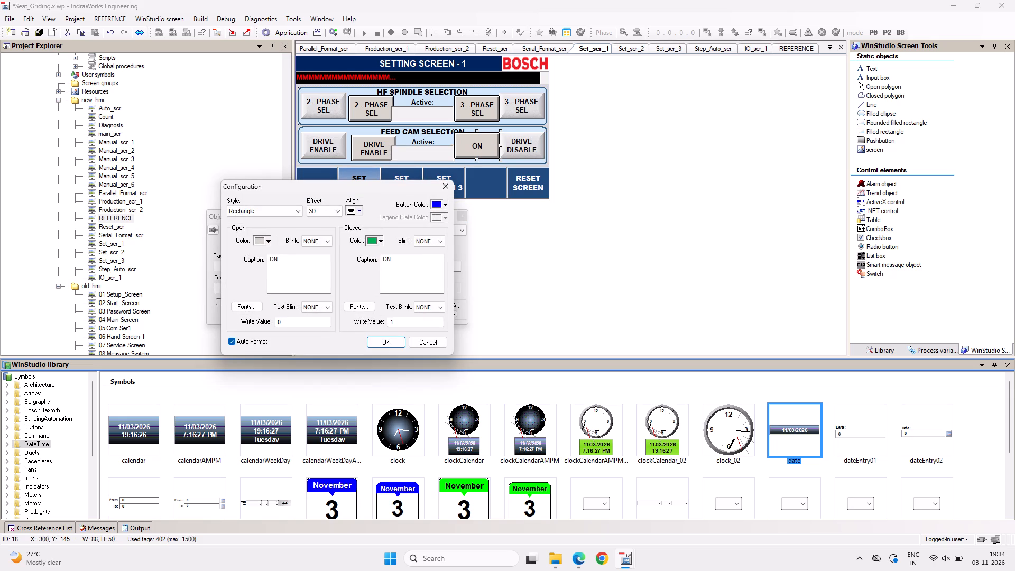
pyautogui.moveTo(315, 259); pyautogui.dragTo(218, 259)
pyautogui.hotkey('ctrl', 'v')
pyautogui.moveTo(394, 256); pyautogui.dragTo(312, 259)
pyautogui.hotkey('ctrl', 'v')
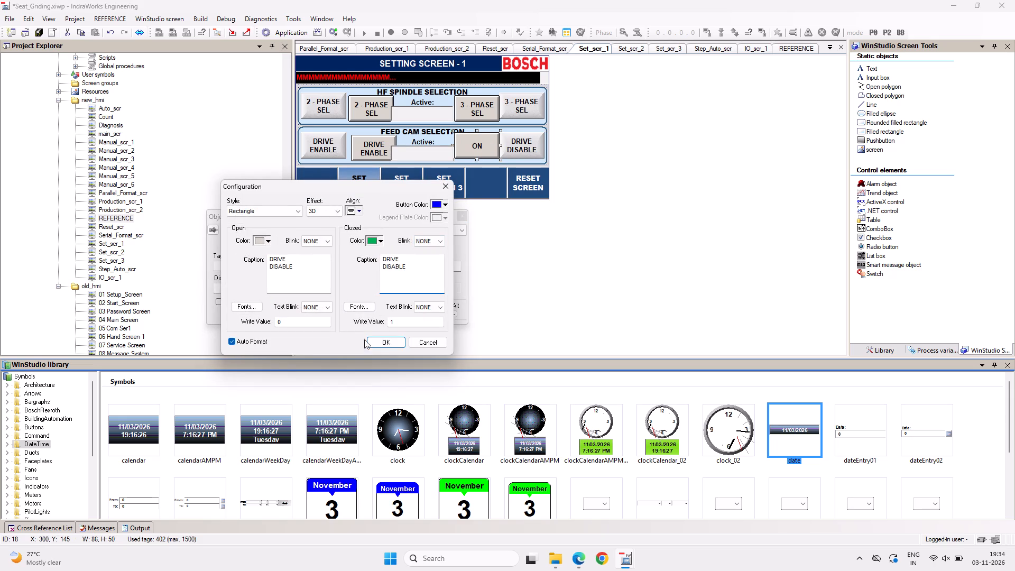
pyautogui.click(381, 342)
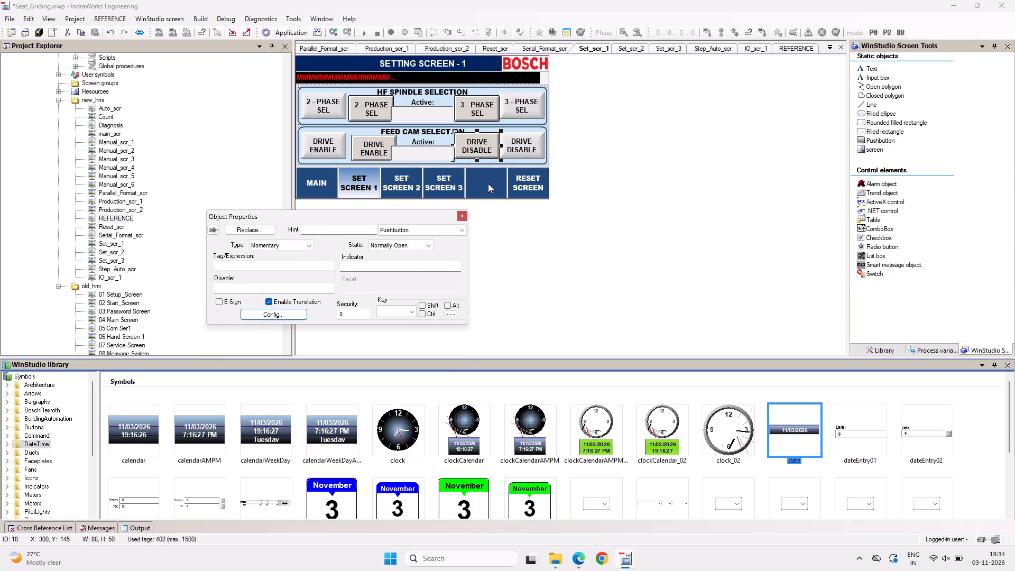
# Copy the old 2 - PHASE SEL button's On While tag HF_SPDL_2PHASE_SEL_OP into the new 2 - PHASE SEL pushbutton's tag expression.
pyautogui.click(325, 111)
pyautogui.click(255, 264)
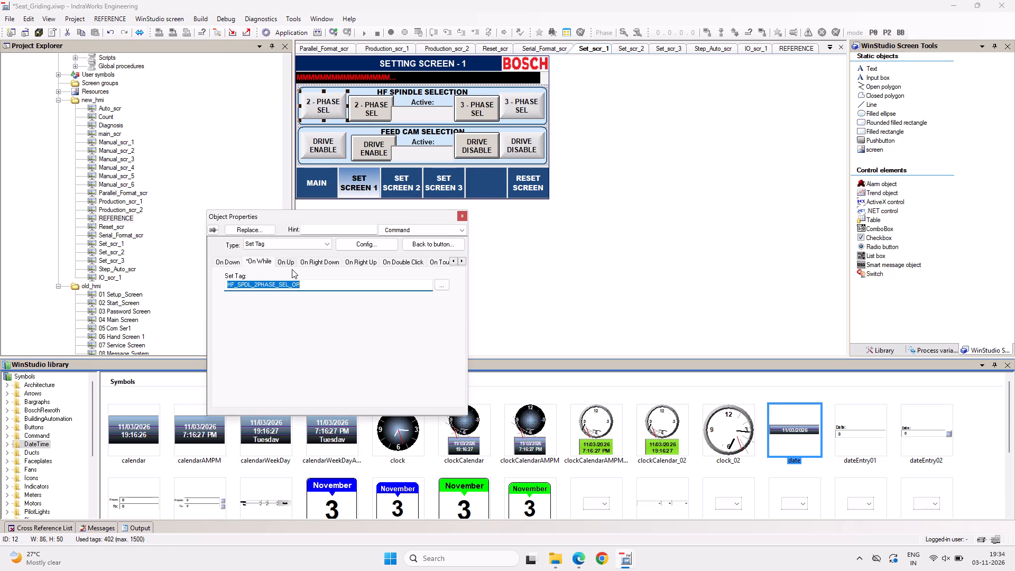
pyautogui.hotkey('ctrl', 'c')
pyautogui.click(370, 103)
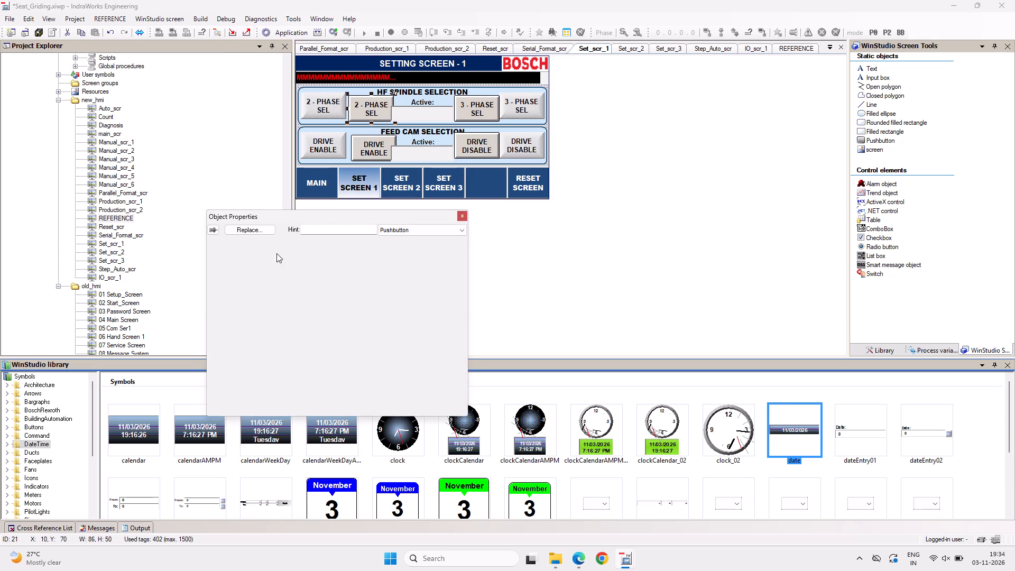
pyautogui.click(269, 266)
pyautogui.hotkey('ctrl', 'v')
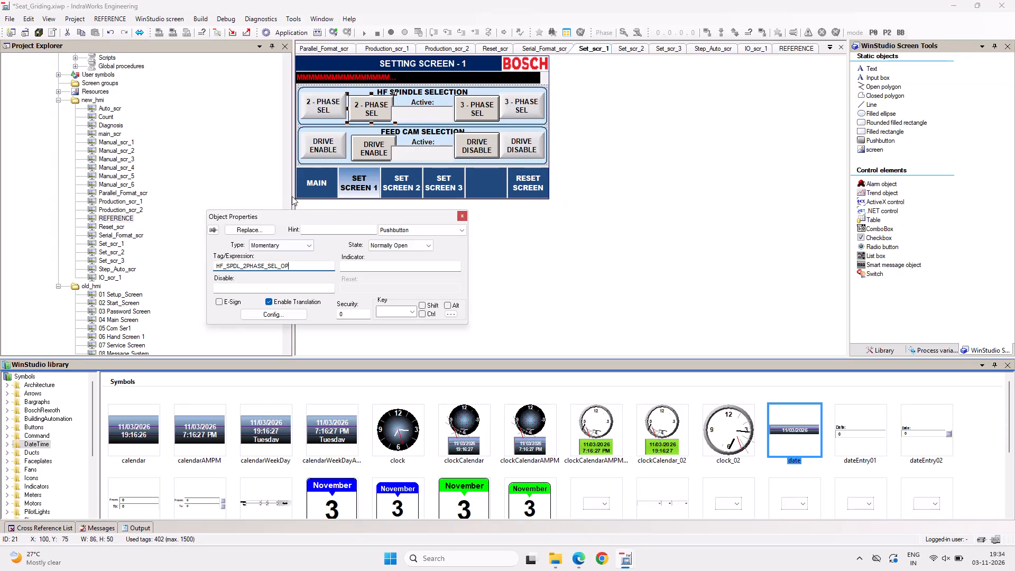
# Copy the old DRIVE ENABLE button's On While tag FD_CAM_DRIVE_ENBL_SEL_OP into the new DRIVE ENABLE pushbutton's tag expression.
pyautogui.click(324, 143)
pyautogui.click(270, 259)
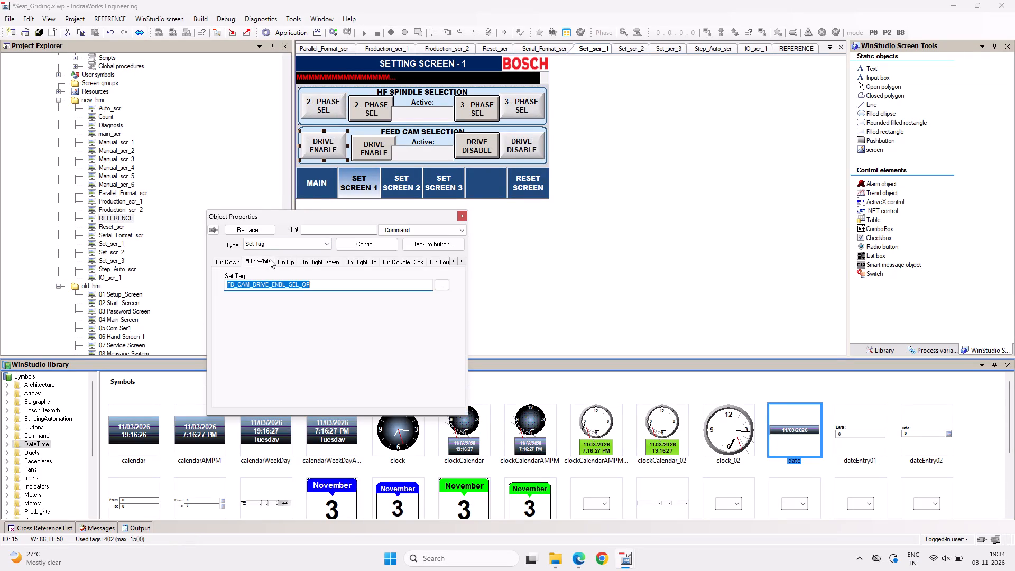
pyautogui.hotkey('ctrl', 'c')
pyautogui.click(364, 144)
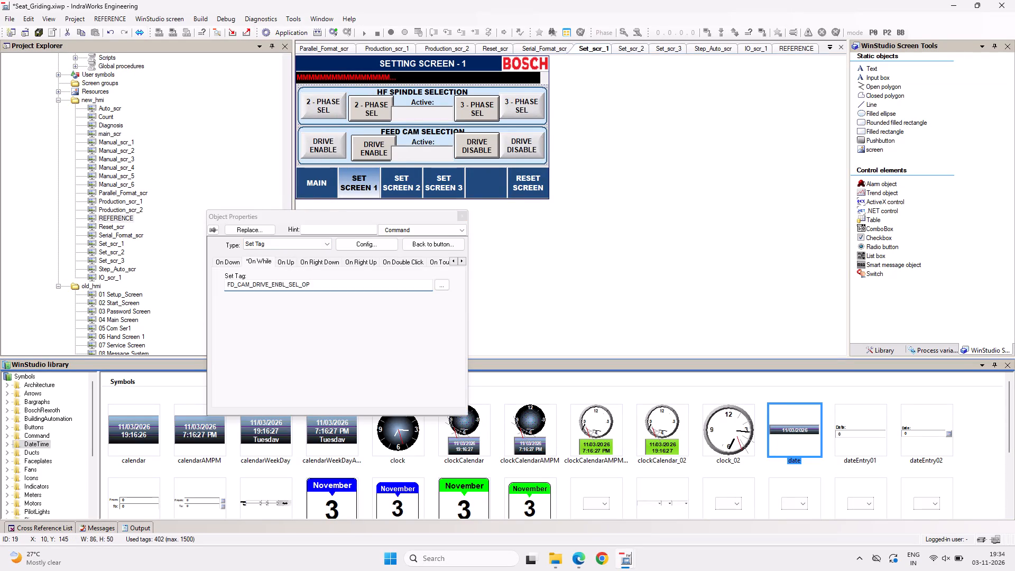
pyautogui.click(291, 264)
pyautogui.hotkey('ctrl', 'v')
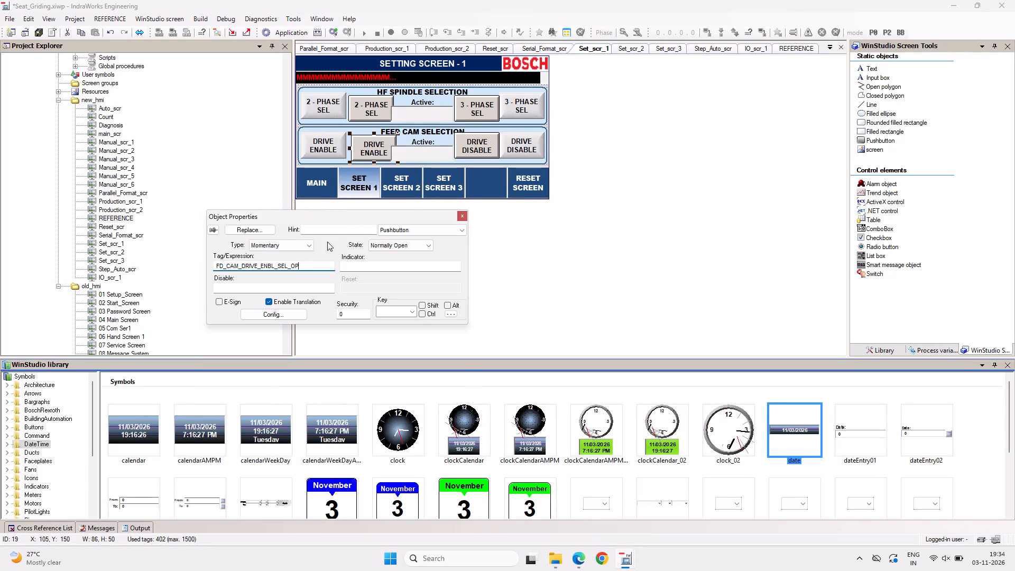
# Copy the old 3 - PHASE SEL button's On While tag HF_SPDL_3PHASE_SEL_OP into the new 3 - PHASE SEL pushbutton's tag expression.
pyautogui.click(512, 105)
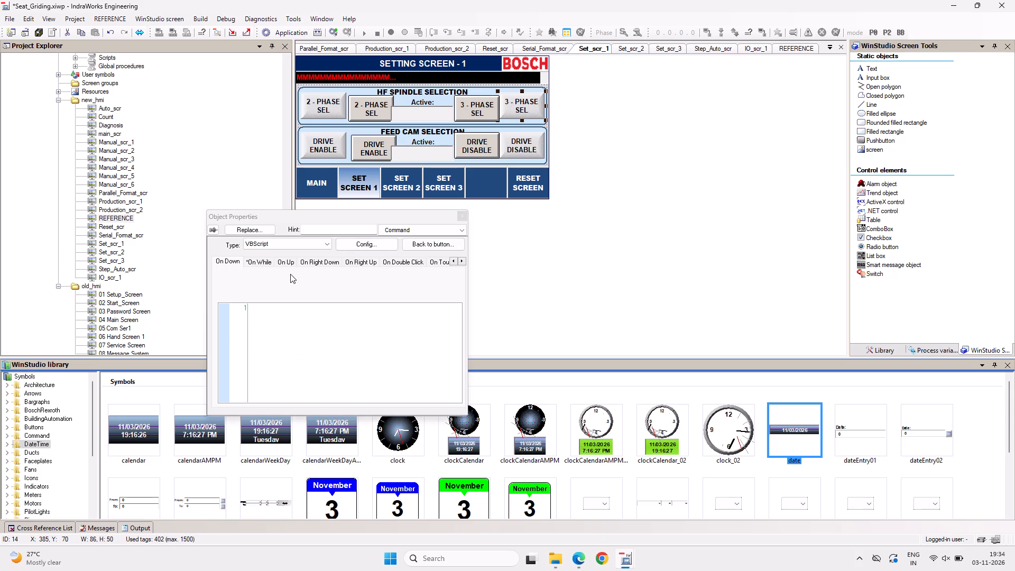
pyautogui.click(250, 260)
pyautogui.hotkey('ctrl', 'c')
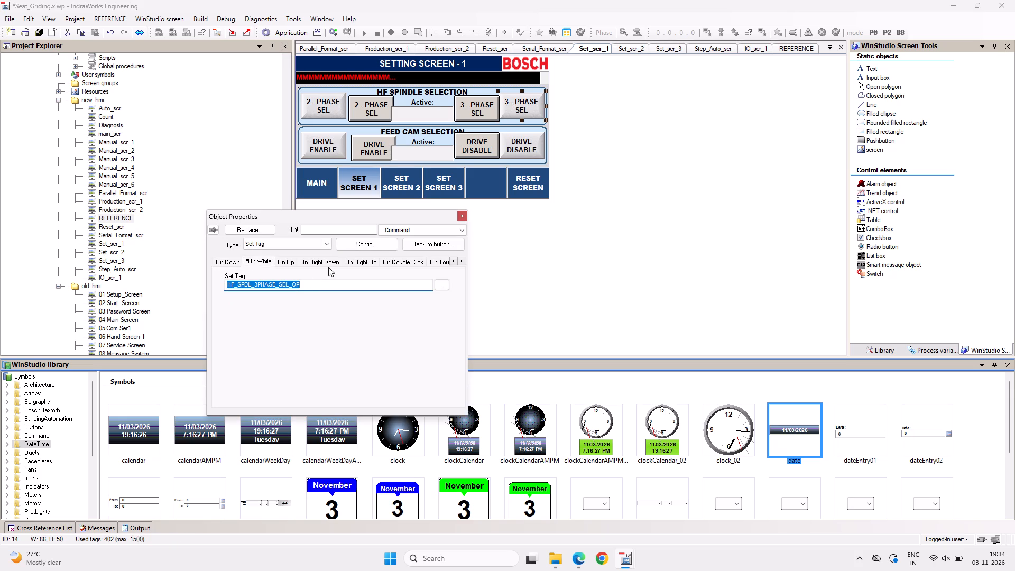
pyautogui.click(460, 110)
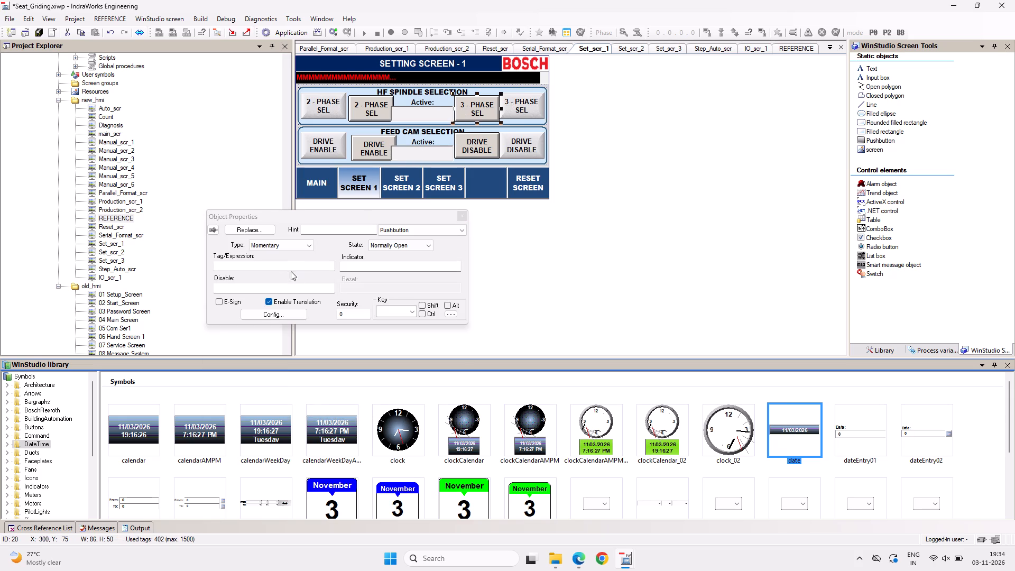
pyautogui.click(298, 265)
pyautogui.hotkey('ctrl', 'v')
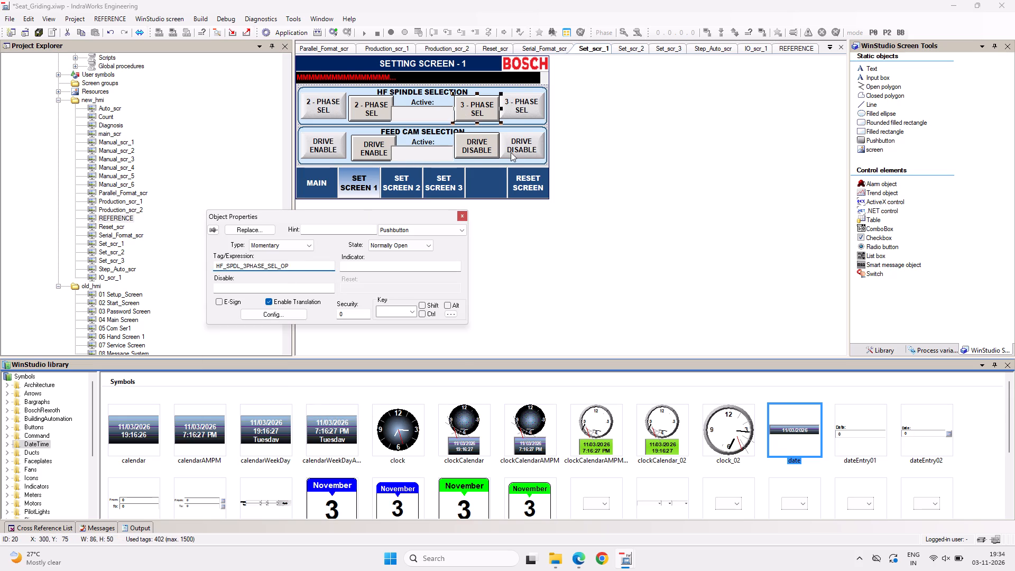
# Copy the old DRIVE DISABLE button's On While tag FD_CAM_DRIVE_DISBL_SEL_OP into the new DRIVE DISABLE pushbutton's tag expression and close its properties.
pyautogui.click(520, 150)
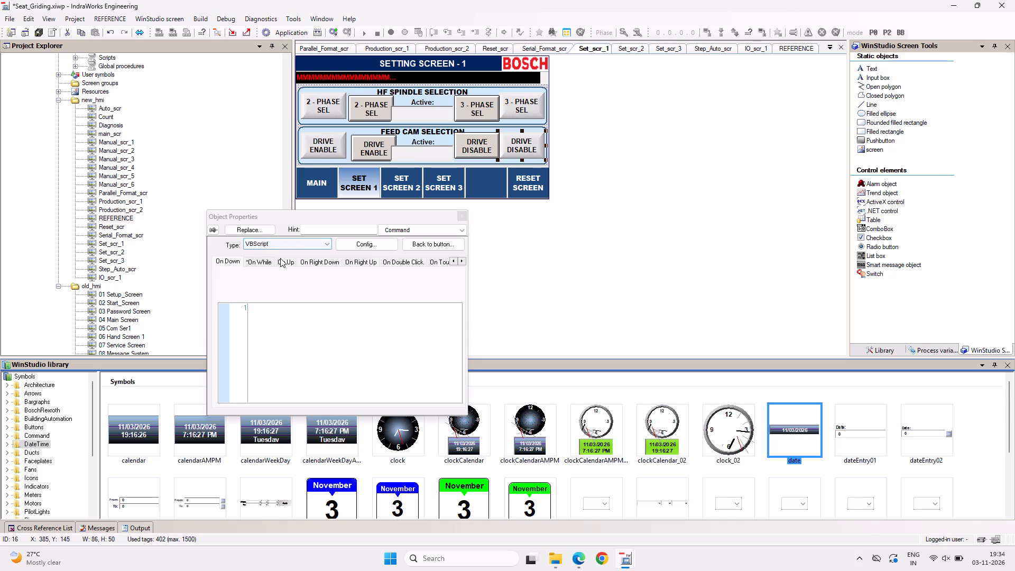
pyautogui.click(267, 261)
pyautogui.hotkey('ctrl', 'c')
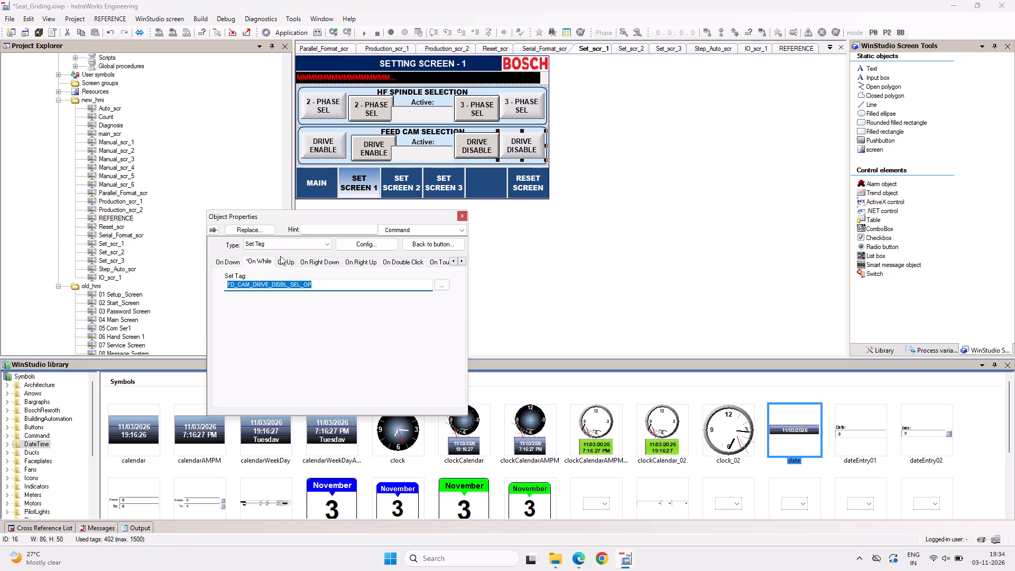
pyautogui.click(487, 141)
pyautogui.click(289, 263)
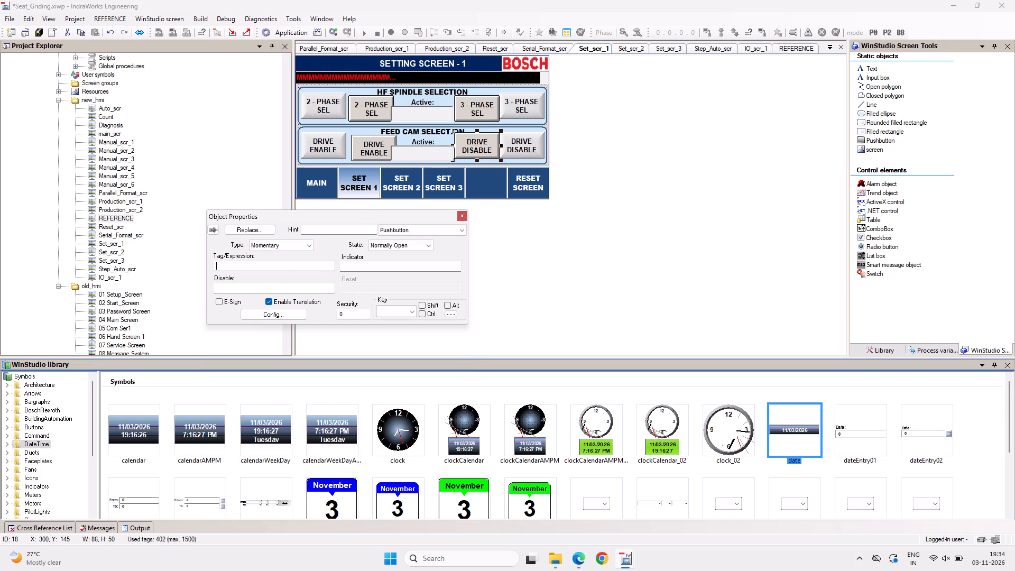
pyautogui.hotkey('ctrl', 'v')
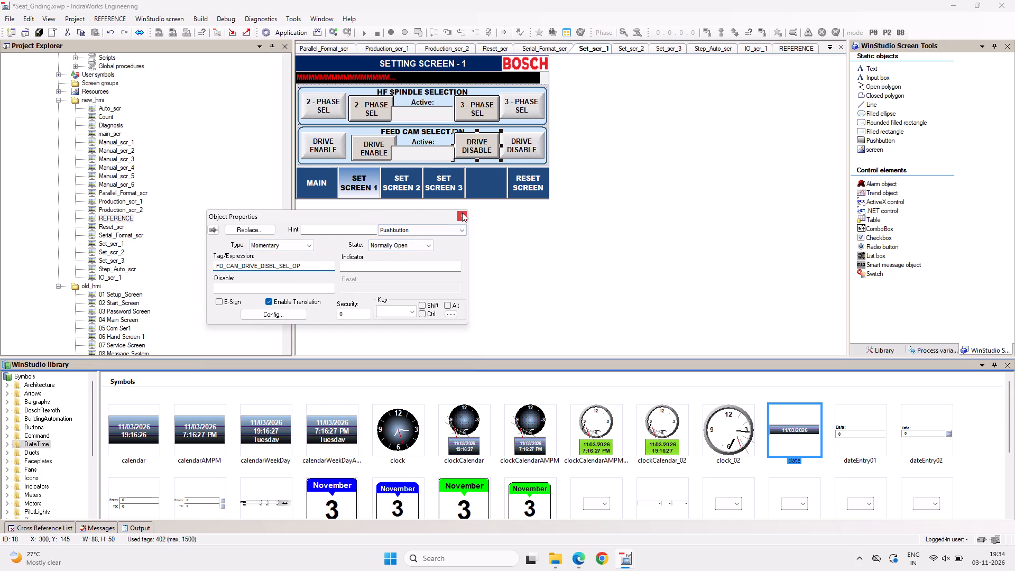
pyautogui.click(462, 213)
# Replace the old 2 - PHASE SEL button by deleting it and moving the new pushbutton into its place at X 10, Y 70.
pyautogui.click(323, 113)
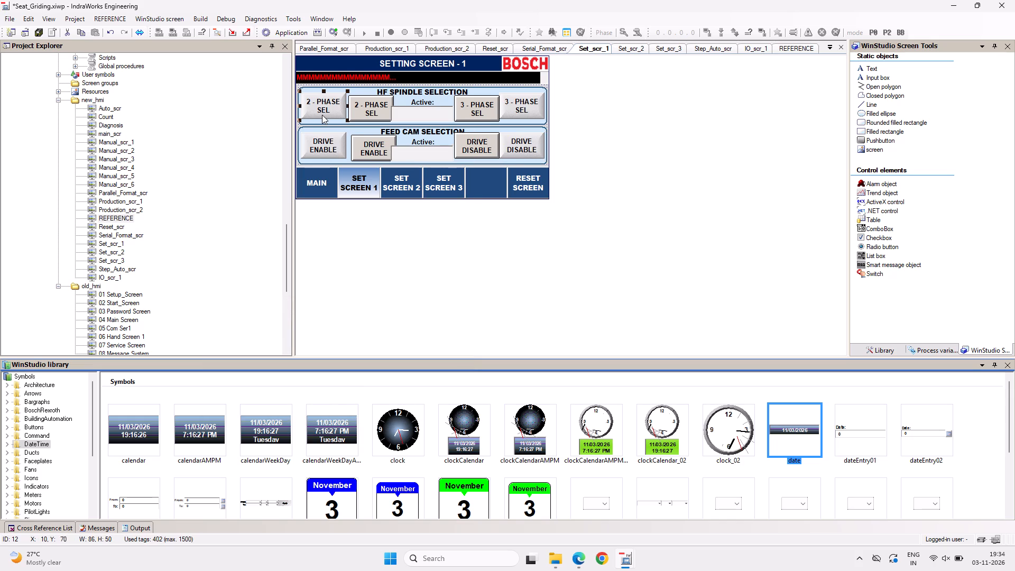
pyautogui.press('Delete')
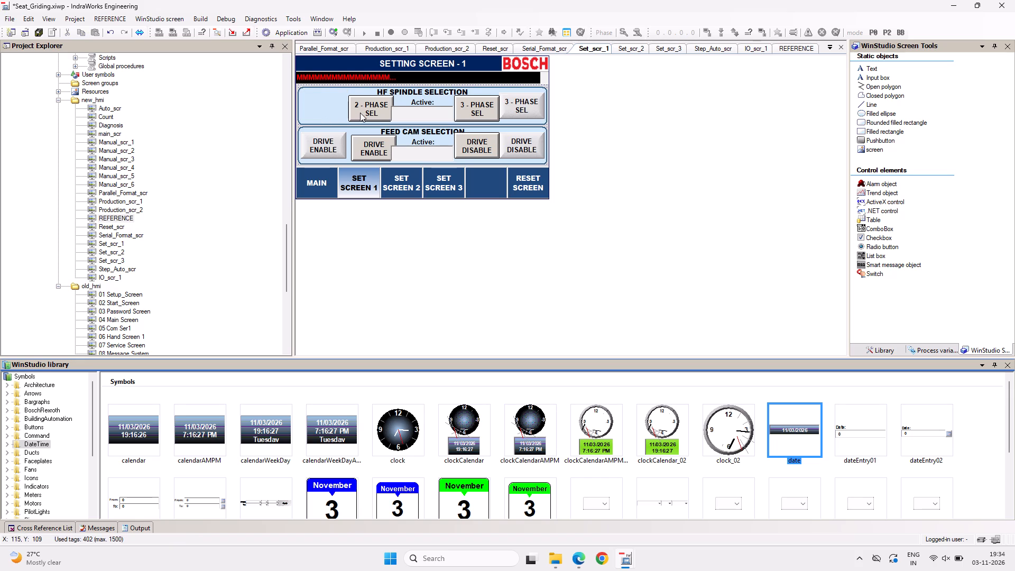
pyautogui.moveTo(362, 111); pyautogui.dragTo(312, 109)
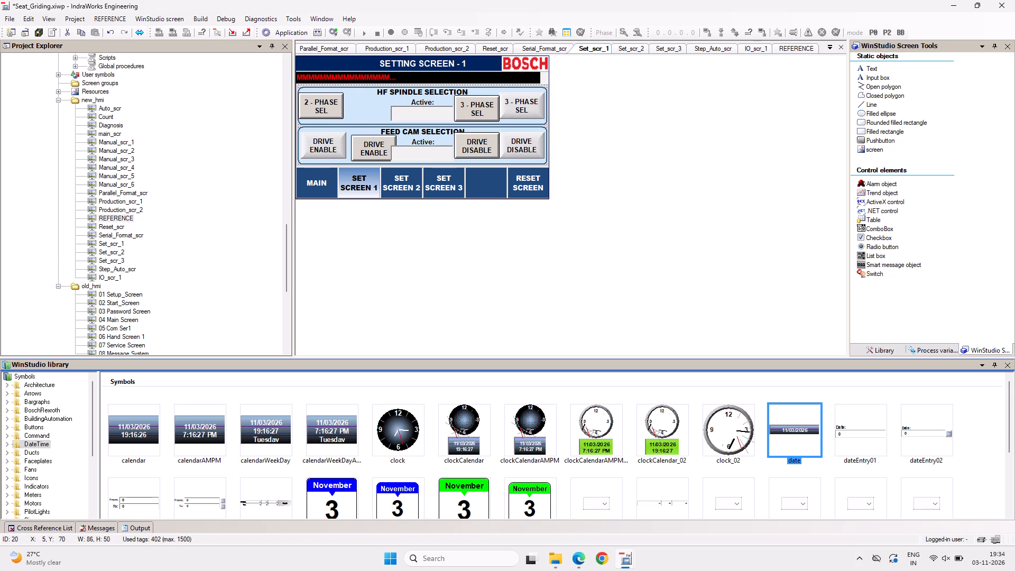
pyautogui.moveTo(312, 109); pyautogui.dragTo(315, 109)
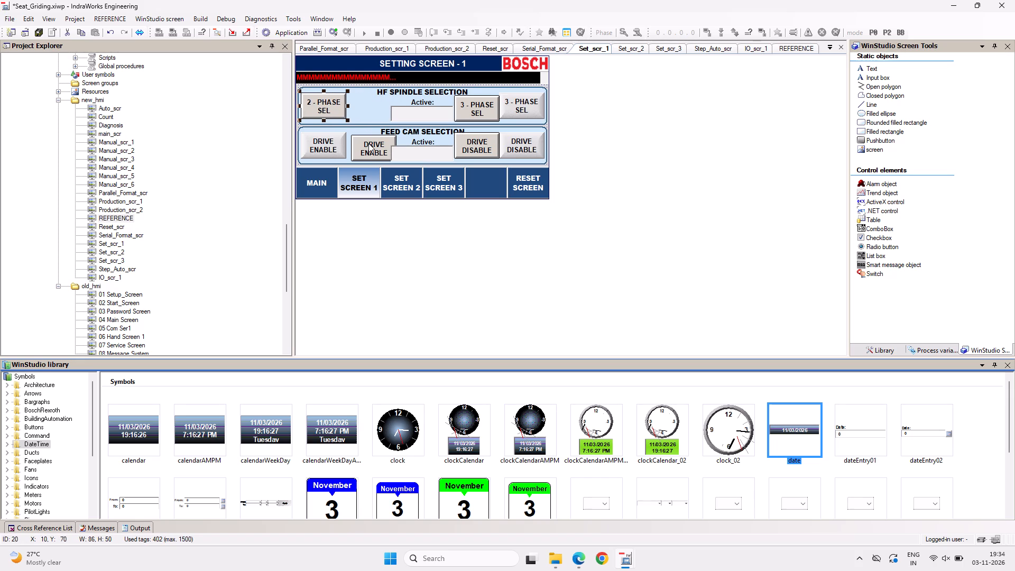
# Delete the remaining old DRIVE ENABLE, 3 - PHASE SEL and DRIVE DISABLE buttons from Set_scr_1.
pyautogui.click(328, 147)
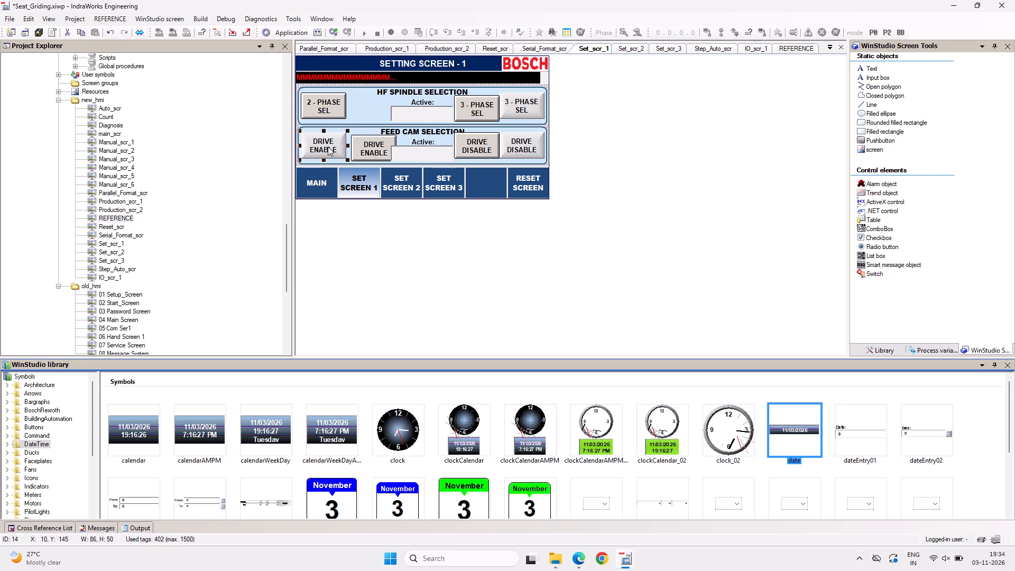
pyautogui.click(518, 107)
pyautogui.press('Delete')
pyautogui.click(523, 148)
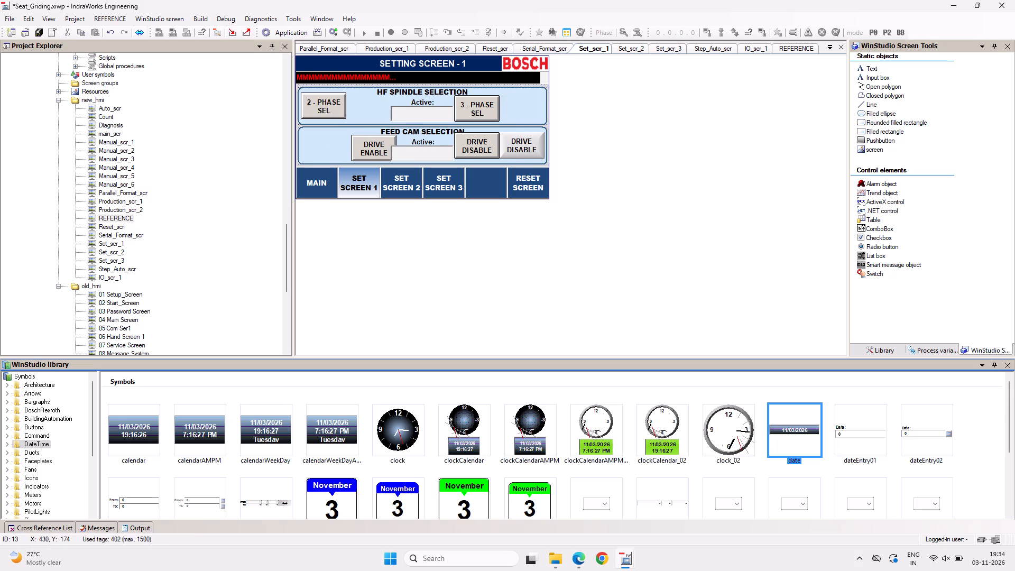
pyautogui.press('Delete')
# Move the new 3 - PHASE SEL pushbutton to X 385, Y 70, keeping the 2 - PHASE SEL pushbutton at X 10, Y 70.
pyautogui.moveTo(482, 108); pyautogui.dragTo(527, 107)
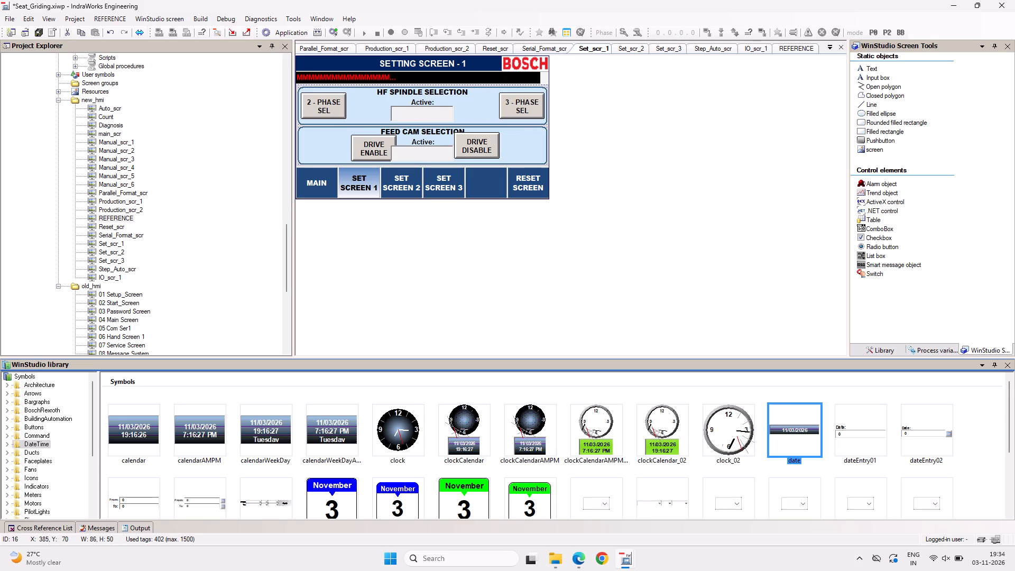
pyautogui.moveTo(527, 107); pyautogui.dragTo(526, 107)
pyautogui.moveTo(526, 107); pyautogui.dragTo(524, 107)
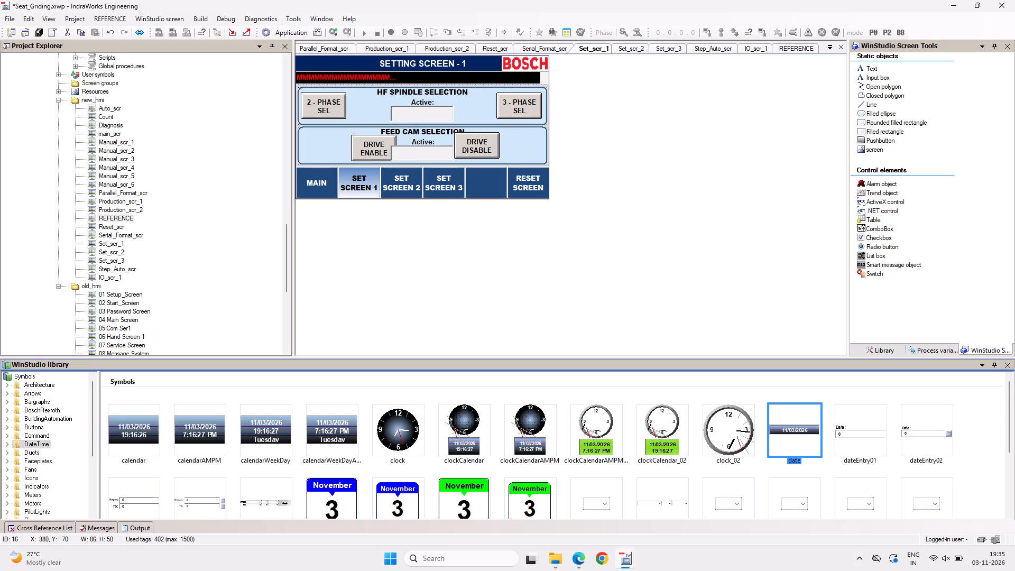
pyautogui.moveTo(524, 107); pyautogui.dragTo(526, 107)
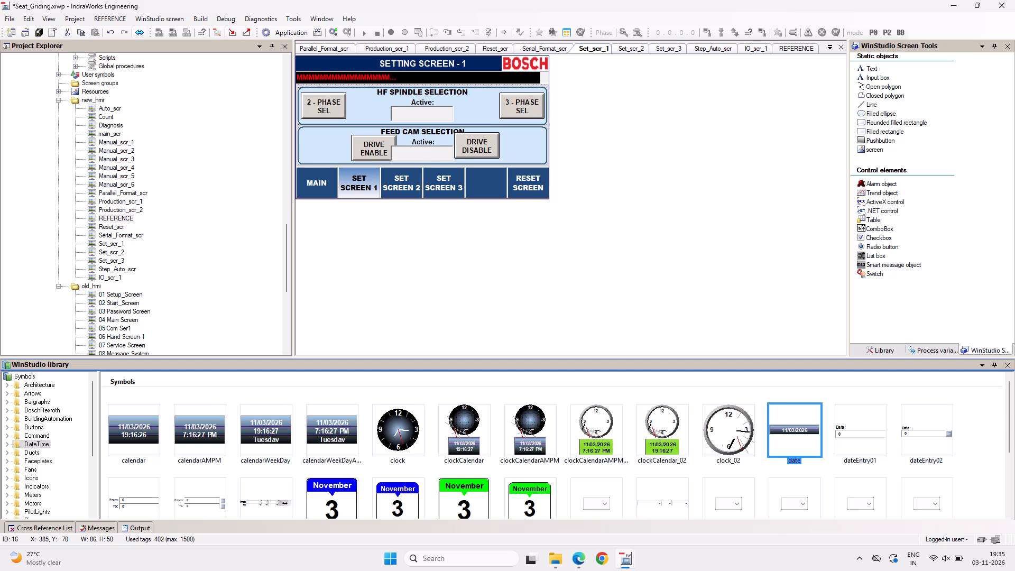
pyautogui.moveTo(526, 107); pyautogui.dragTo(524, 107)
pyautogui.click(327, 106)
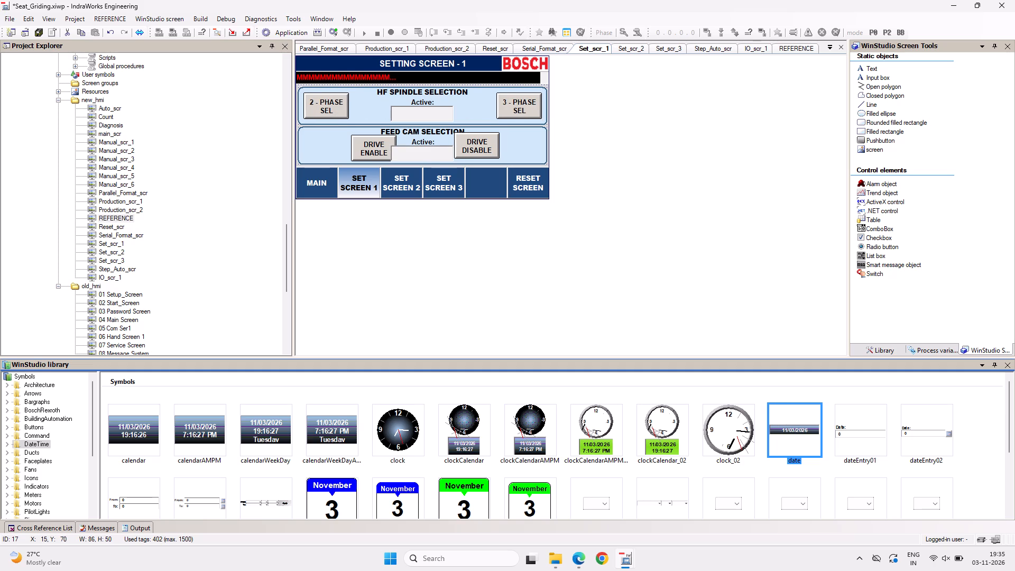
pyautogui.click(514, 105)
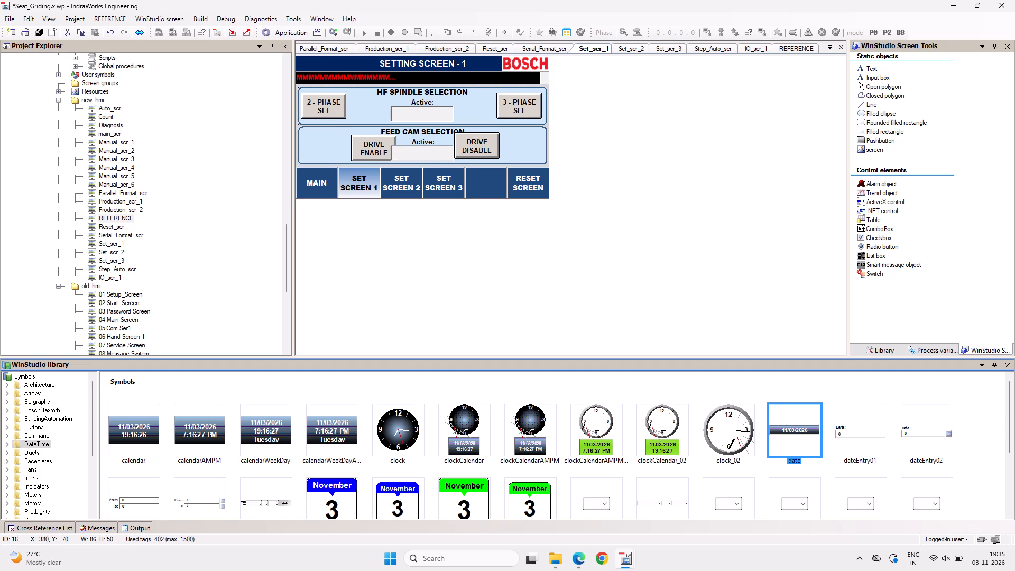
# Move the new DRIVE ENABLE pushbutton to X 10, Y 145 under FEED CAM SELECTION.
pyautogui.moveTo(366, 146); pyautogui.dragTo(354, 146)
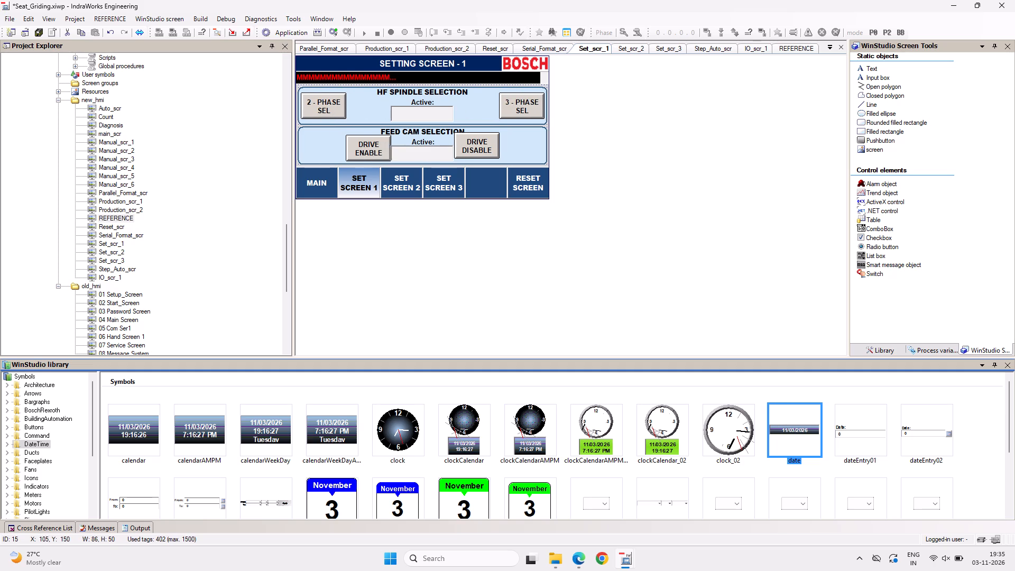
pyautogui.moveTo(354, 146); pyautogui.dragTo(316, 143)
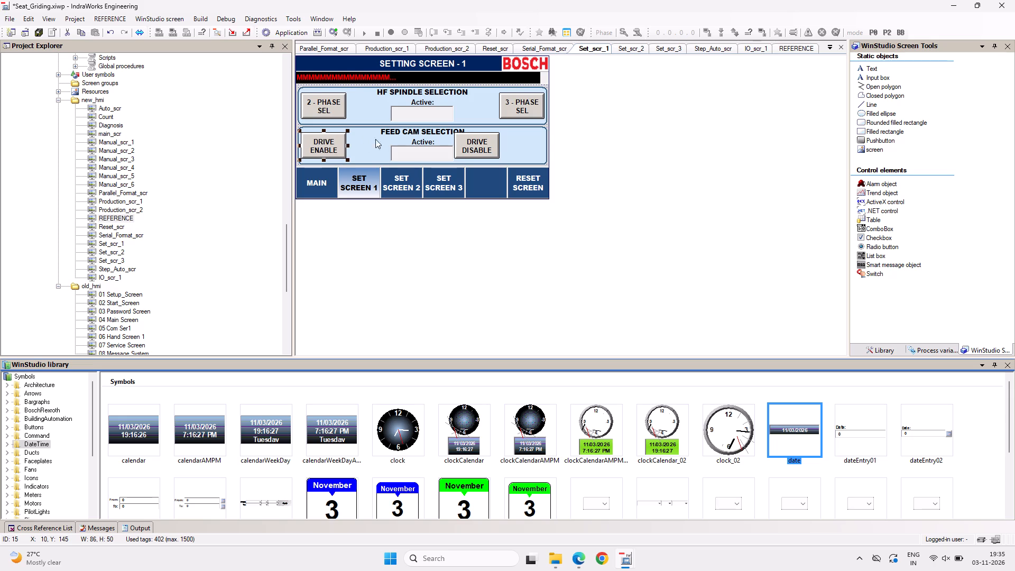
# Move the new DRIVE DISABLE pushbutton to X 385, Y 145 under FEED CAM SELECTION on Set_scr_1.
pyautogui.moveTo(473, 141); pyautogui.dragTo(515, 142)
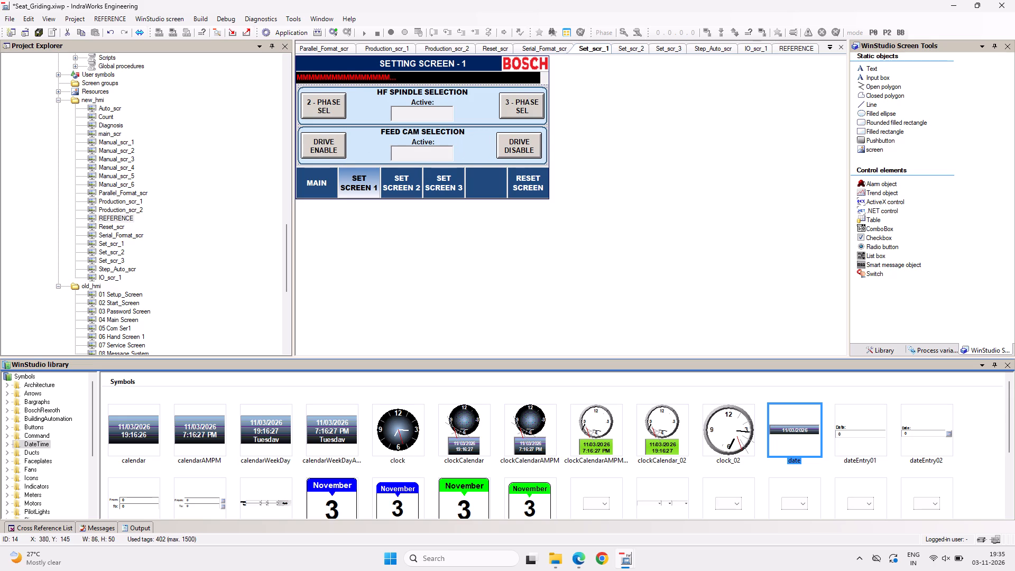
pyautogui.moveTo(515, 142); pyautogui.dragTo(518, 142)
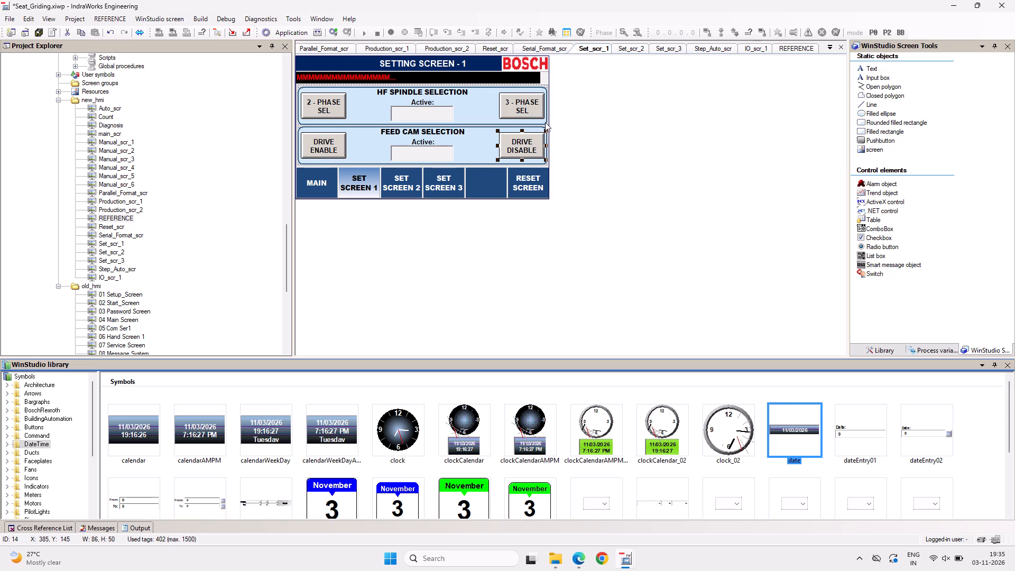
pyautogui.click(546, 124)
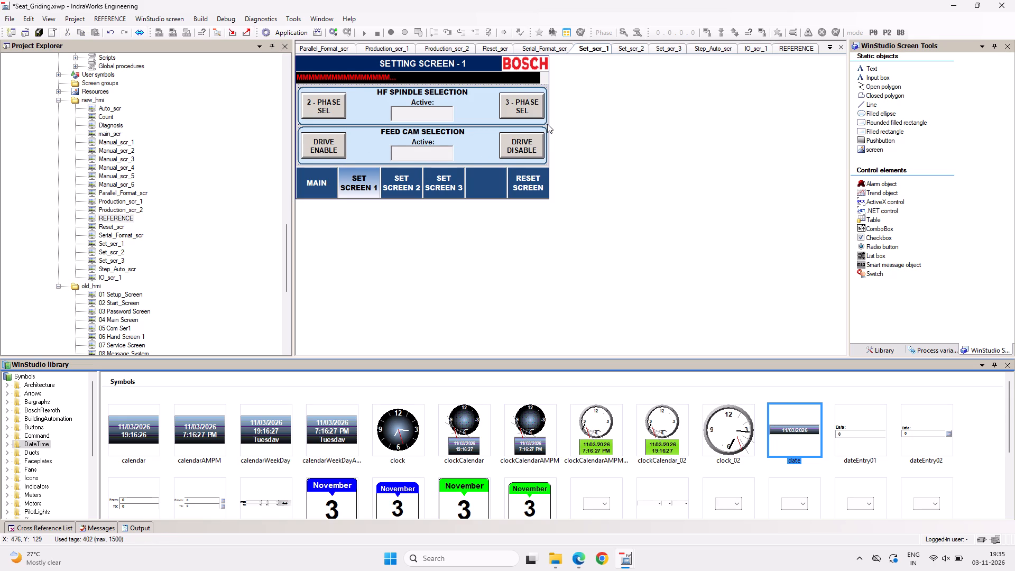
# Copy the DRIVE ENABLE and DRIVE DISABLE pushbuttons to Set_scr_2, placing them at Y 70, with DRIVE ENABLE at X 10 and DRIVE DISABLE at X 385.
pyautogui.click(633, 48)
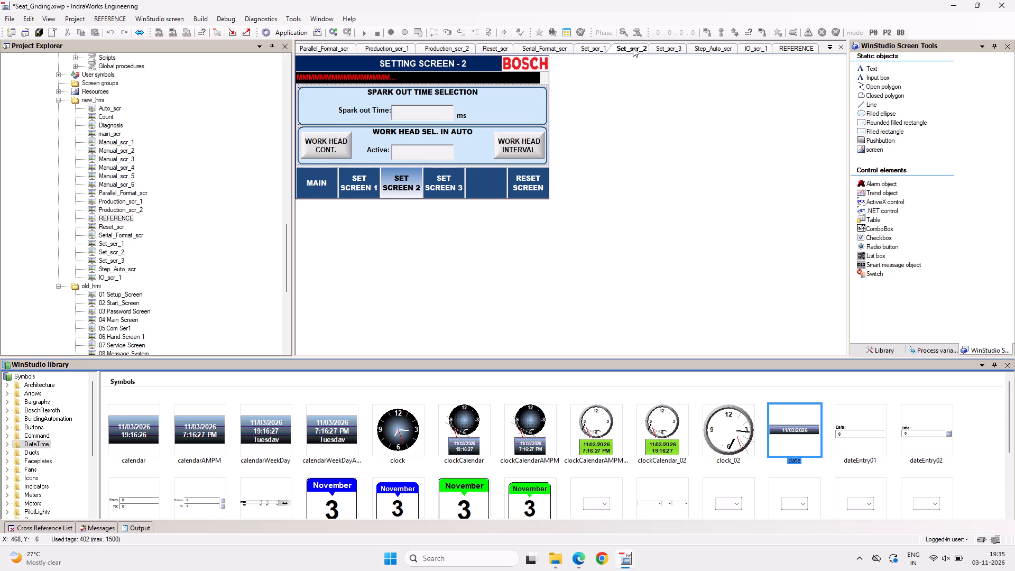
pyautogui.click(590, 47)
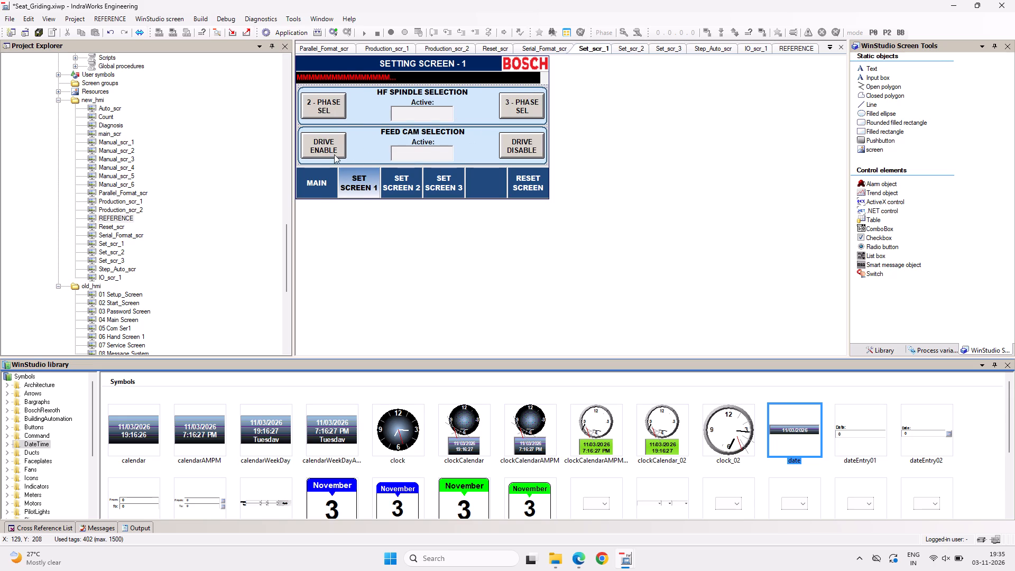
pyautogui.click(324, 147)
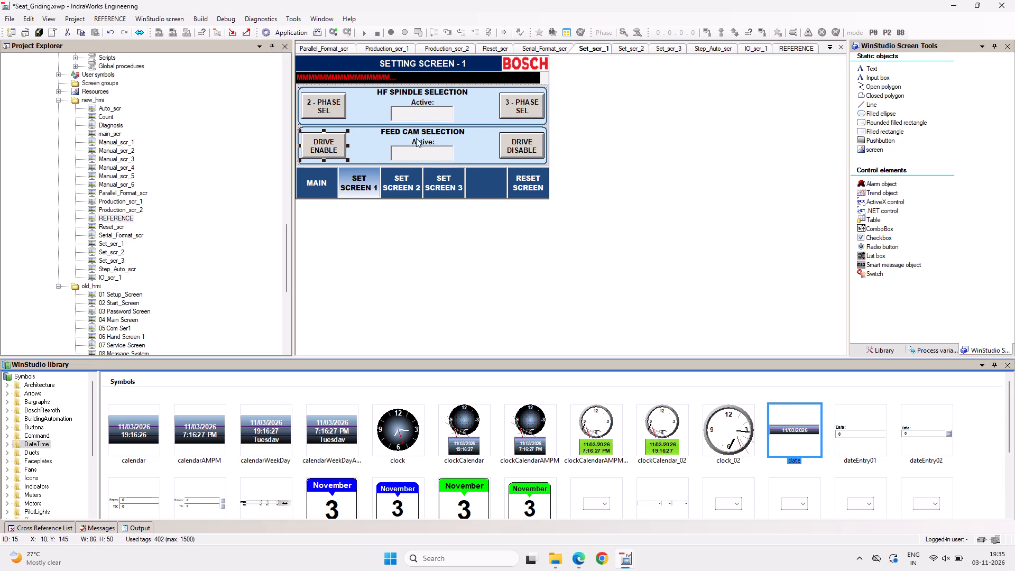
pyautogui.keyDown('shift'); pyautogui.click(516, 141); pyautogui.keyUp('shift')
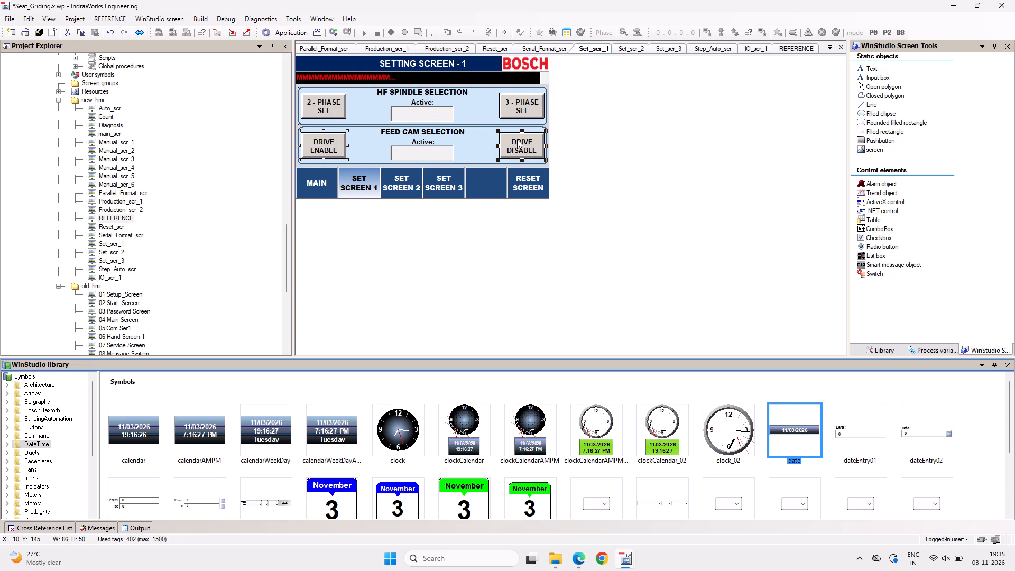
pyautogui.hotkey('ctrl', 'c')
pyautogui.click(631, 45)
pyautogui.hotkey('ctrl', 'v')
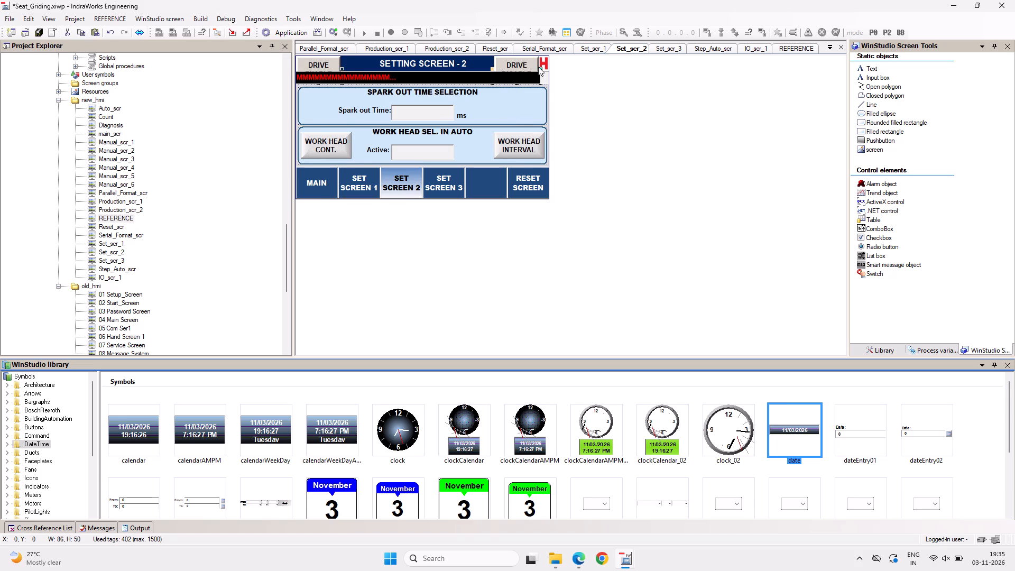
pyautogui.moveTo(515, 57); pyautogui.dragTo(521, 93)
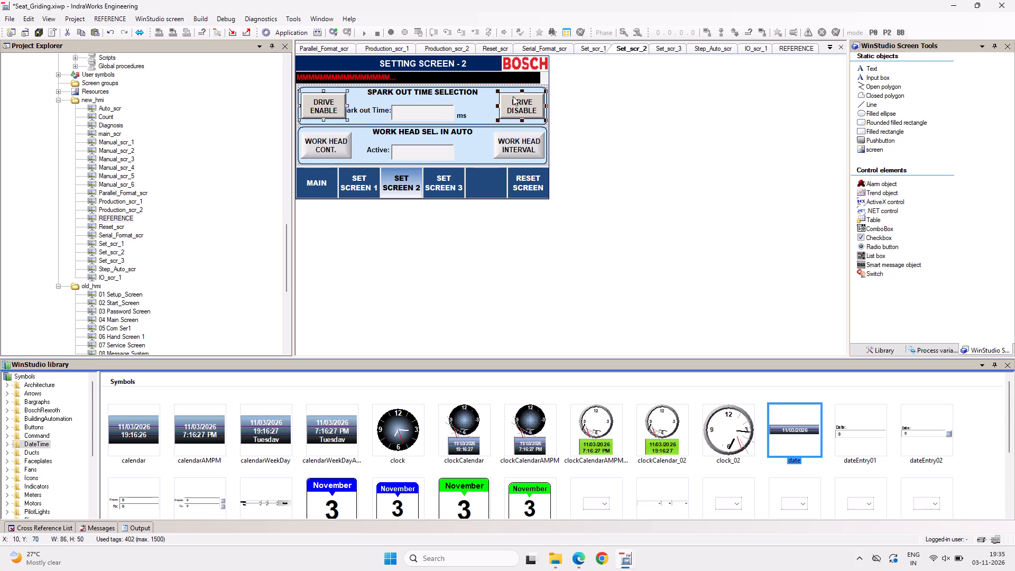
# Make both pasted pushbuttons on Set_scr_2 the same width and height as the old WORK HEAD buttons, W 96, H 50.
pyautogui.click(340, 140)
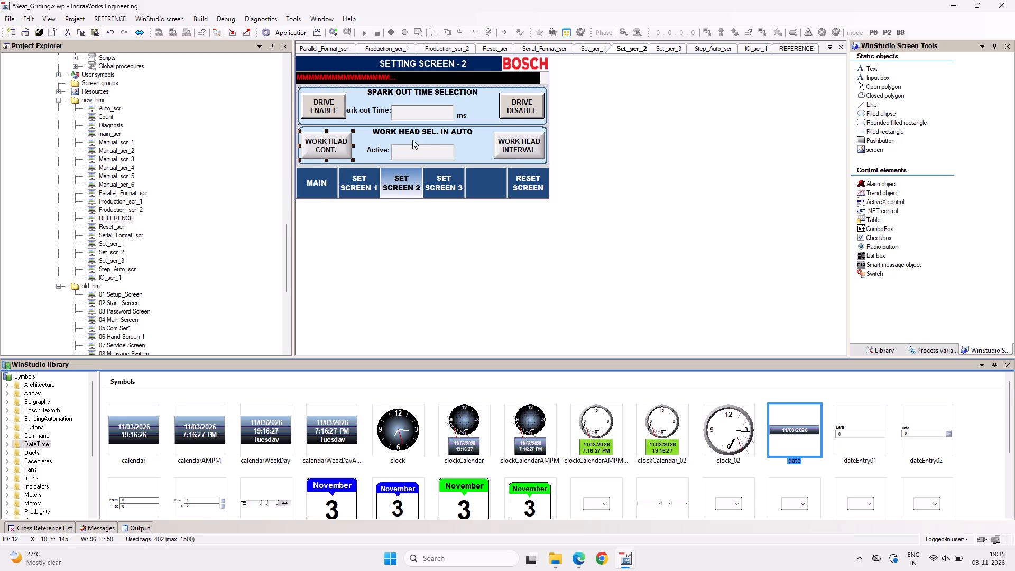
pyautogui.keyDown('shift'); pyautogui.click(328, 107); pyautogui.keyUp('shift')
pyautogui.keyDown('shift'); pyautogui.click(509, 103); pyautogui.keyUp('shift')
pyautogui.keyDown('shift'); pyautogui.click(512, 146); pyautogui.keyUp('shift')
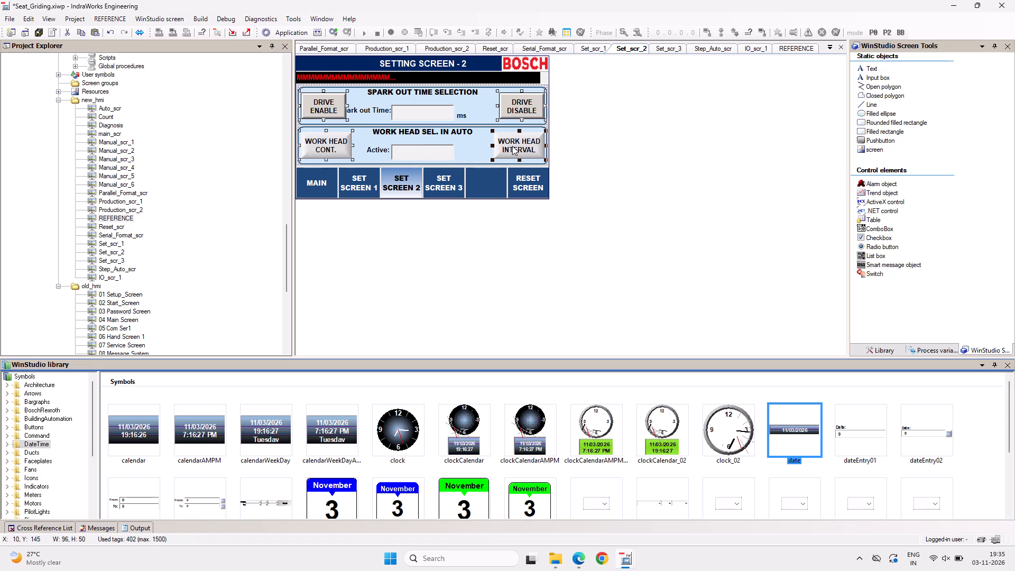
pyautogui.click(159, 19)
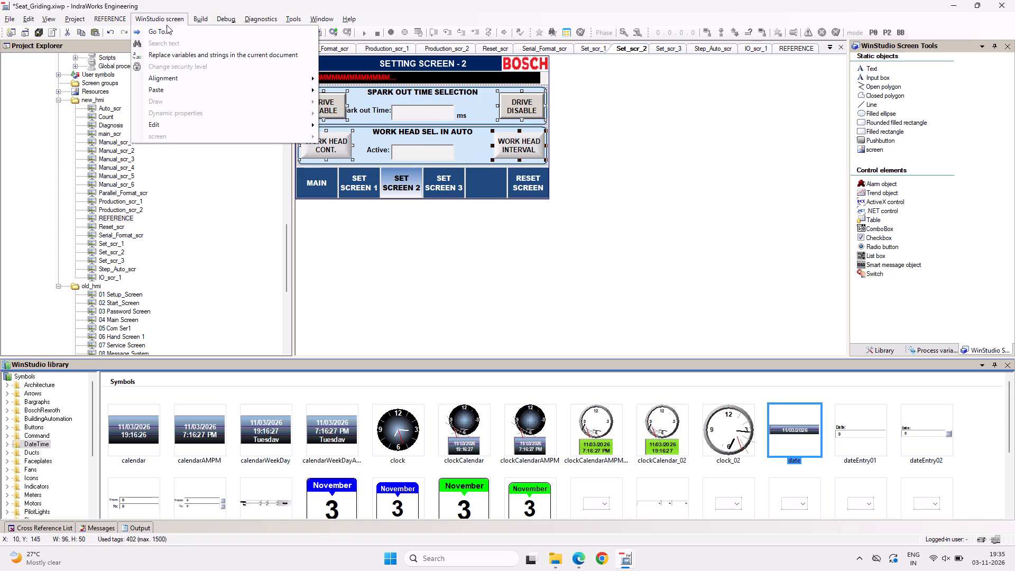
pyautogui.click(179, 78)
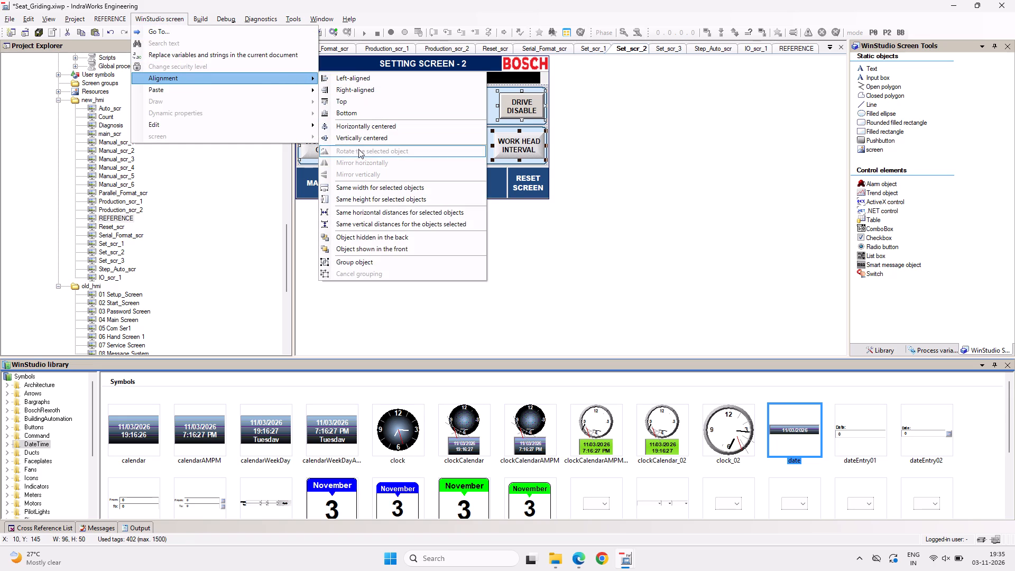
pyautogui.click(354, 186)
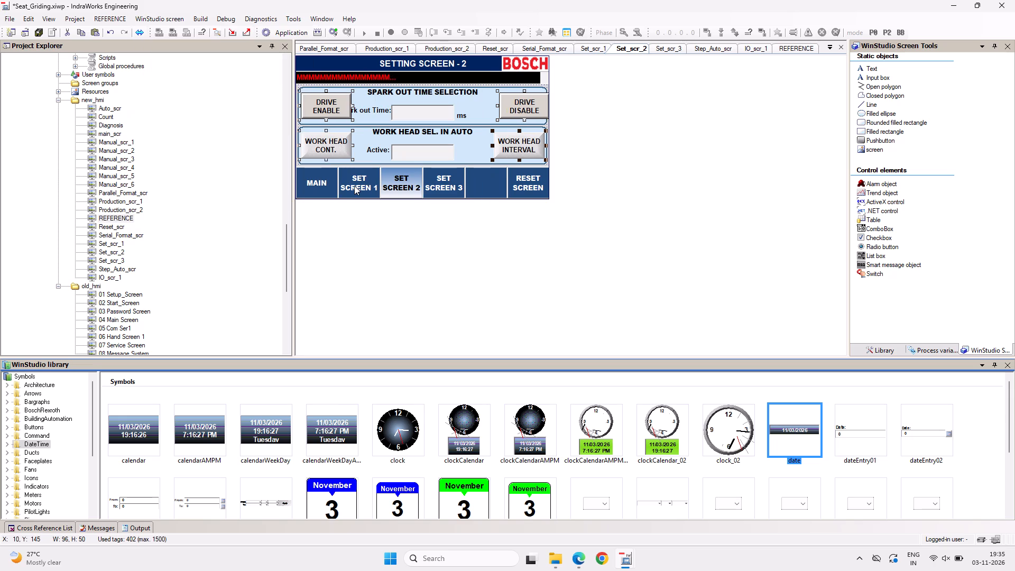
pyautogui.click(156, 15)
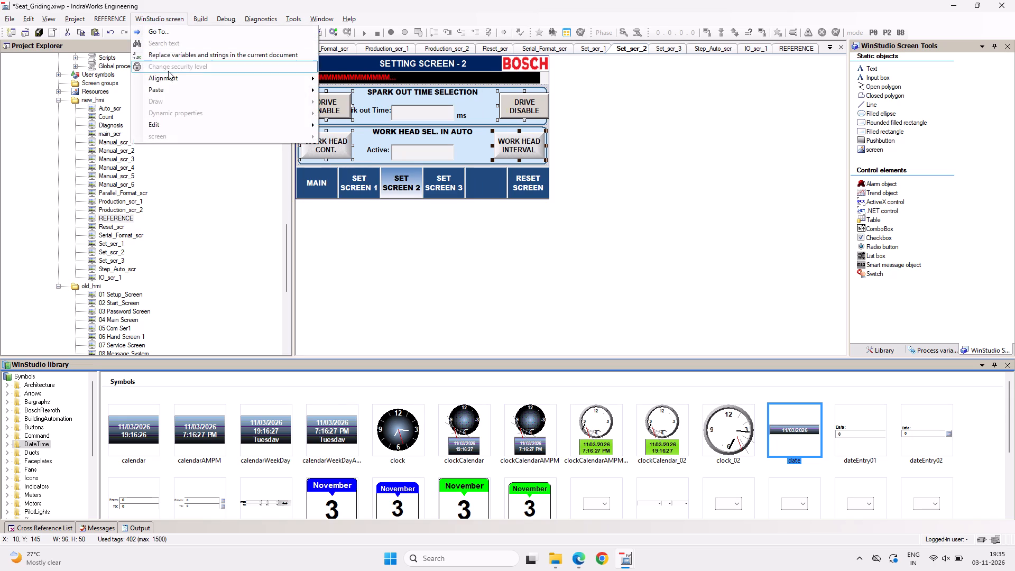
pyautogui.click(171, 78)
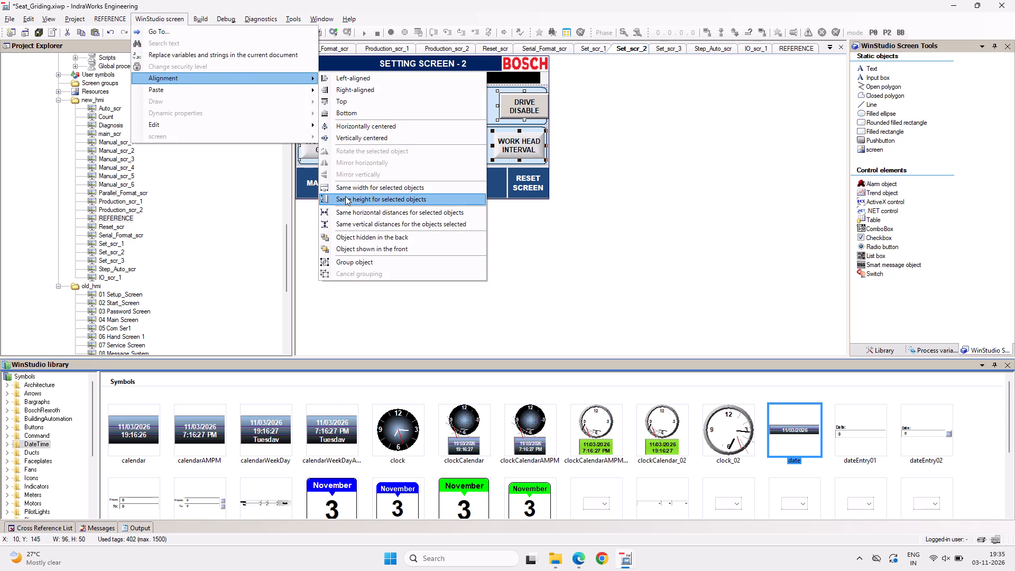
pyautogui.click(345, 196)
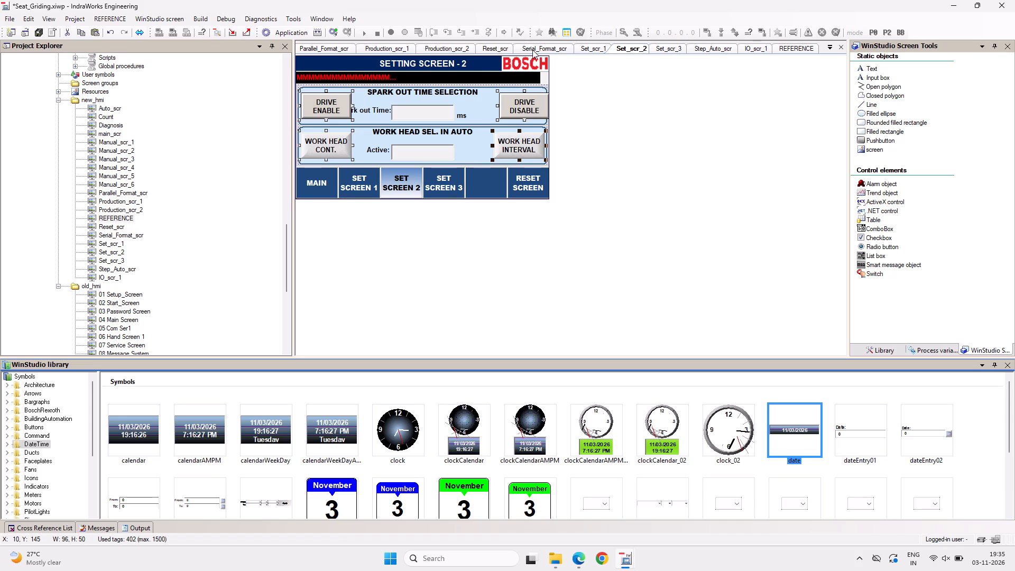
pyautogui.click(592, 49)
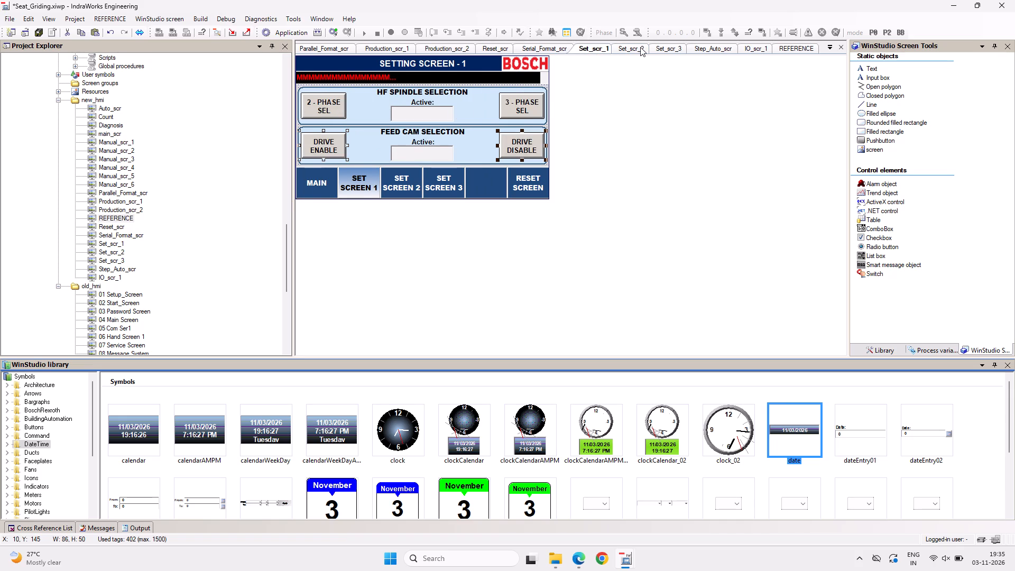
pyautogui.click(640, 47)
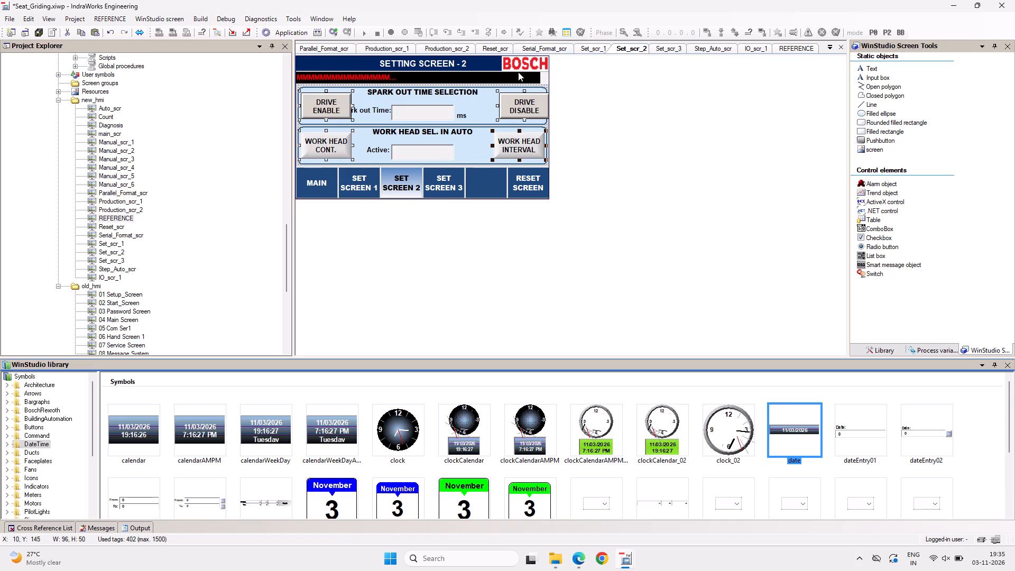
pyautogui.click(547, 83)
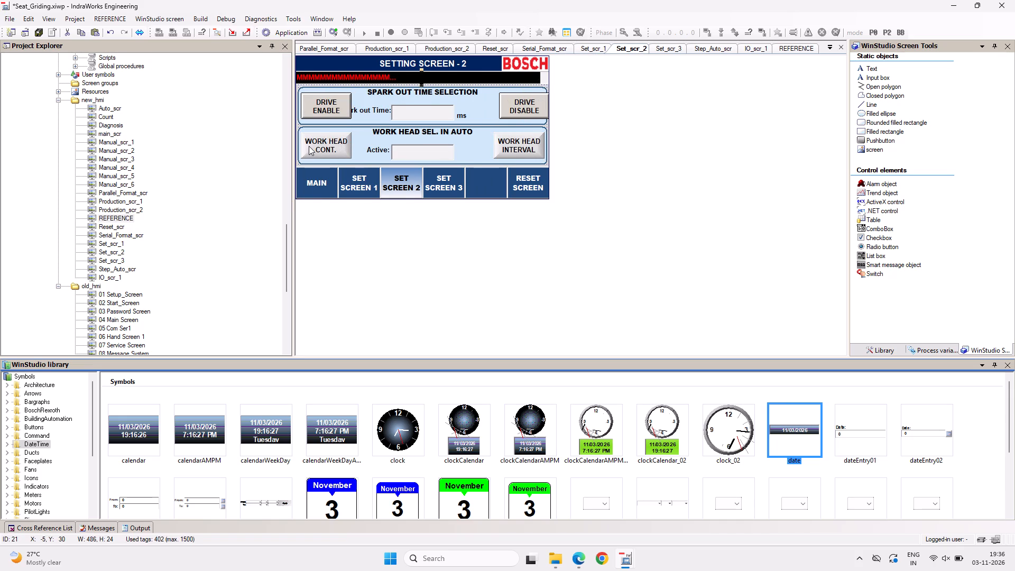
# Replace the open and closed captions of the pasted DRIVE ENABLE pushbutton with WORK HEAD CONT., copied from the old button.
pyautogui.doubleClick(317, 144)
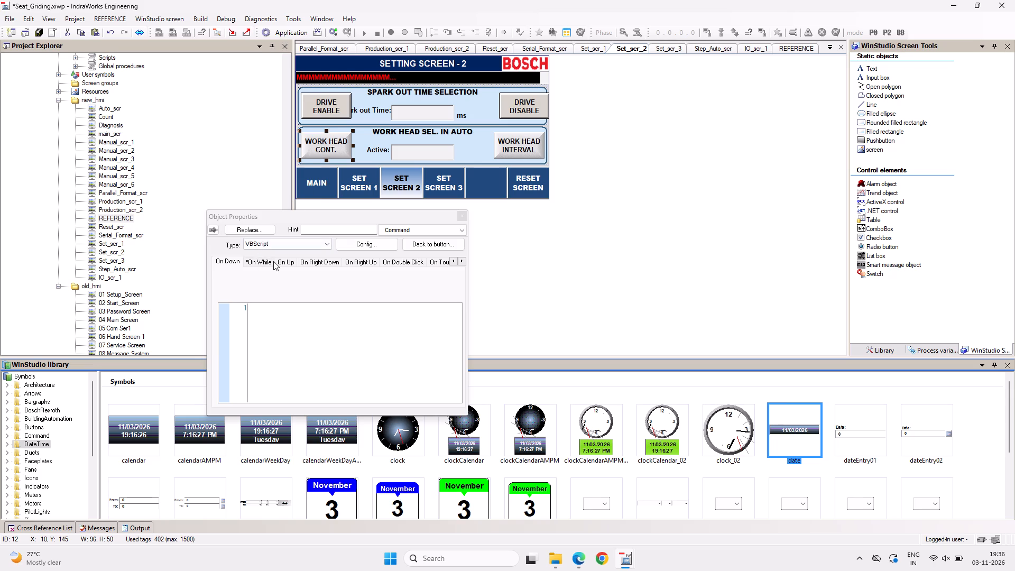
pyautogui.click(454, 242)
pyautogui.moveTo(244, 265); pyautogui.dragTo(157, 252)
pyautogui.hotkey('ctrl', 'c')
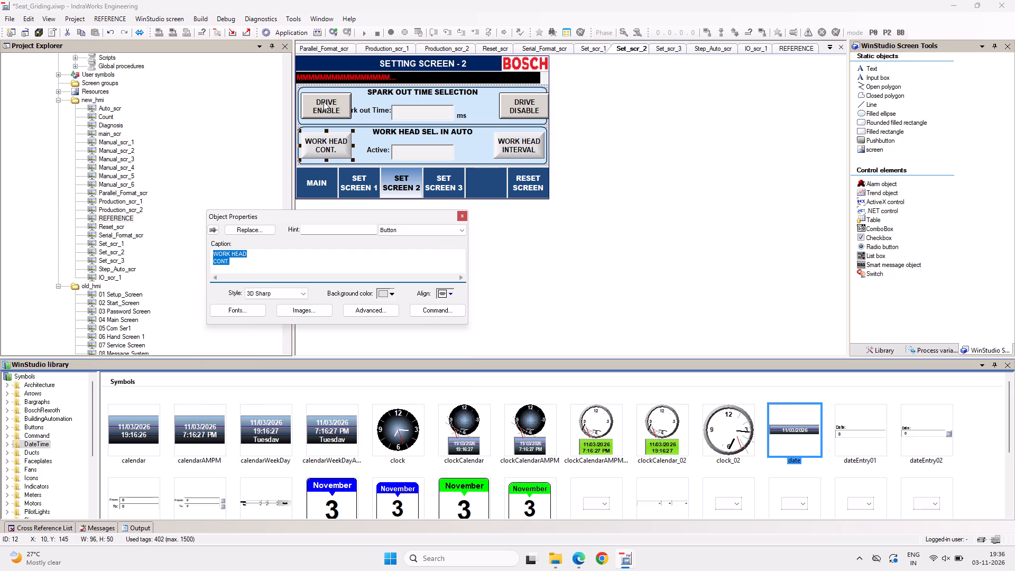
pyautogui.click(324, 102)
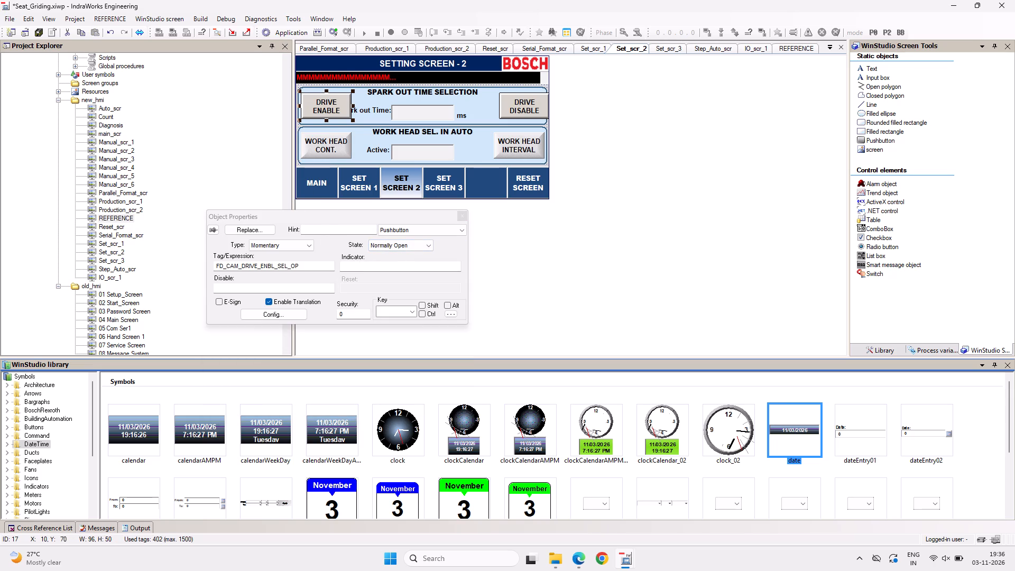
pyautogui.click(288, 312)
pyautogui.moveTo(306, 268); pyautogui.dragTo(208, 239)
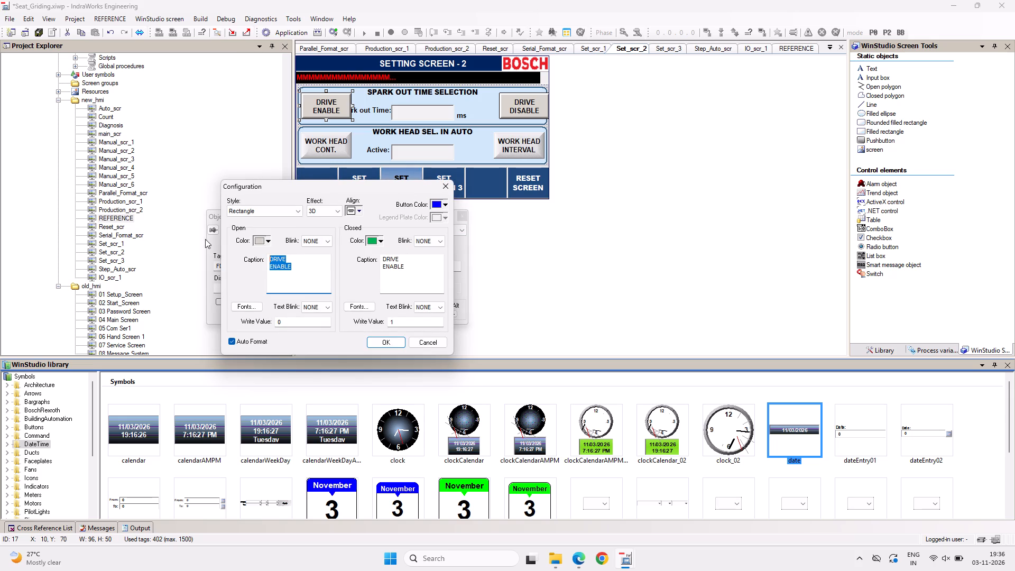
pyautogui.hotkey('ctrl', 'v')
pyautogui.moveTo(411, 268); pyautogui.dragTo(306, 237)
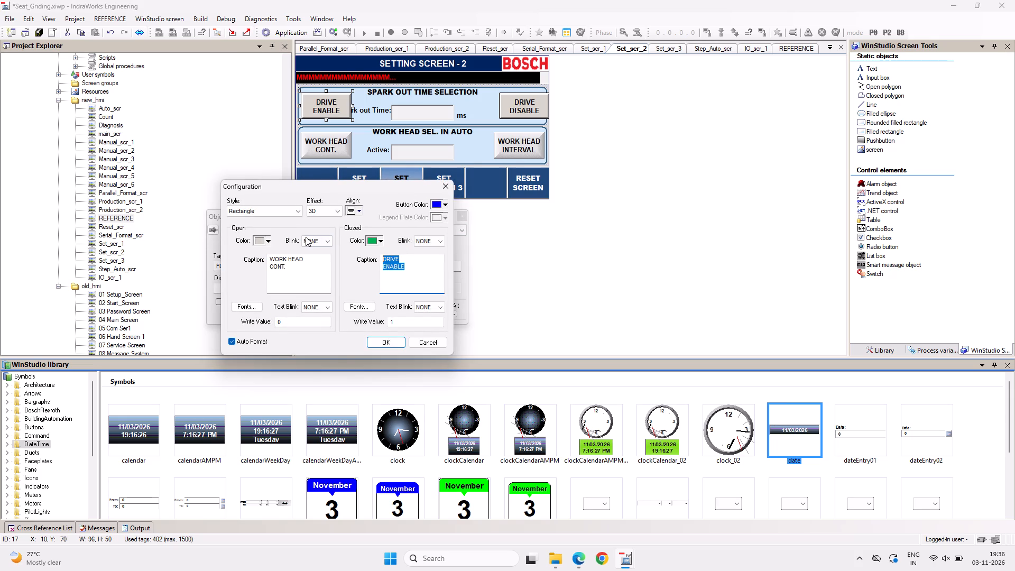
pyautogui.hotkey('ctrl', 'v')
pyautogui.click(379, 342)
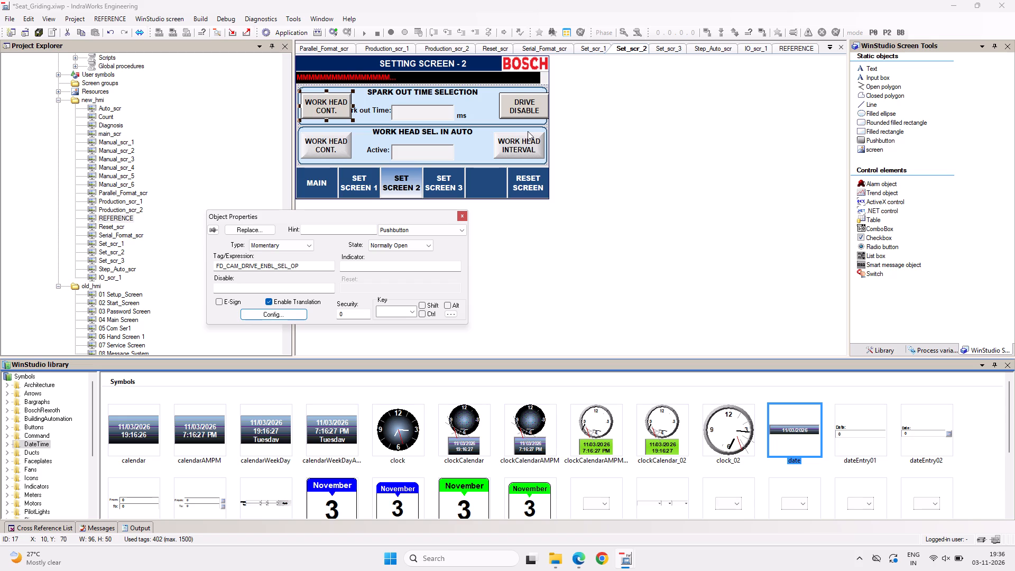
# Replace the open and closed captions of the pasted DRIVE DISABLE pushbutton with WORK HEAD INTERVAL, copied from the old button.
pyautogui.click(534, 153)
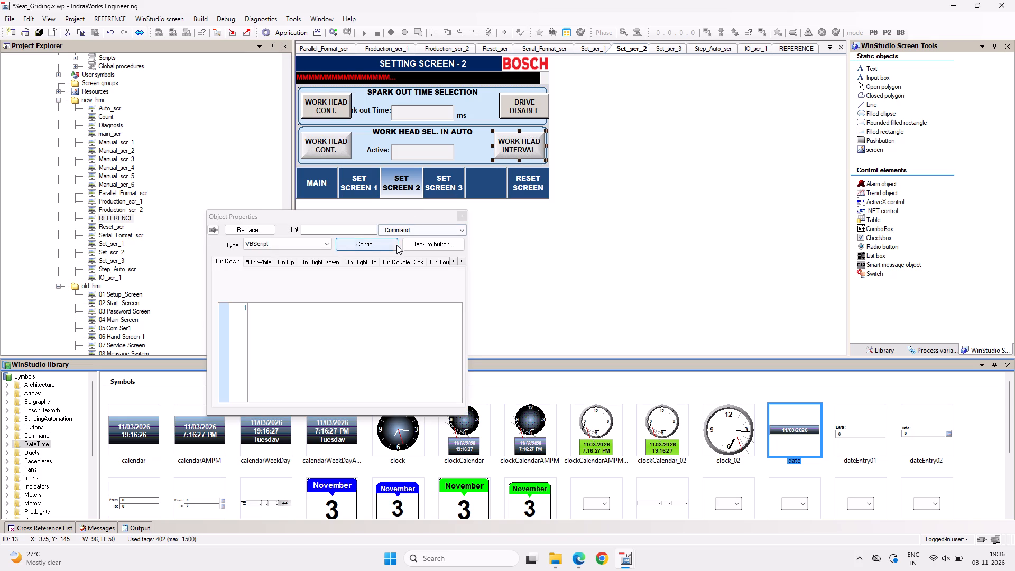
pyautogui.click(450, 247)
pyautogui.moveTo(264, 263); pyautogui.dragTo(121, 247)
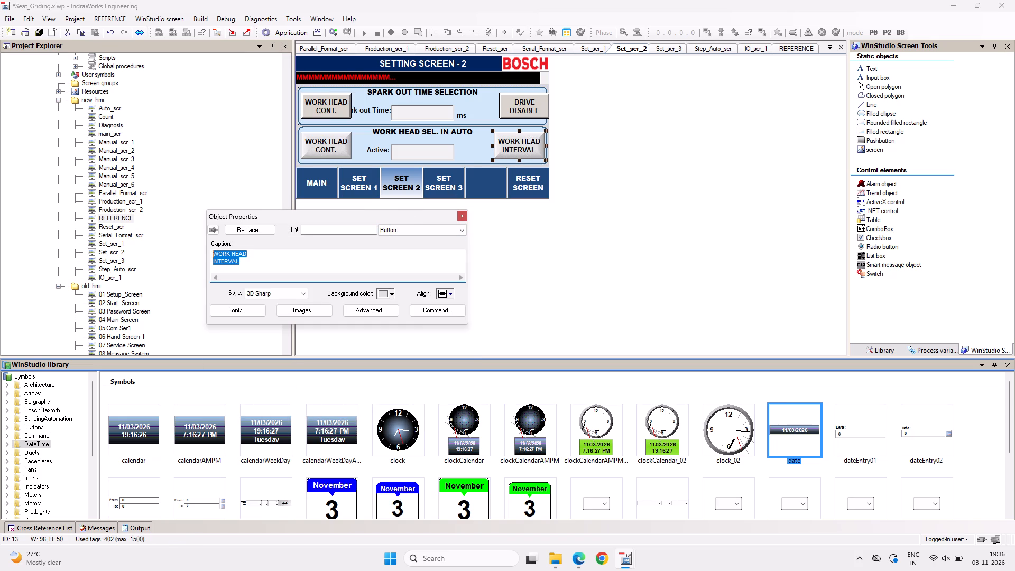
pyautogui.moveTo(121, 247); pyautogui.dragTo(120, 247)
pyautogui.hotkey('ctrl', 'c')
pyautogui.click(537, 97)
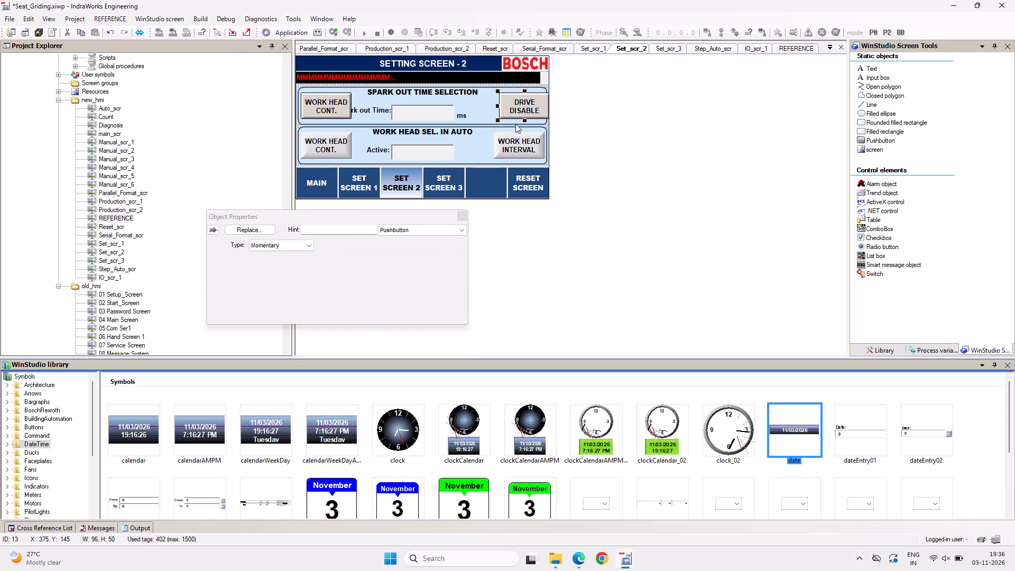
pyautogui.click(276, 312)
pyautogui.moveTo(302, 266); pyautogui.dragTo(179, 243)
pyautogui.hotkey('ctrl', 'v')
pyautogui.moveTo(418, 269); pyautogui.dragTo(284, 240)
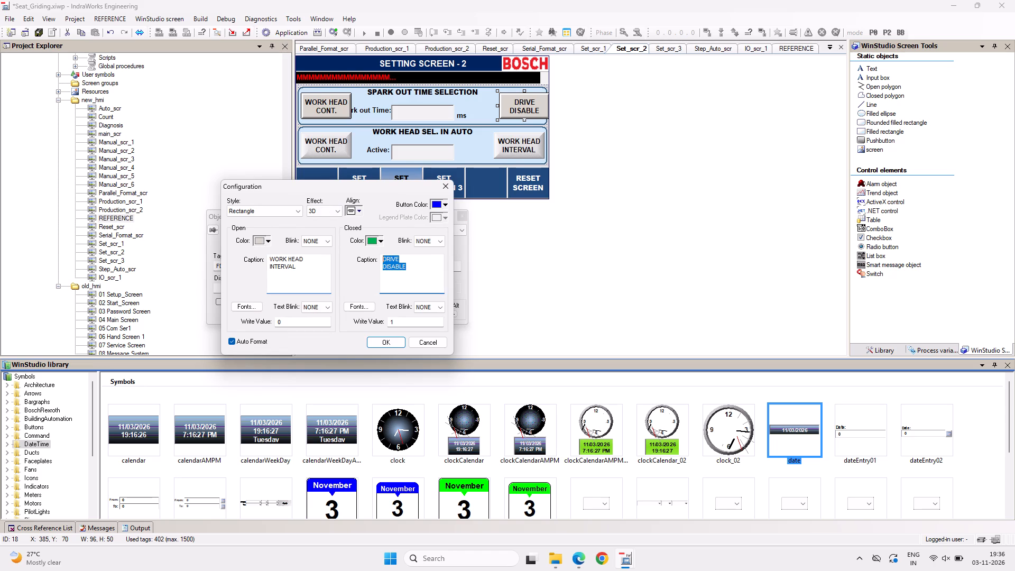
pyautogui.moveTo(284, 240); pyautogui.dragTo(284, 238)
pyautogui.hotkey('ctrl', 'v')
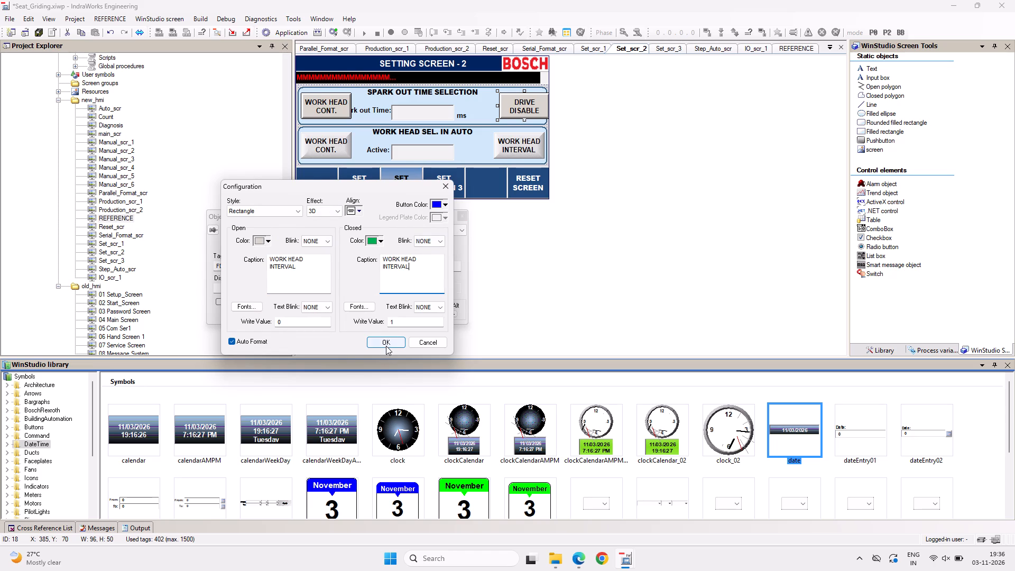
pyautogui.click(386, 346)
# Replace the tag of the new WORK HEAD CONT. pushbutton on Set_scr_2 with WK_HD_CONT_SEL_OP, copied from the old button.
pyautogui.click(329, 150)
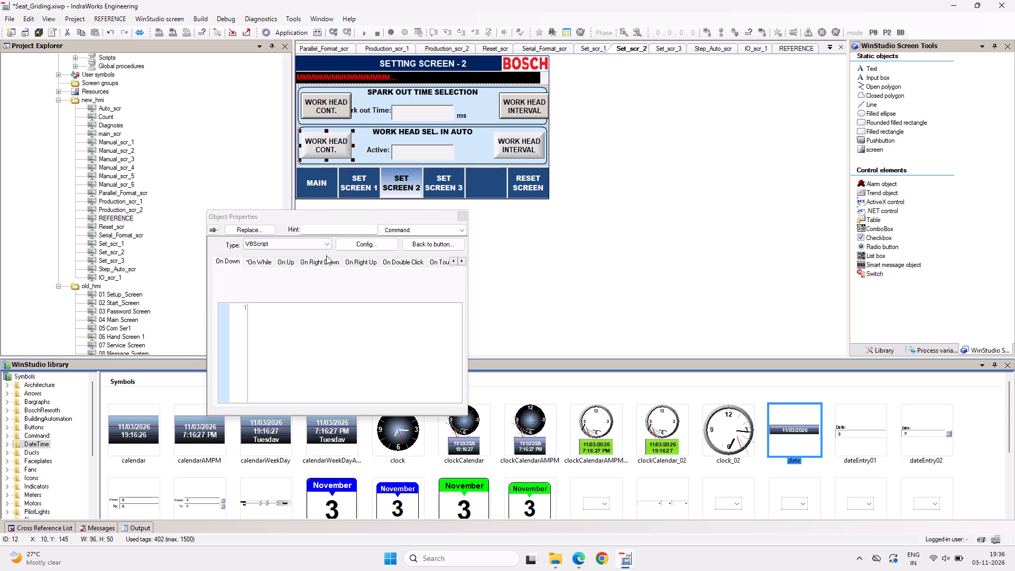
pyautogui.click(255, 259)
pyautogui.hotkey('ctrl', 'c')
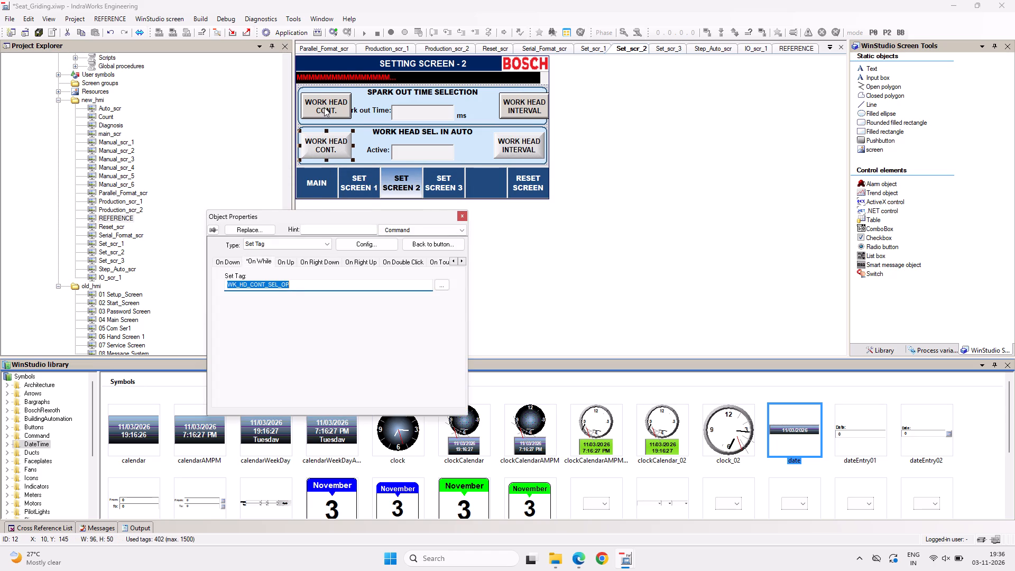
pyautogui.click(324, 106)
pyautogui.moveTo(308, 262); pyautogui.dragTo(145, 252)
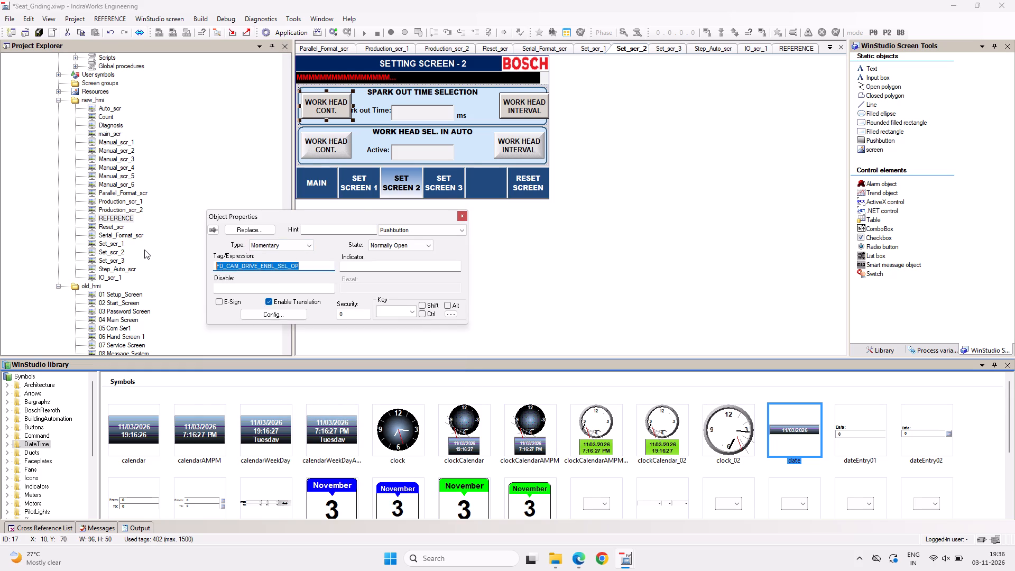
pyautogui.hotkey('ctrl', 'v')
# Replace the tag of the new WORK HEAD INTERVAL pushbutton with WK_HD_INTV_SEL_OP, copied from the old button, and close the object properties.
pyautogui.click(517, 145)
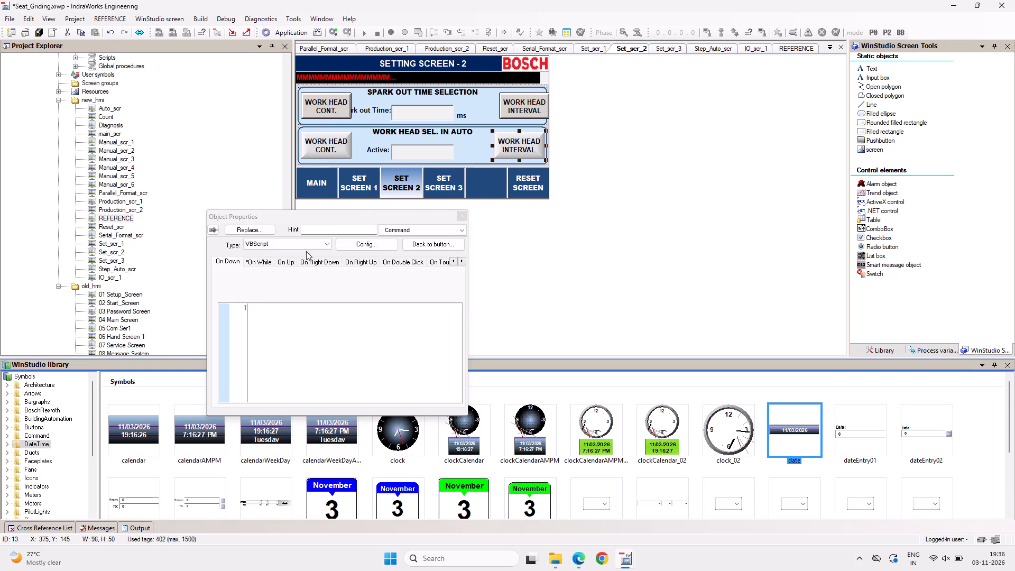
pyautogui.click(266, 261)
pyautogui.hotkey('ctrl', 'c')
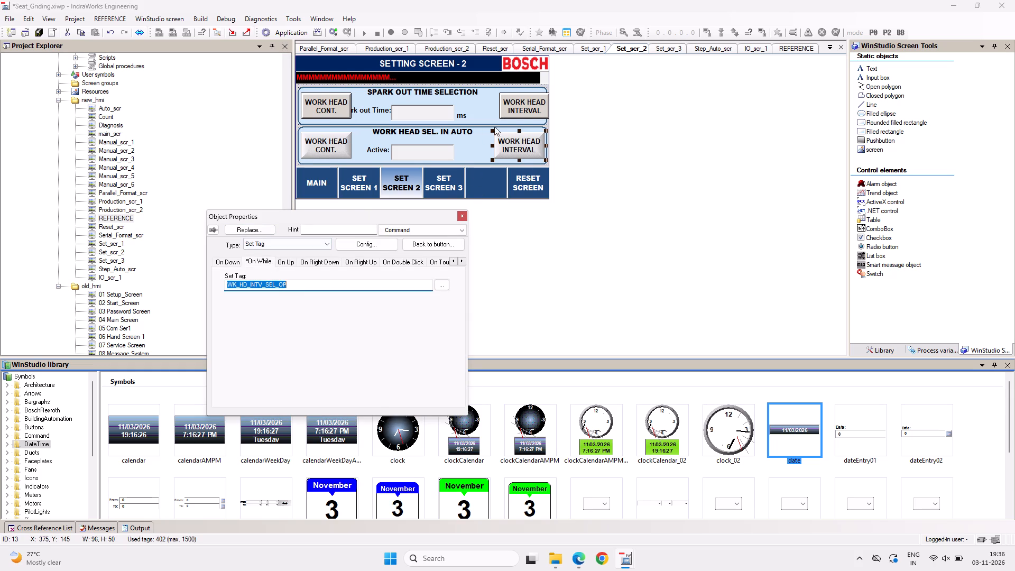
pyautogui.click(516, 107)
pyautogui.moveTo(312, 264); pyautogui.dragTo(152, 267)
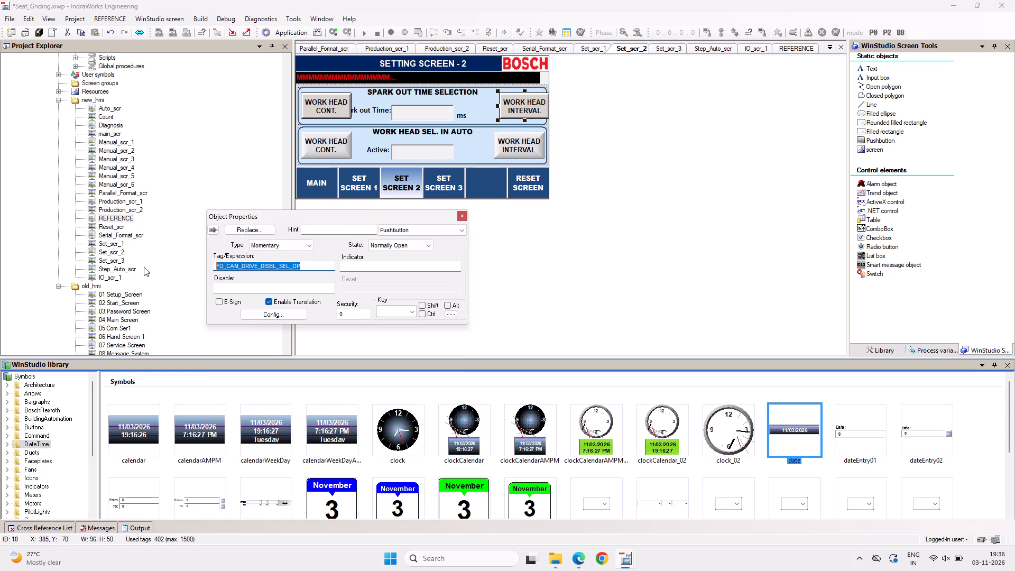
pyautogui.hotkey('ctrl', 'v')
pyautogui.click(464, 216)
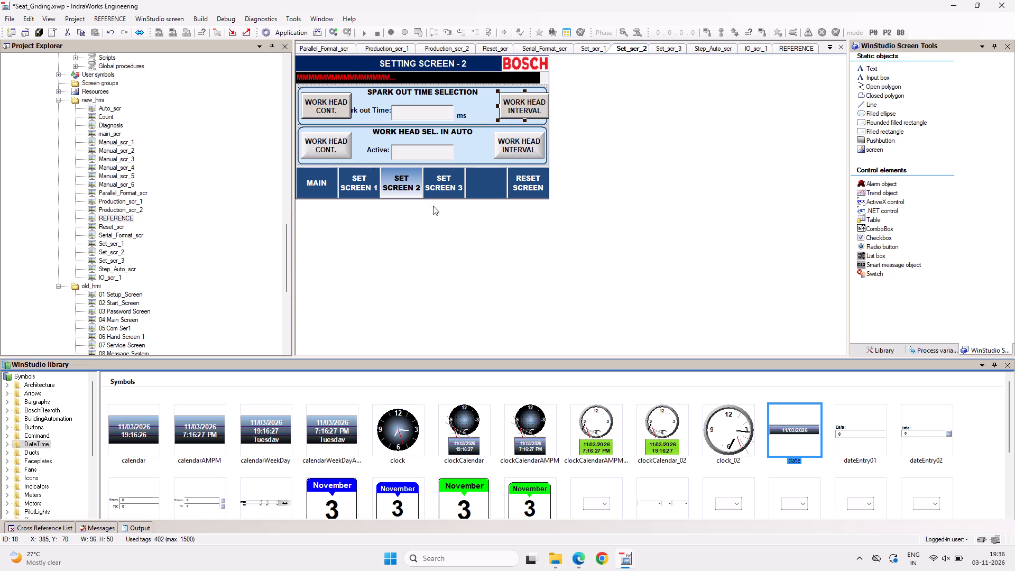
# Delete the old WORK HEAD CONT. and WORK HEAD INTERVAL command buttons from the WORK HEAD SEL. IN AUTO box.
pyautogui.click(346, 146)
pyautogui.press('Delete')
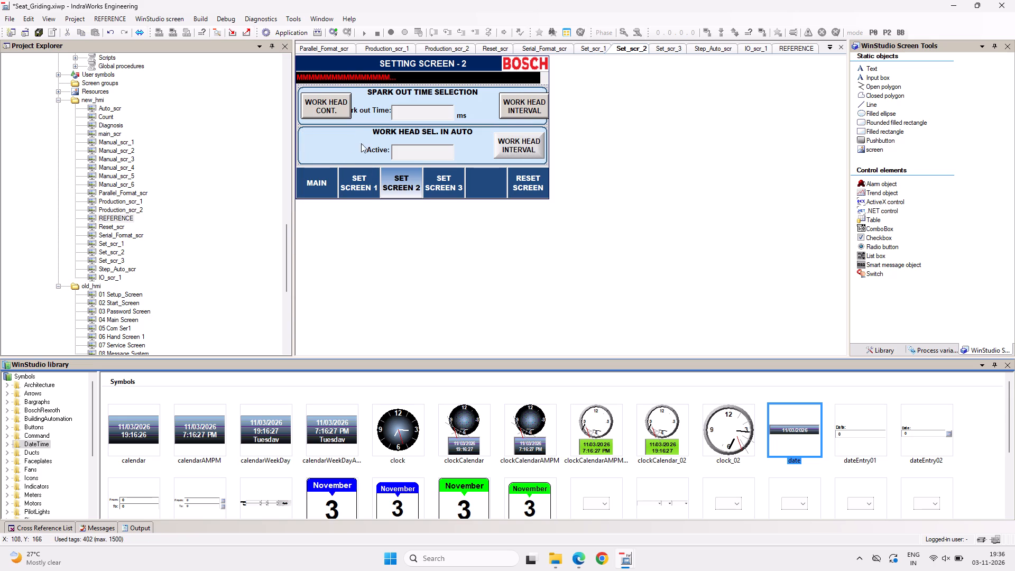
pyautogui.click(528, 144)
pyautogui.press('Delete')
# Move the new WORK HEAD pushbuttons into the old buttons' places in the WORK HEAD SEL. IN AUTO box, with WORK HEAD INTERVAL at X 375, Y 145.
pyautogui.moveTo(331, 109); pyautogui.dragTo(333, 150)
pyautogui.moveTo(518, 102); pyautogui.dragTo(511, 136)
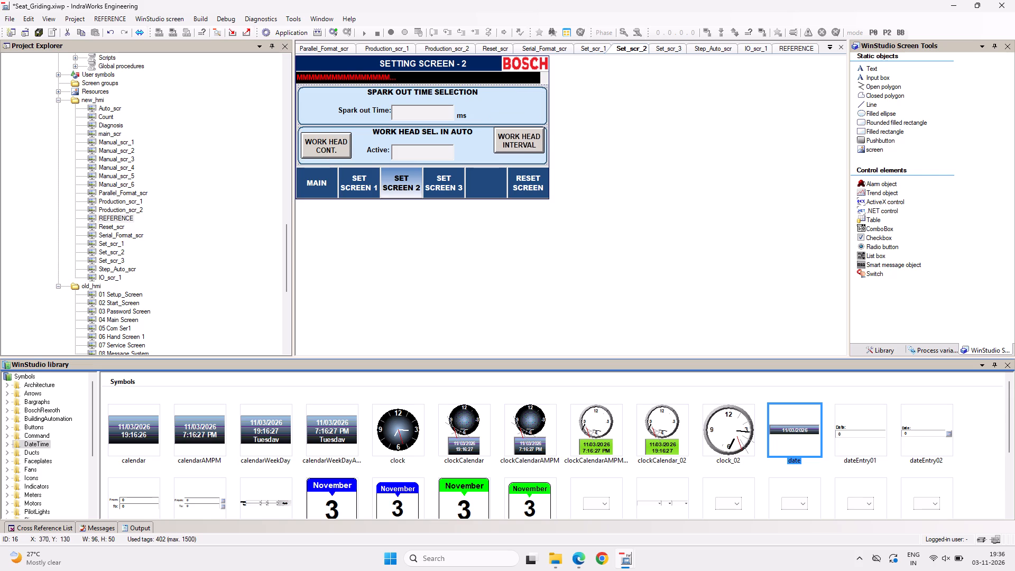
pyautogui.moveTo(511, 136); pyautogui.dragTo(513, 141)
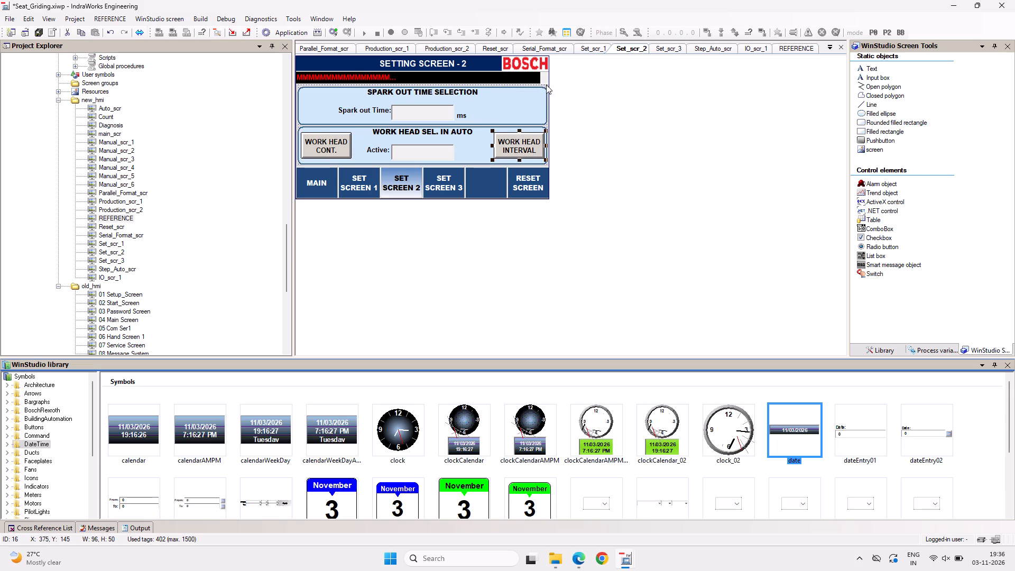
pyautogui.click(546, 85)
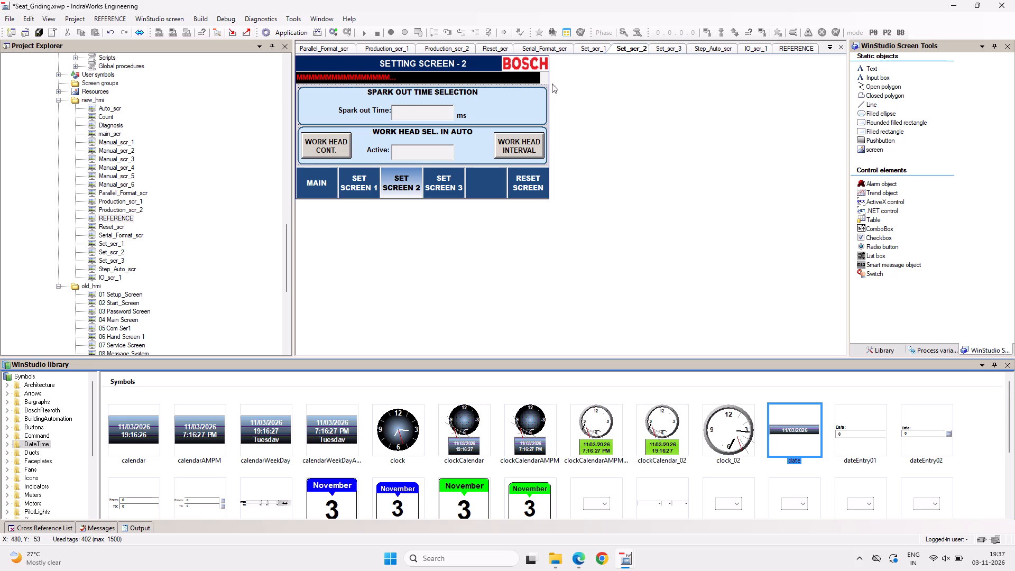
# Review the other open screens, including Set_scr_3, Step_Auto_scr, IO_scr_1, Set_scr_1 and Serial_Format_scr, for old command buttons still needing replacement.
pyautogui.click(666, 48)
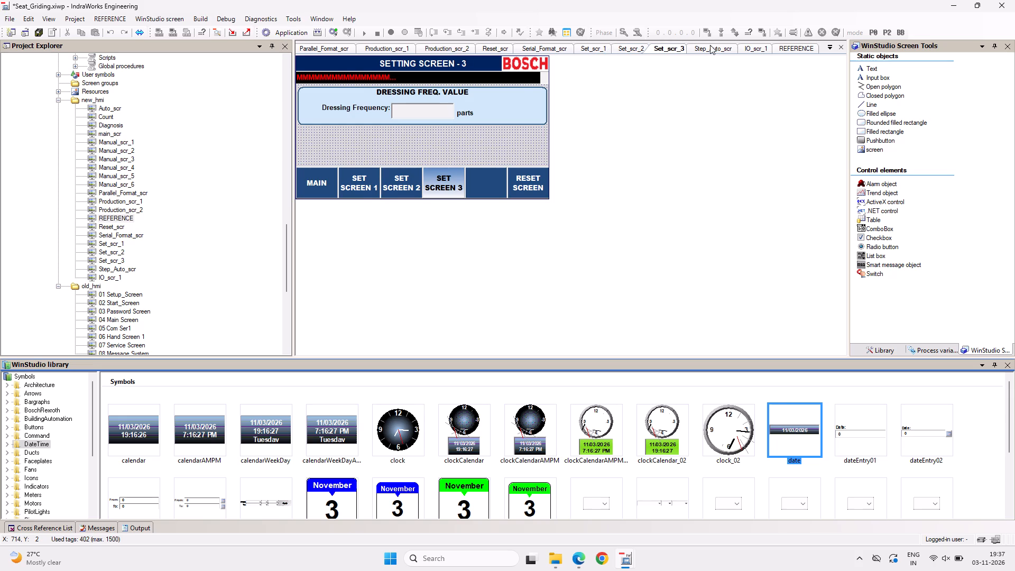
pyautogui.click(713, 46)
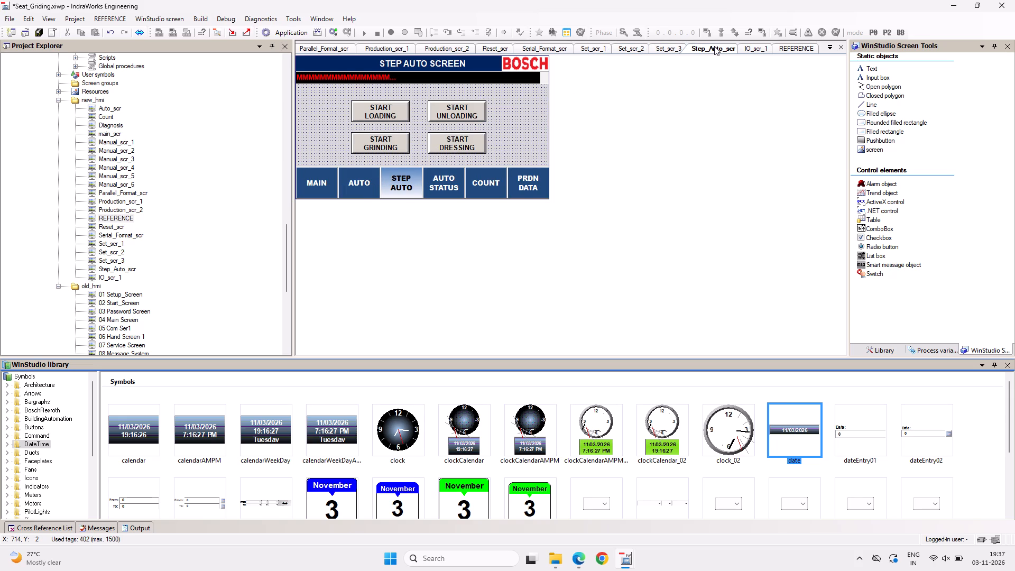
pyautogui.click(764, 48)
pyautogui.click(782, 47)
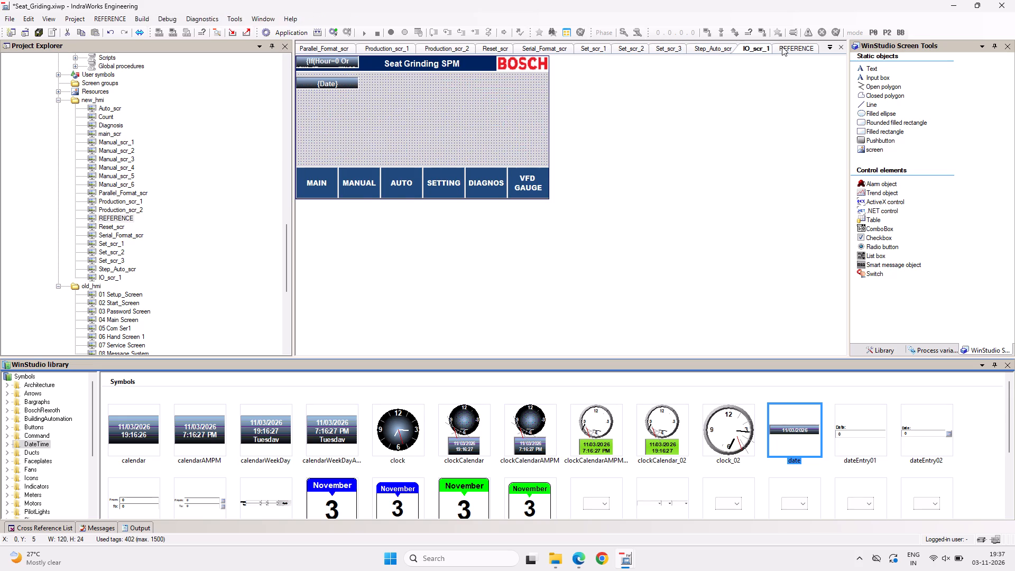
pyautogui.click(671, 49)
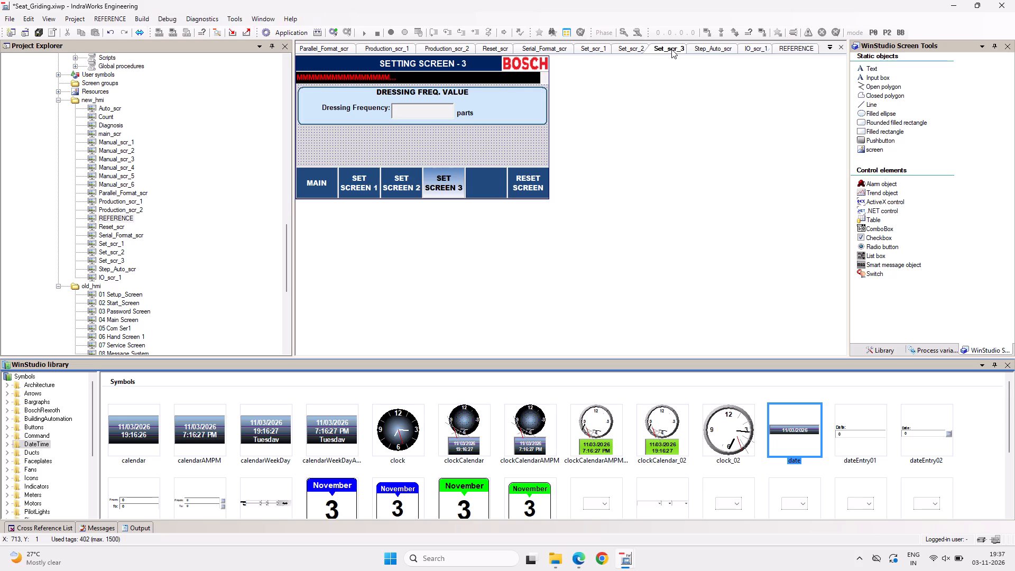
pyautogui.click(634, 48)
pyautogui.click(593, 48)
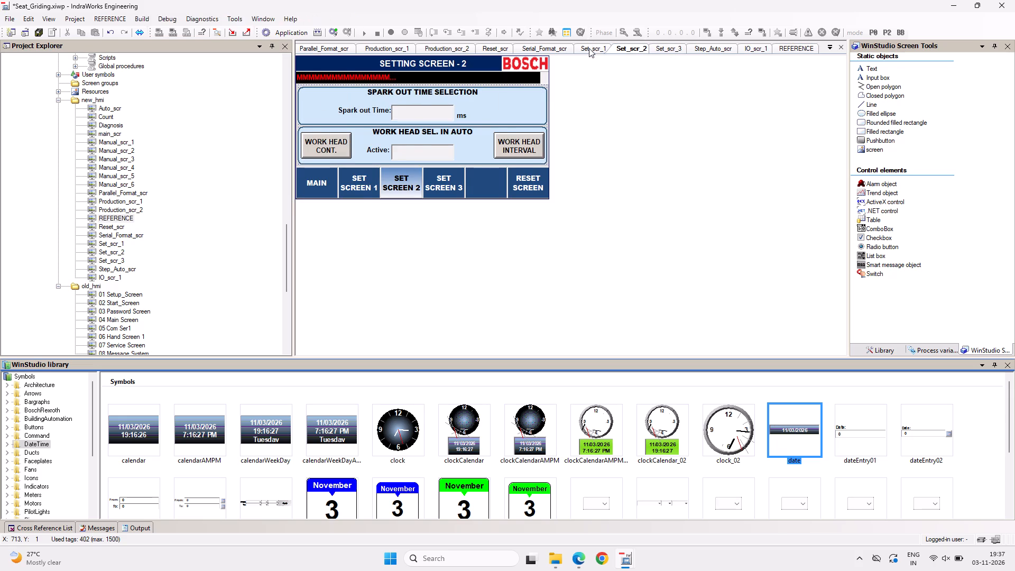
pyautogui.click(540, 44)
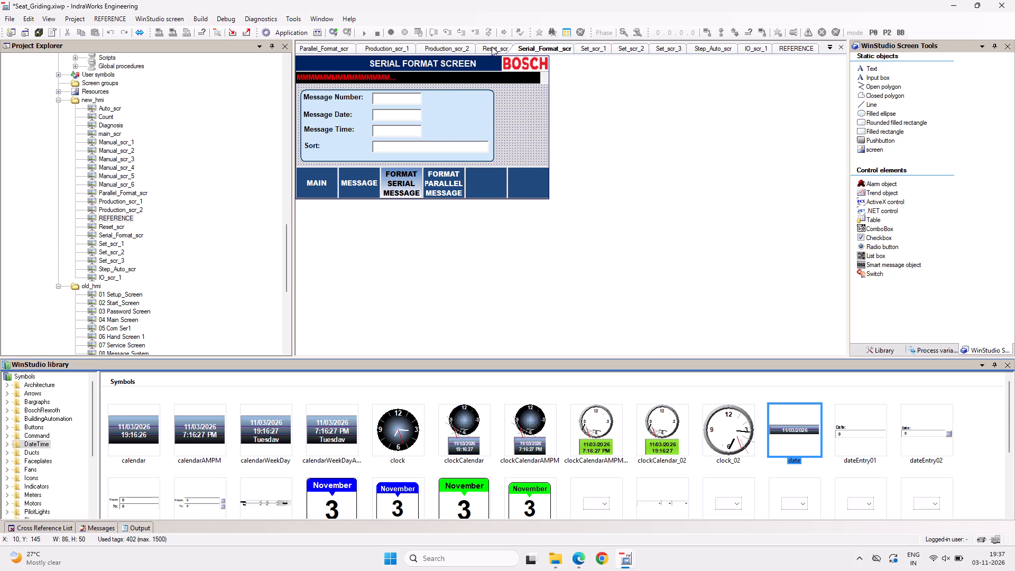
# Close the Serial_Format_scr screen.
pyautogui.click(838, 48)
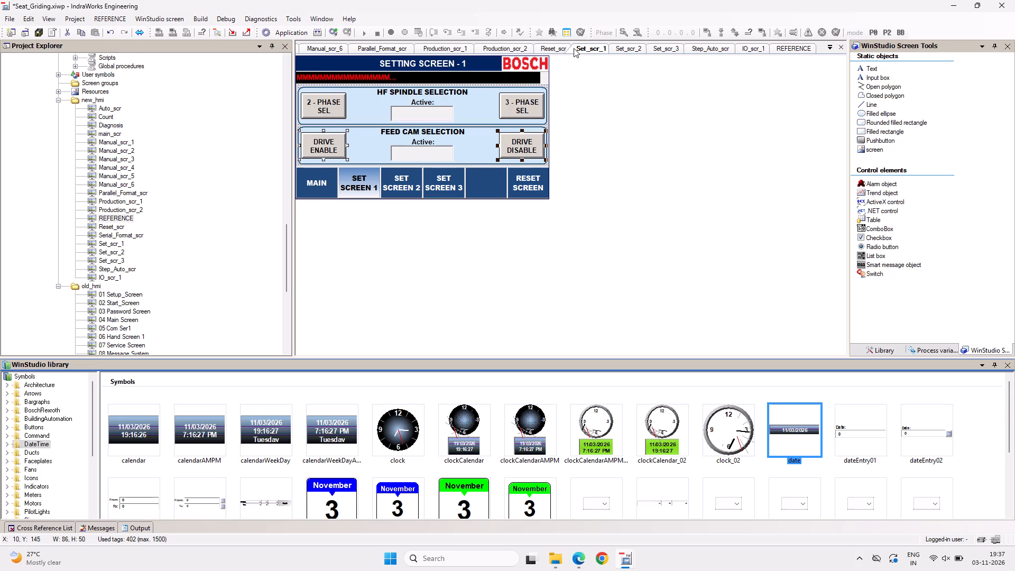
# Save the project with the changed screens, keeping Set_scr_1 open.
pyautogui.click(845, 47)
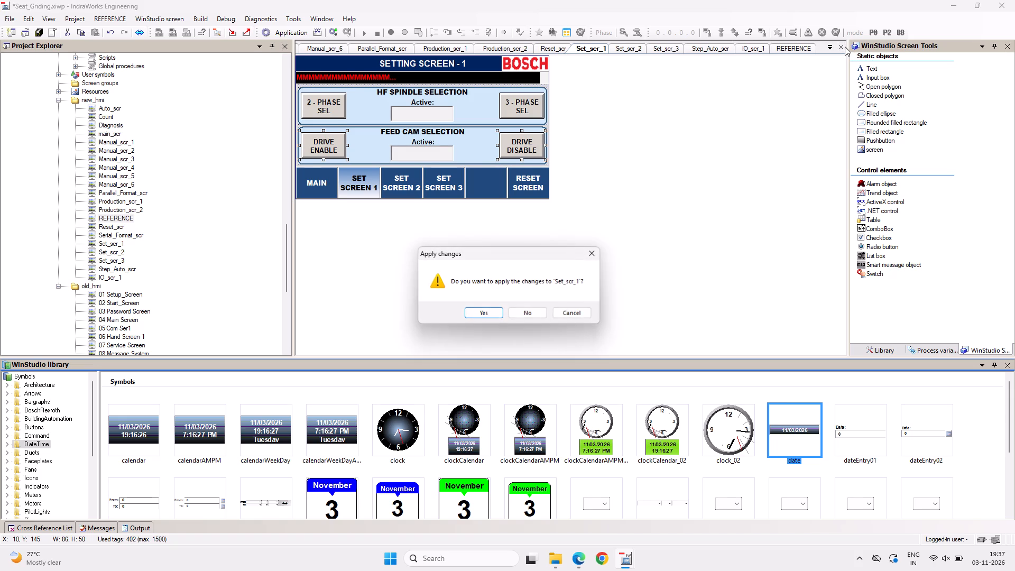
pyautogui.click(592, 256)
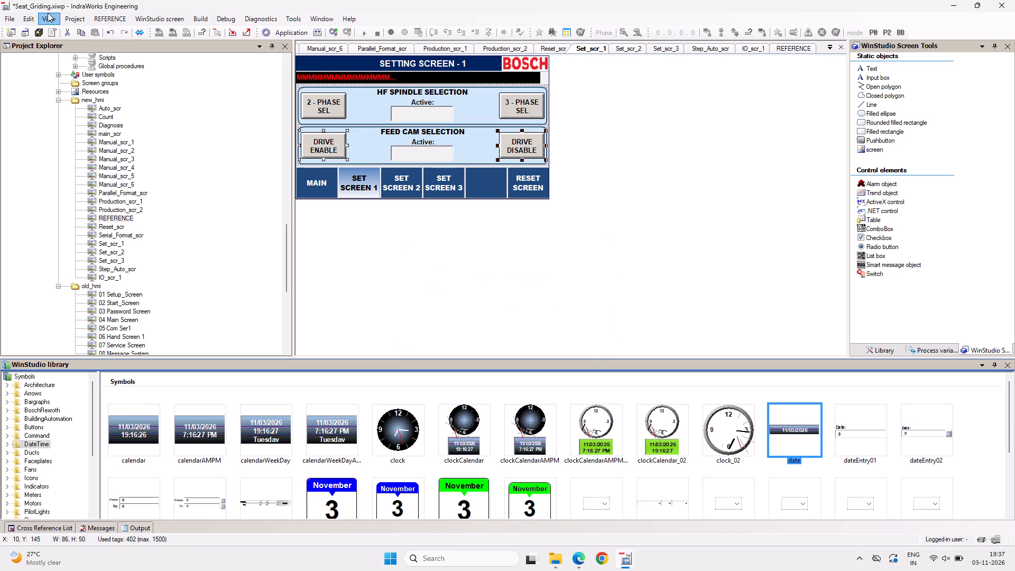
pyautogui.click(33, 30)
# Close the finished screens Set_scr_1, Set_scr_2, Set_scr_3 and Step_Auto_scr.
pyautogui.click(837, 48)
pyautogui.click(837, 48)
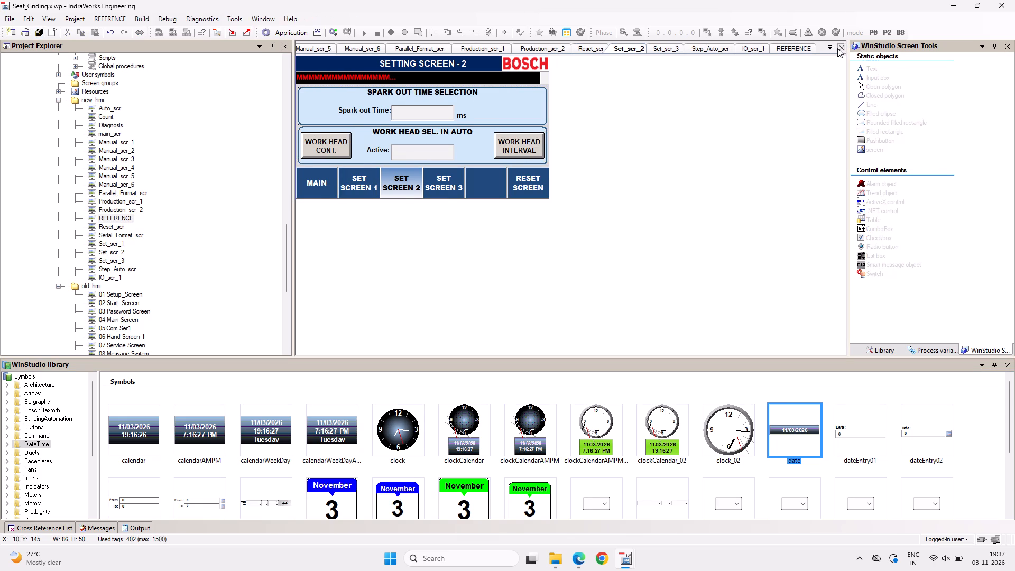
pyautogui.click(837, 48)
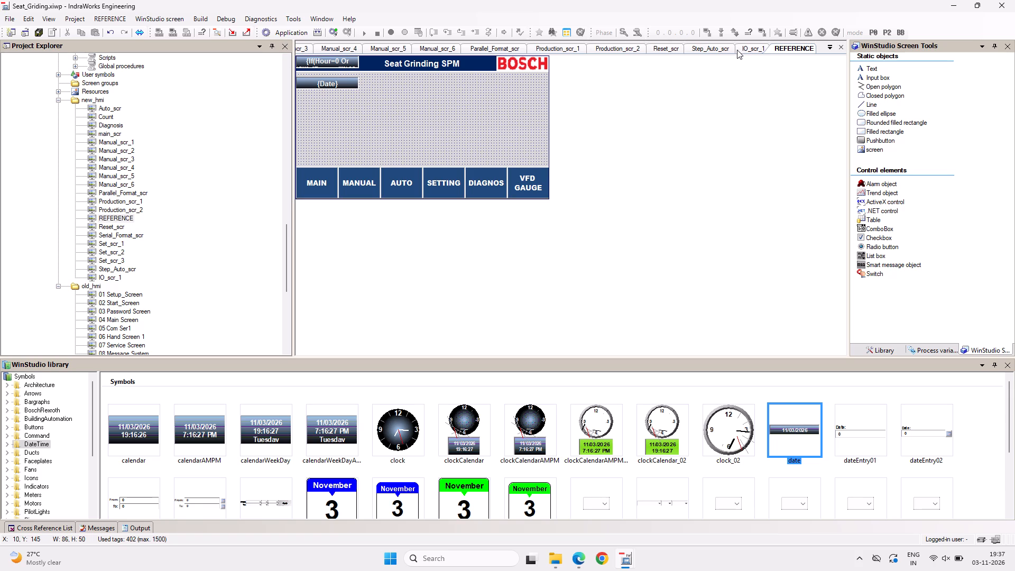
pyautogui.click(749, 43)
pyautogui.click(719, 50)
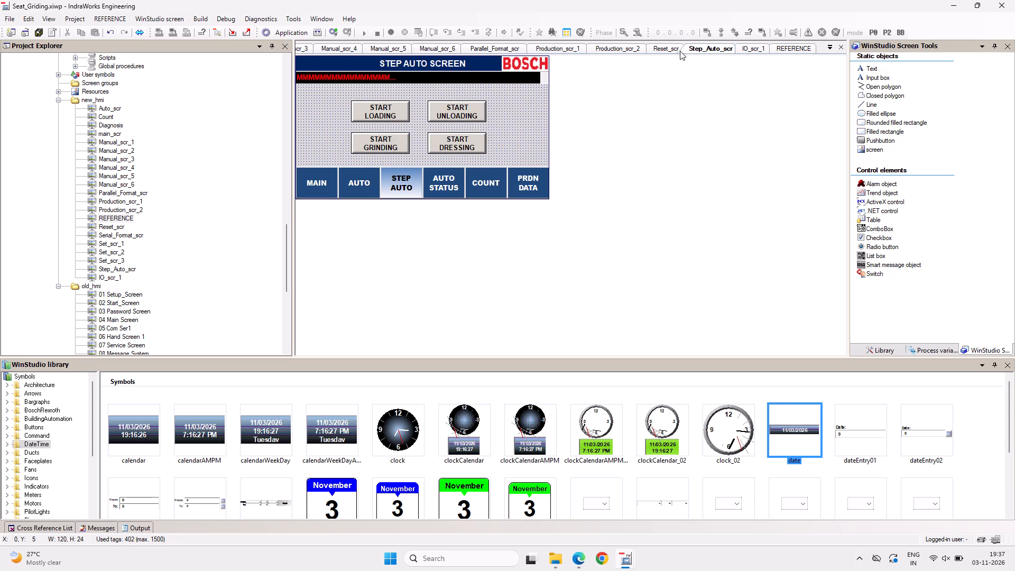
pyautogui.click(839, 48)
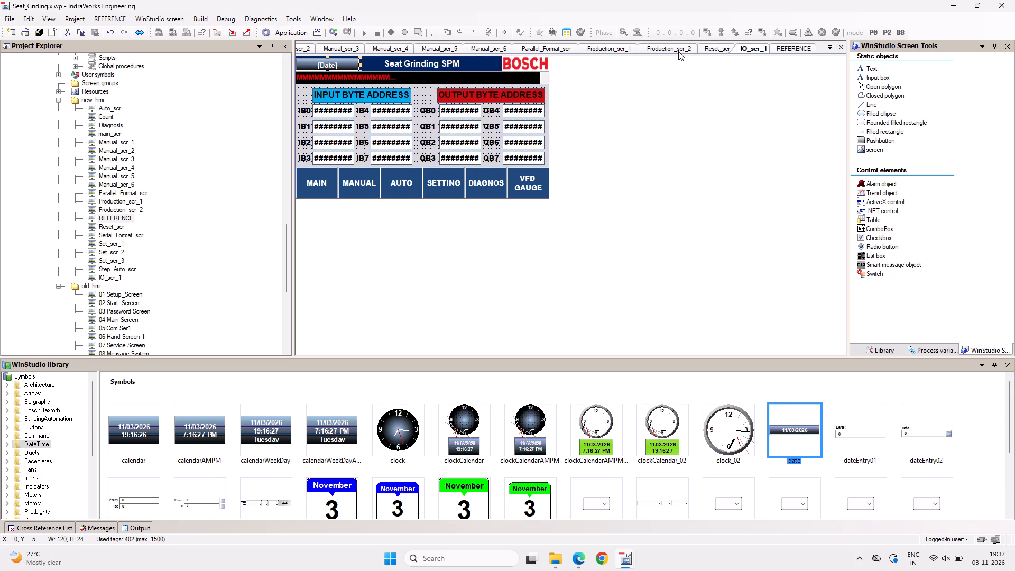
# Delete the green Text1 object beside RESET DIAMOND LIFE on Reset_scr.
pyautogui.click(717, 49)
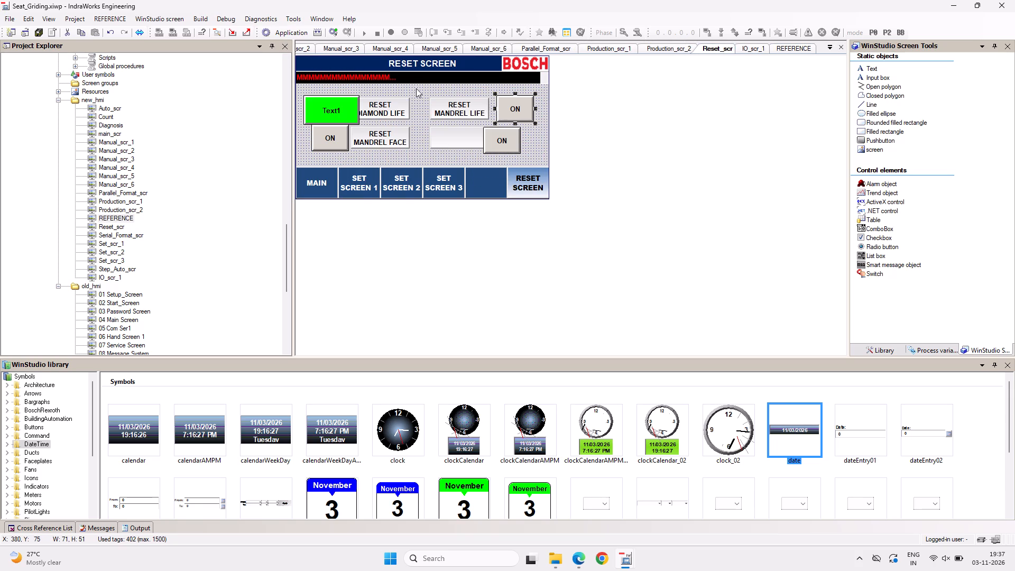
pyautogui.click(406, 90)
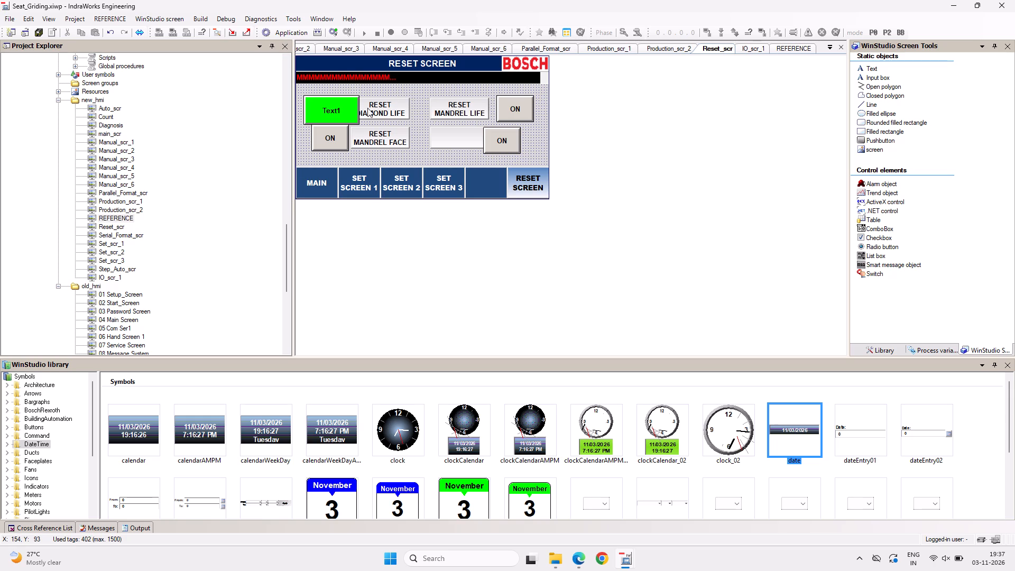
pyautogui.moveTo(331, 110); pyautogui.dragTo(330, 102)
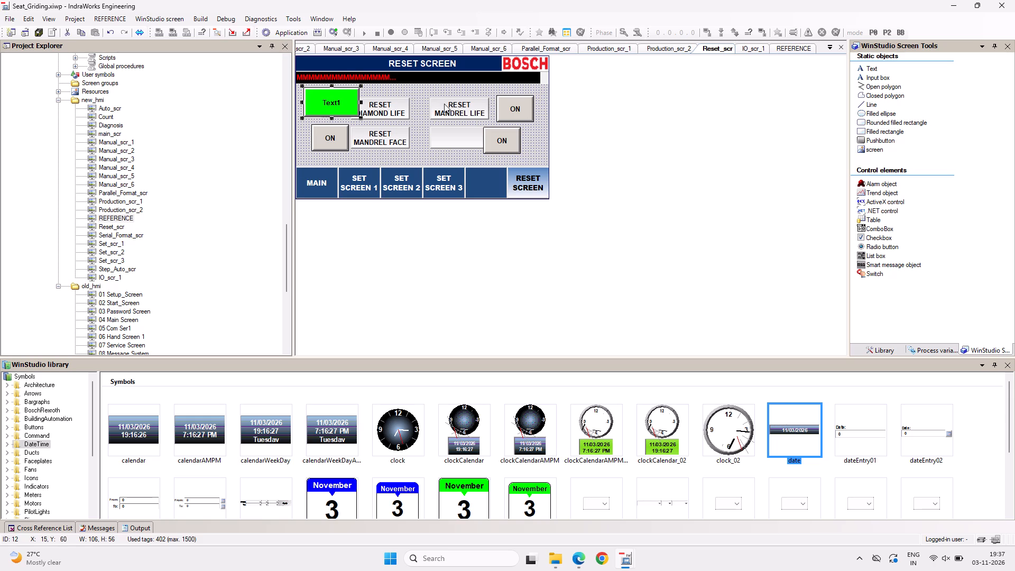
pyautogui.press('Delete')
# Copy the ON pushbutton beside RESET MANDREL FACE and place the copy beside RESET DIAMOND LIFE at X 20, Y 75.
pyautogui.click(337, 132)
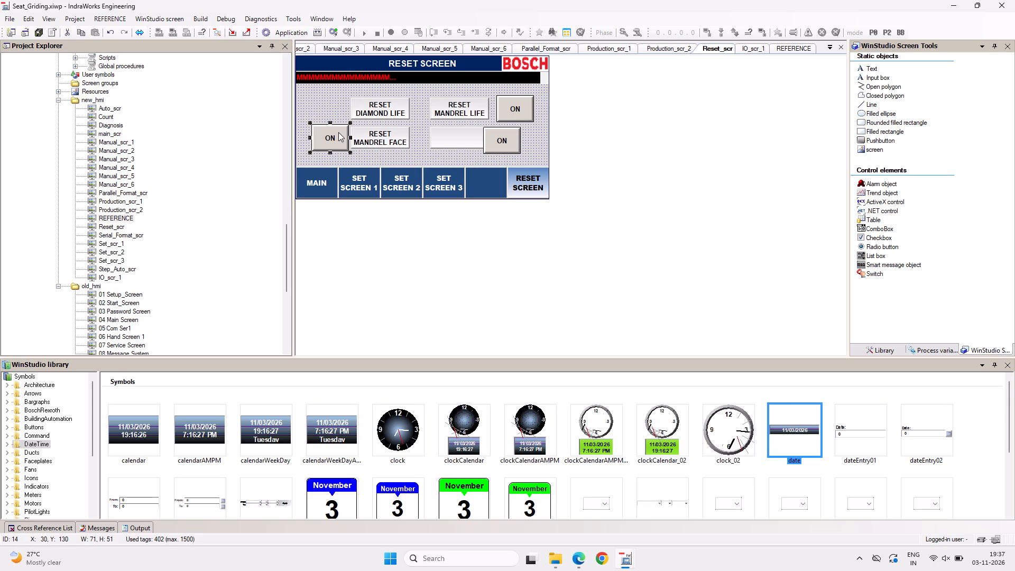
pyautogui.hotkey('ctrl', 'c')
pyautogui.hotkey('ctrl', 'v')
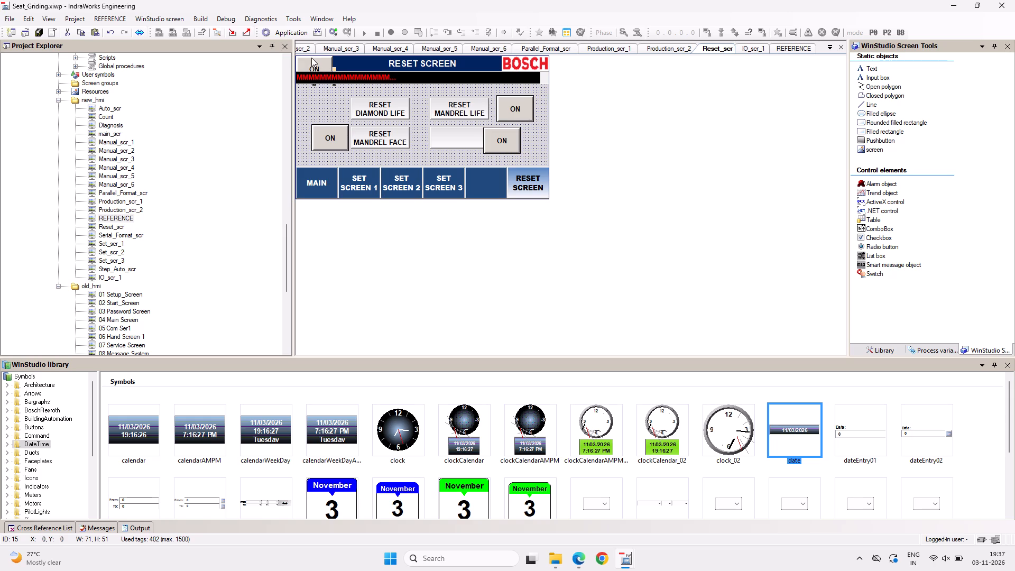
pyautogui.moveTo(311, 58); pyautogui.dragTo(322, 96)
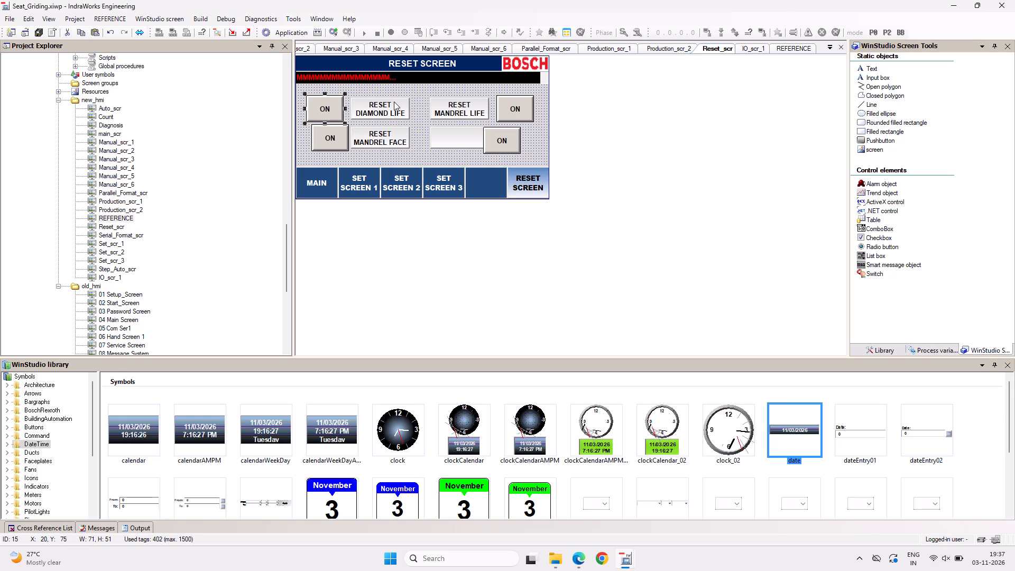
# Match the four ON pushbuttons and the RESET DIAMOND LIFE button to the RESET MANDREL LIFE button's width and height, 111 by 41.
pyautogui.click(394, 102)
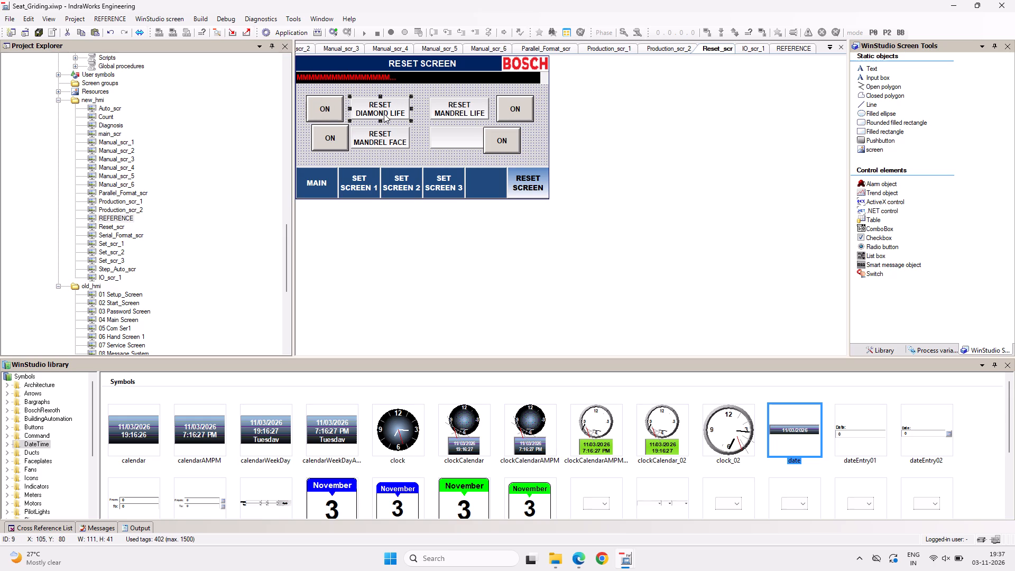
pyautogui.keyDown('shift'); pyautogui.click(335, 110); pyautogui.keyUp('shift')
pyautogui.keyDown('shift'); pyautogui.click(331, 132); pyautogui.keyUp('shift')
pyautogui.keyDown('shift'); pyautogui.click(512, 139); pyautogui.keyUp('shift')
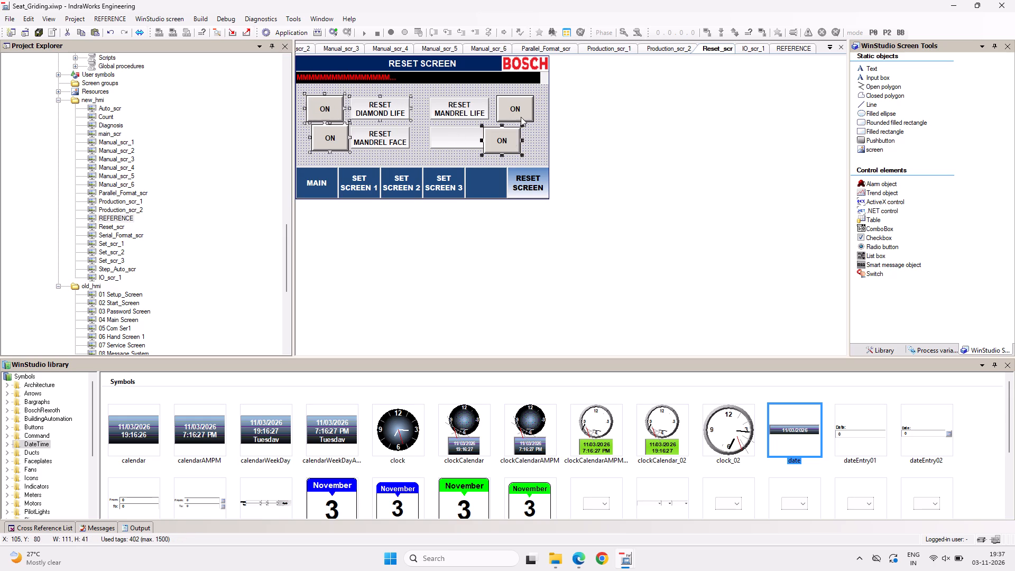
pyautogui.keyDown('shift'); pyautogui.click(521, 114); pyautogui.keyUp('shift')
pyautogui.keyDown('shift'); pyautogui.click(455, 115); pyautogui.keyUp('shift')
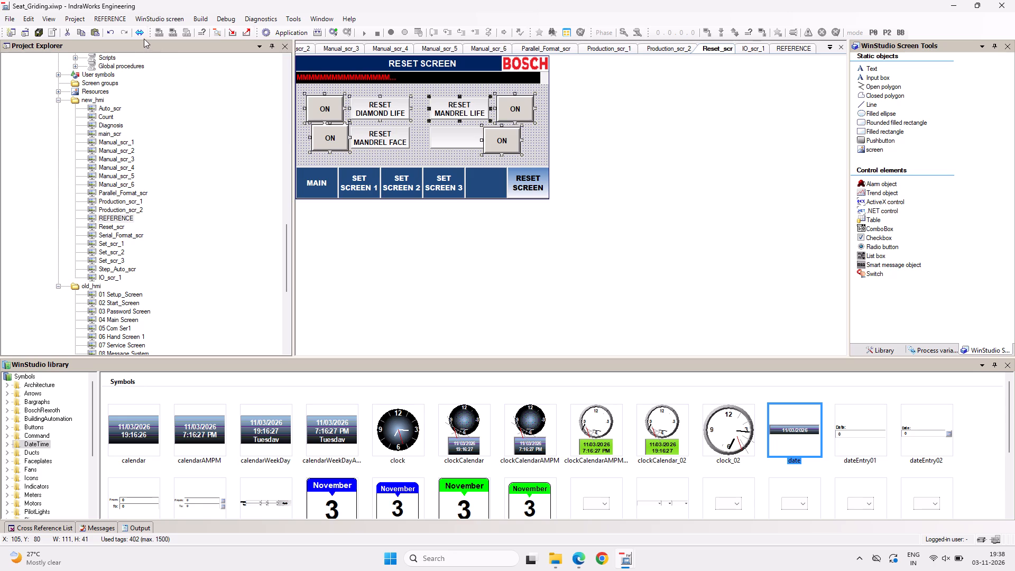
pyautogui.click(163, 20)
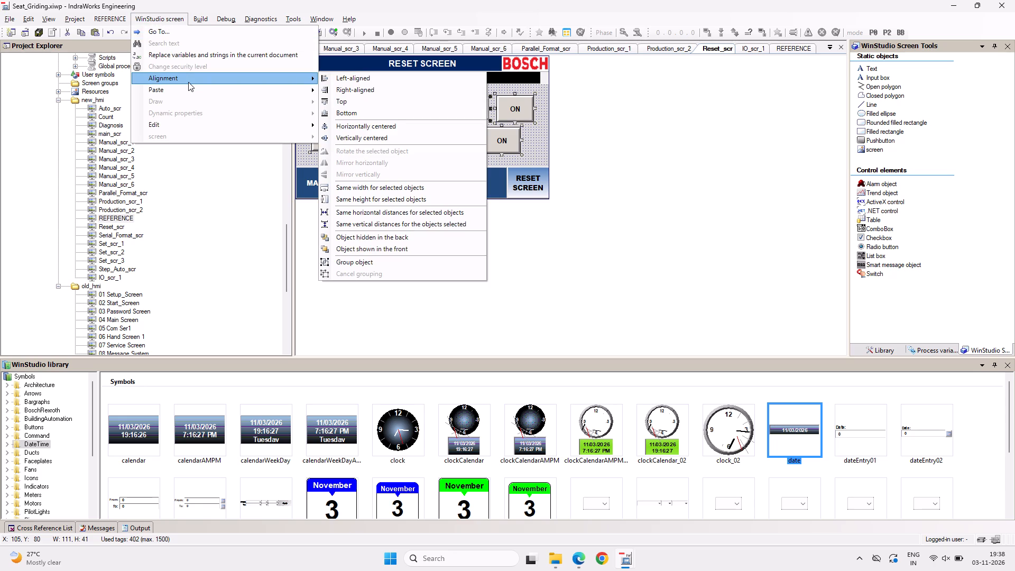
pyautogui.click(363, 187)
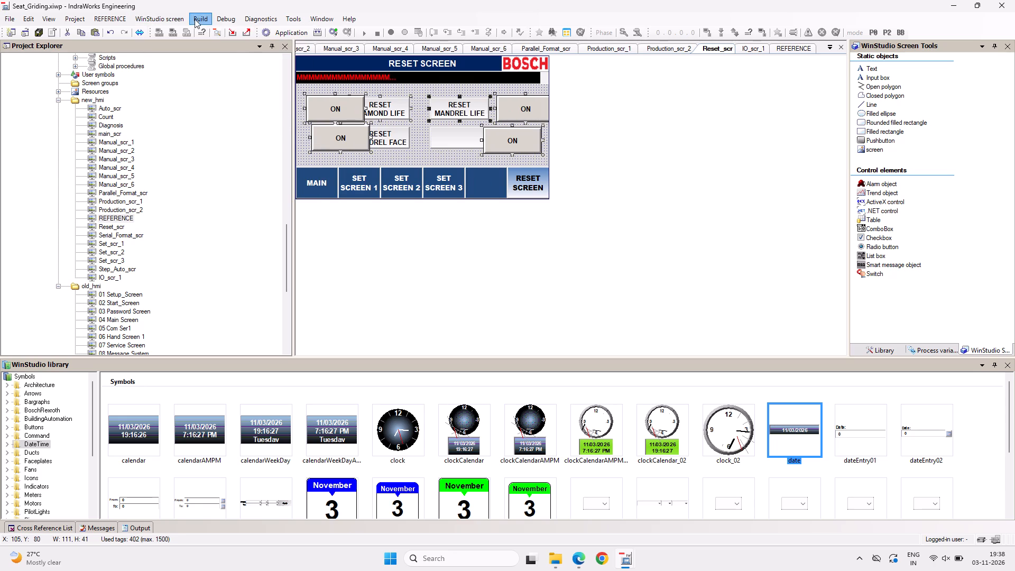
pyautogui.click(174, 18)
pyautogui.click(189, 78)
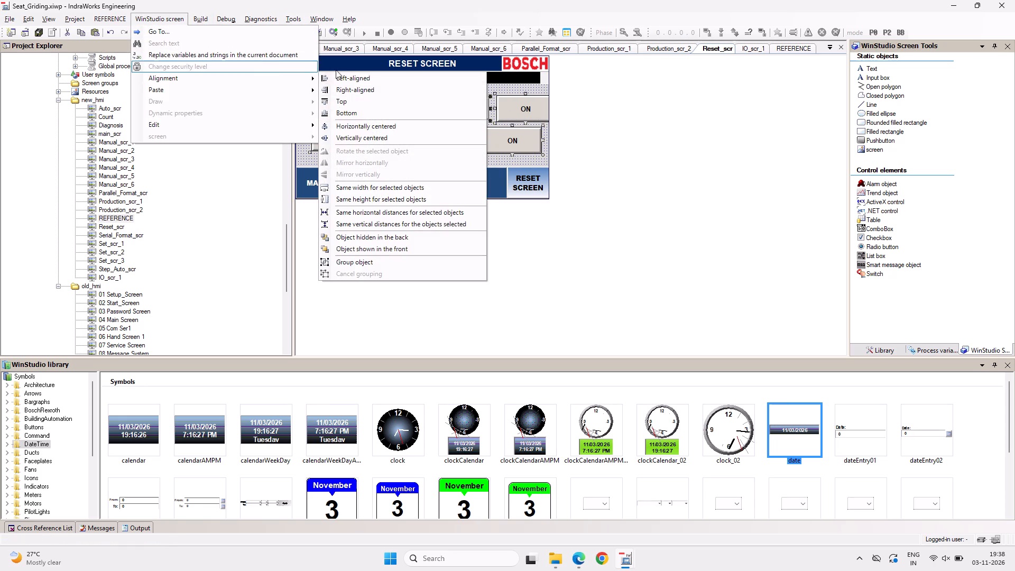
pyautogui.click(332, 195)
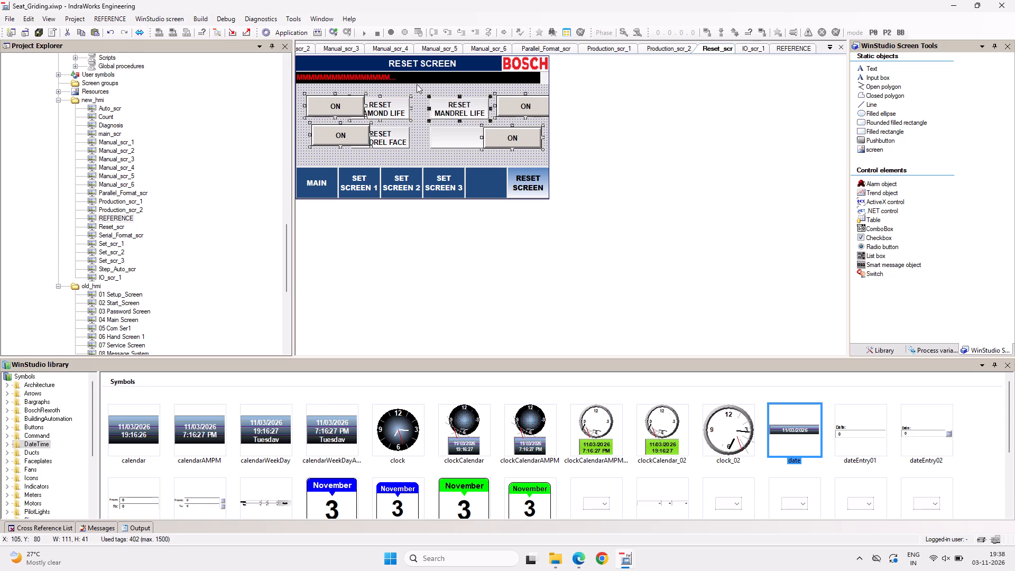
# Move the ON pushbuttons beside RESET DIAMOND LIFE and RESET MANDREL FACE to X 0, at Y 75 and Y 130 respectively.
pyautogui.click(416, 87)
pyautogui.moveTo(337, 107); pyautogui.dragTo(309, 106)
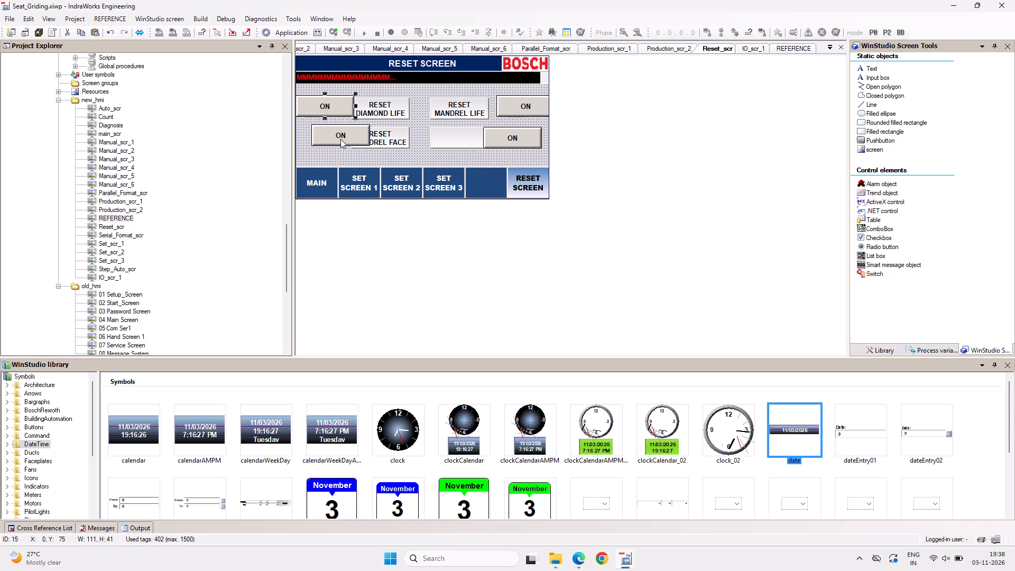
pyautogui.moveTo(340, 139); pyautogui.dragTo(304, 140)
# Copy the caption RESET DIAMOND LIFE from the old button into the open and closed states of the adjacent ON pushbutton.
pyautogui.doubleClick(373, 113)
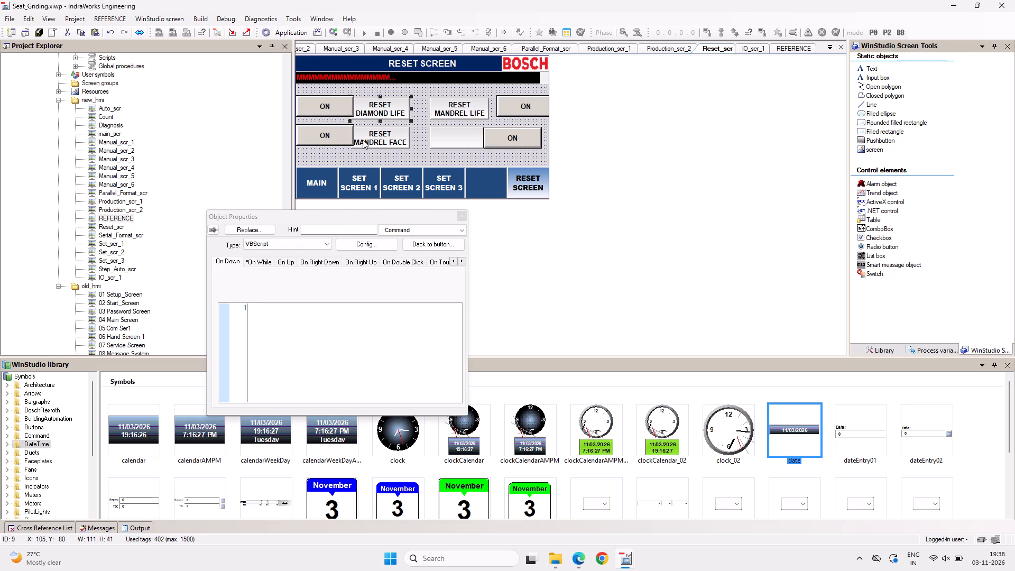
pyautogui.click(445, 243)
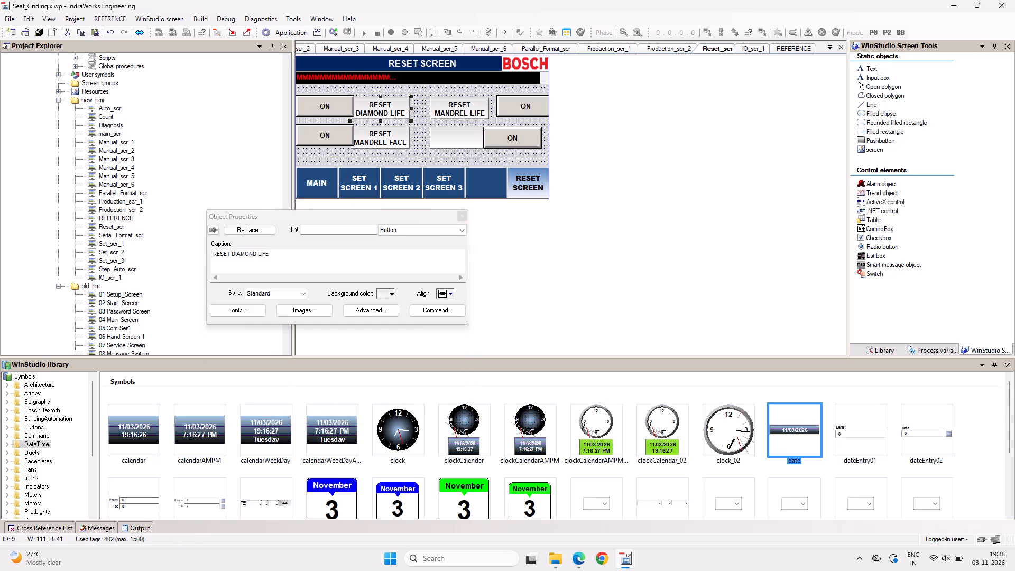
pyautogui.moveTo(297, 252); pyautogui.dragTo(125, 255)
pyautogui.hotkey('ctrl', 'c')
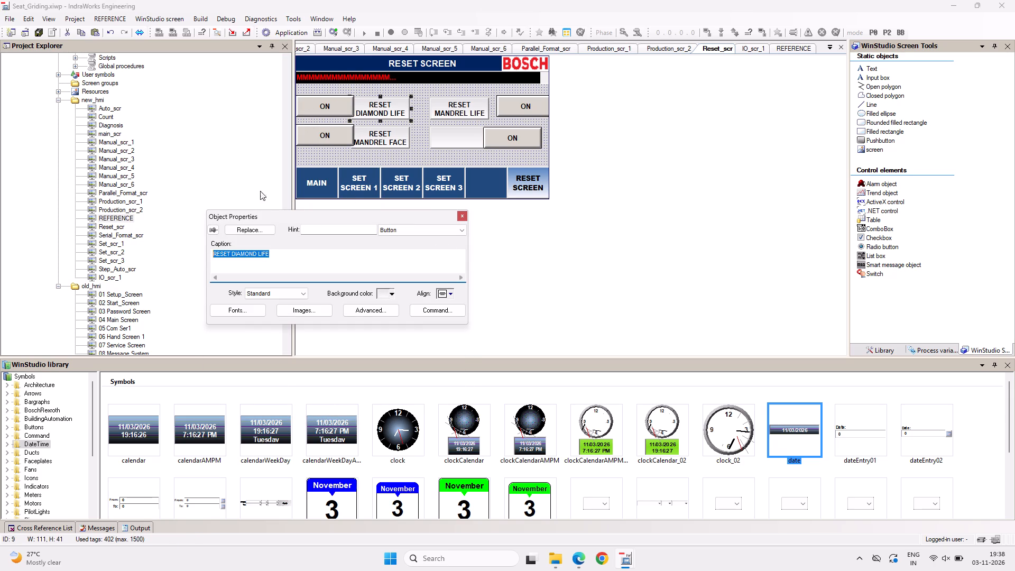
pyautogui.click(337, 102)
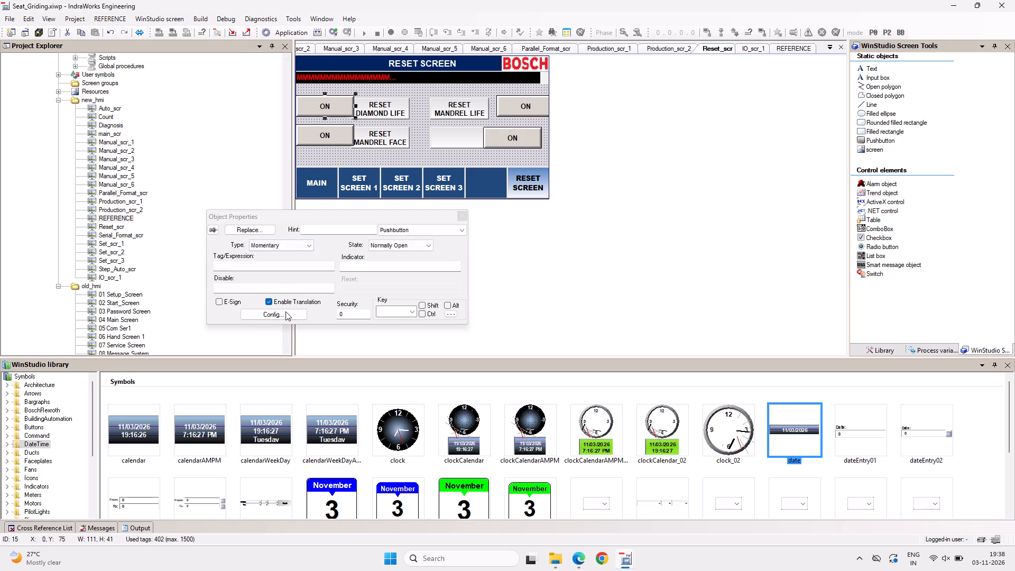
pyautogui.click(284, 312)
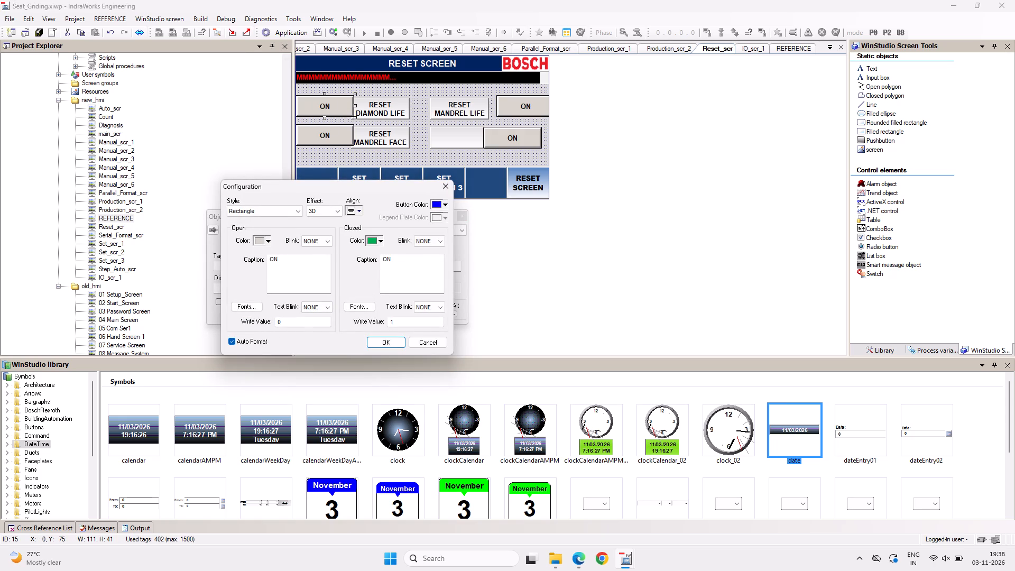
pyautogui.moveTo(303, 264); pyautogui.dragTo(179, 260)
pyautogui.hotkey('ctrl', 'v')
pyautogui.moveTo(404, 263); pyautogui.dragTo(340, 258)
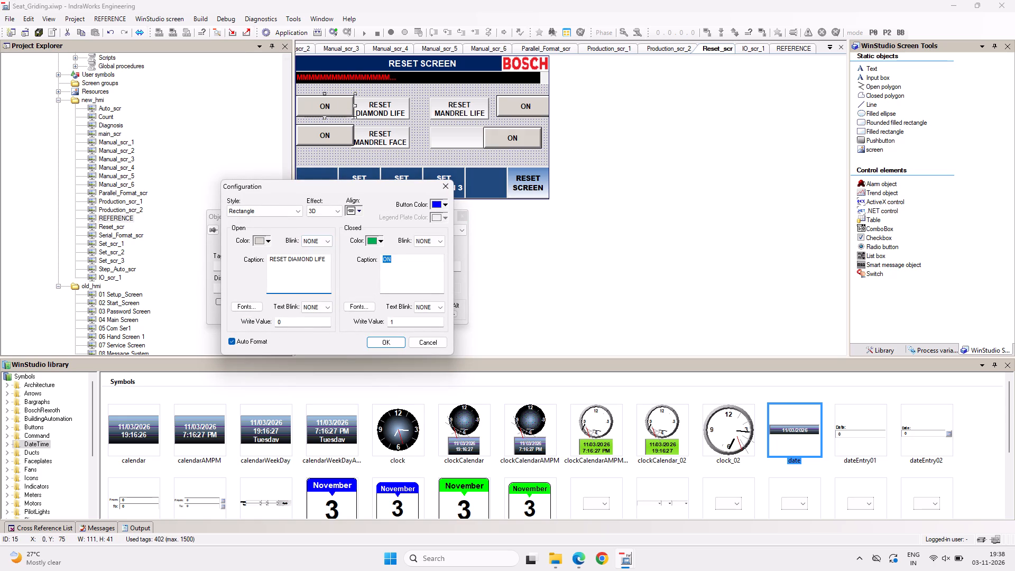
pyautogui.moveTo(340, 258); pyautogui.dragTo(316, 258)
pyautogui.hotkey('ctrl', 'v')
pyautogui.click(389, 341)
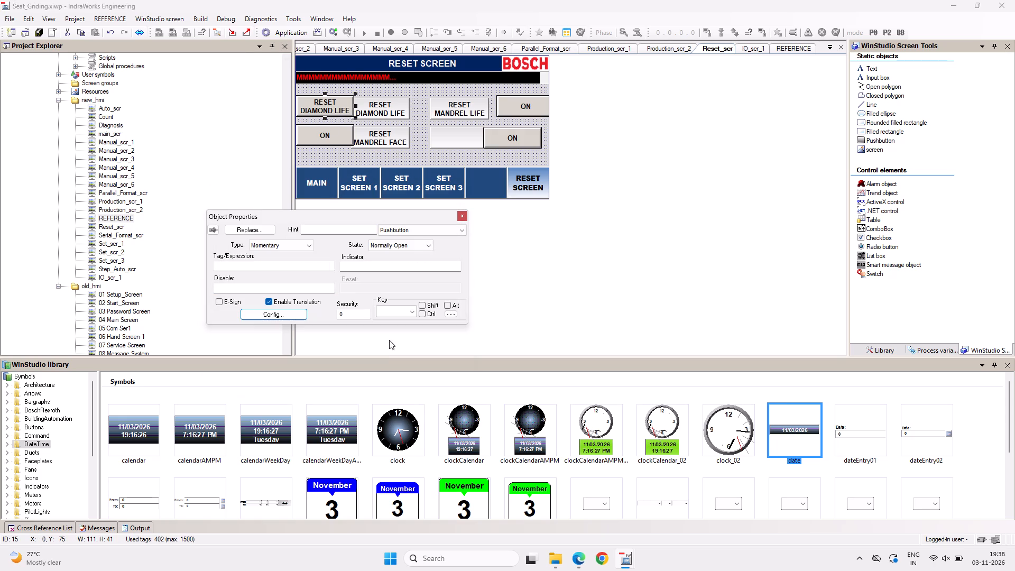
# Copy the caption RESET MANDREL LIFE from the old button into the open and closed states of the adjacent ON pushbutton.
pyautogui.click(454, 113)
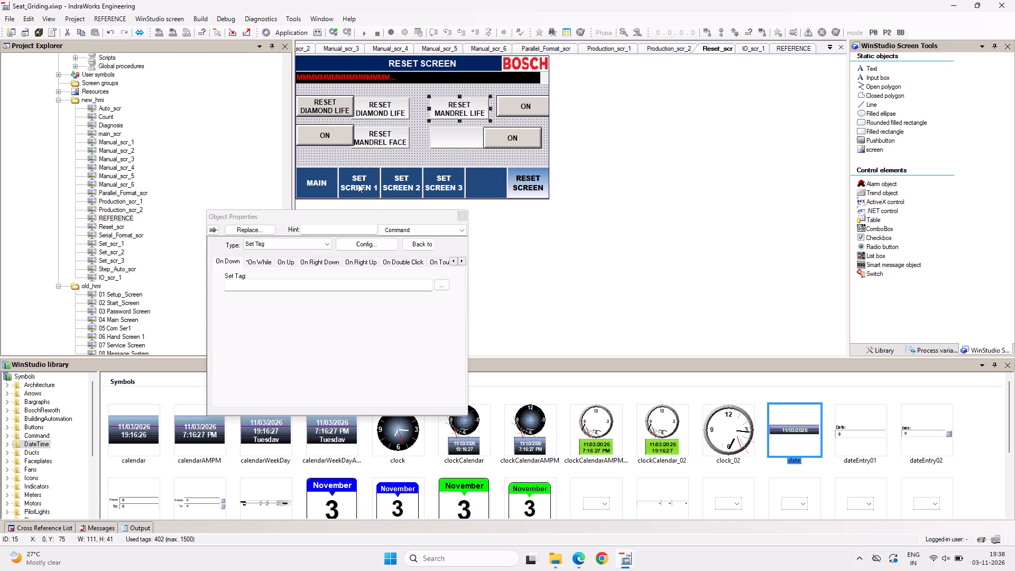
pyautogui.click(446, 241)
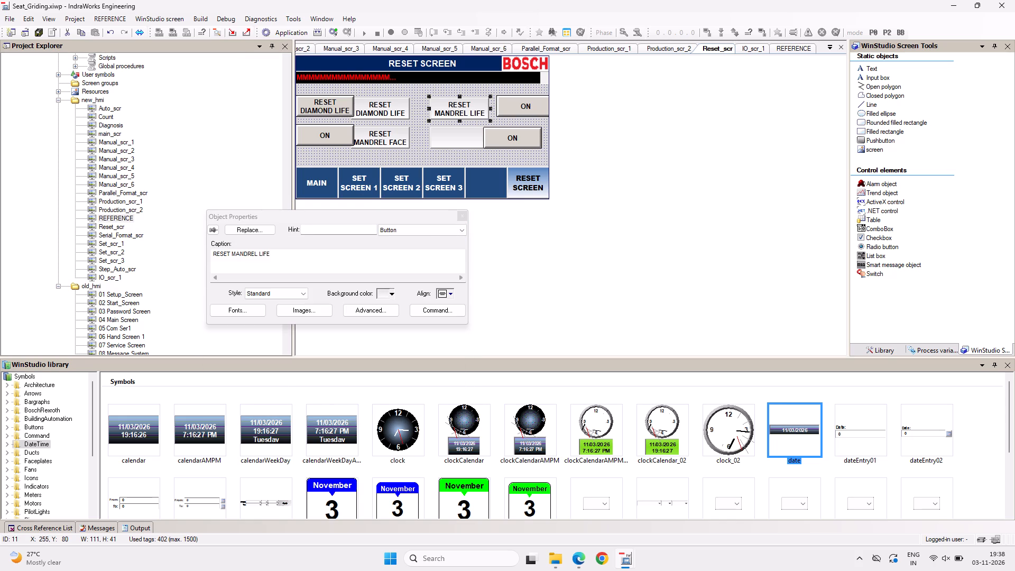
pyautogui.moveTo(302, 255); pyautogui.dragTo(118, 252)
pyautogui.hotkey('ctrl', 'c')
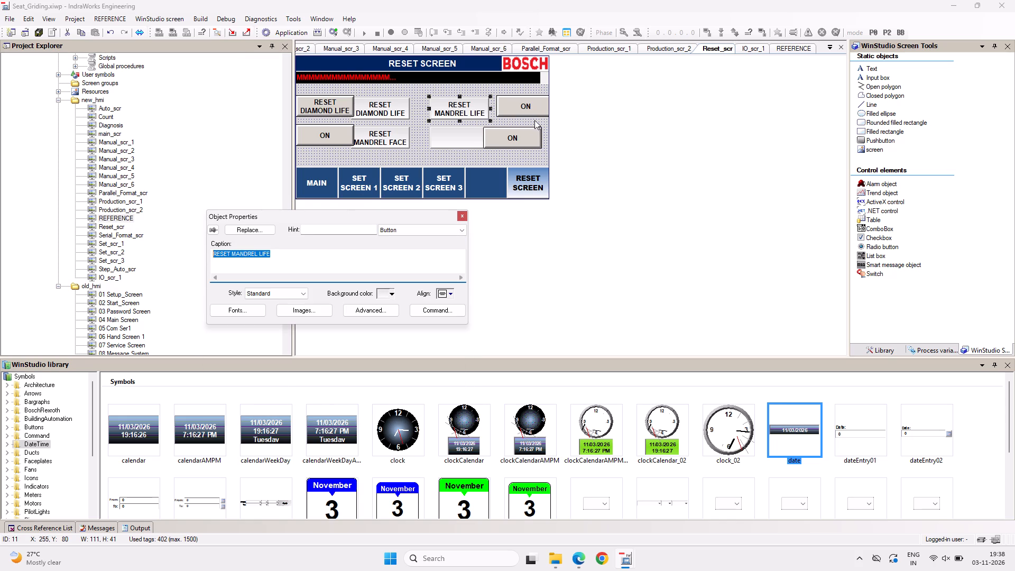
pyautogui.click(529, 110)
pyautogui.click(285, 318)
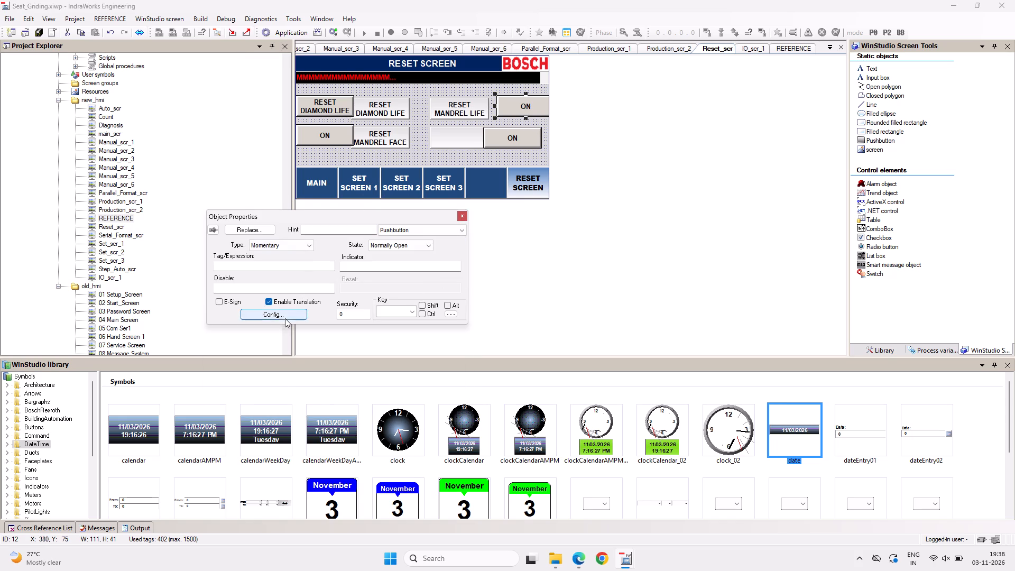
pyautogui.moveTo(290, 260); pyautogui.dragTo(185, 260)
pyautogui.hotkey('ctrl', 'v')
pyautogui.moveTo(417, 261); pyautogui.dragTo(291, 262)
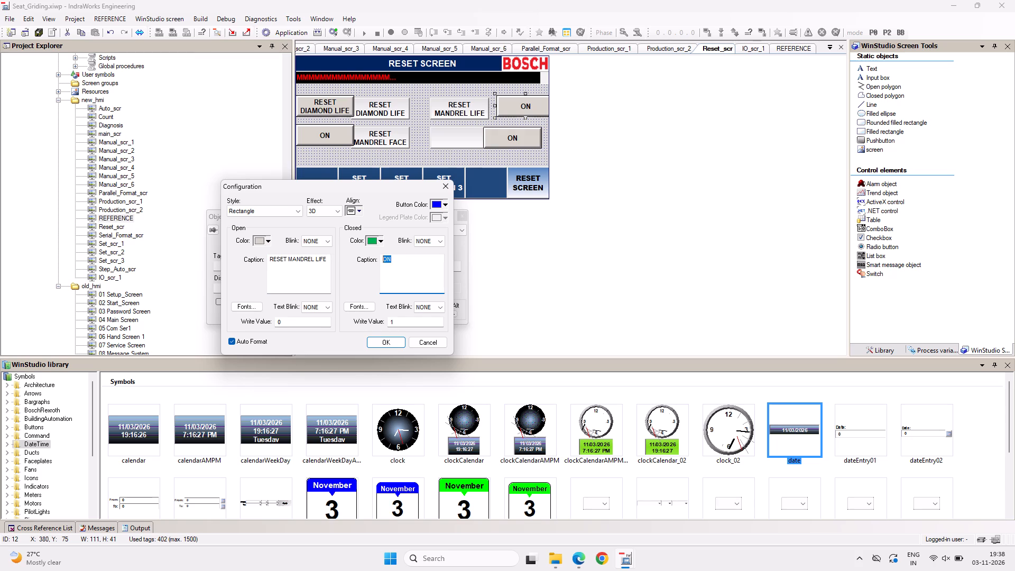
pyautogui.hotkey('ctrl', 'v')
pyautogui.click(385, 347)
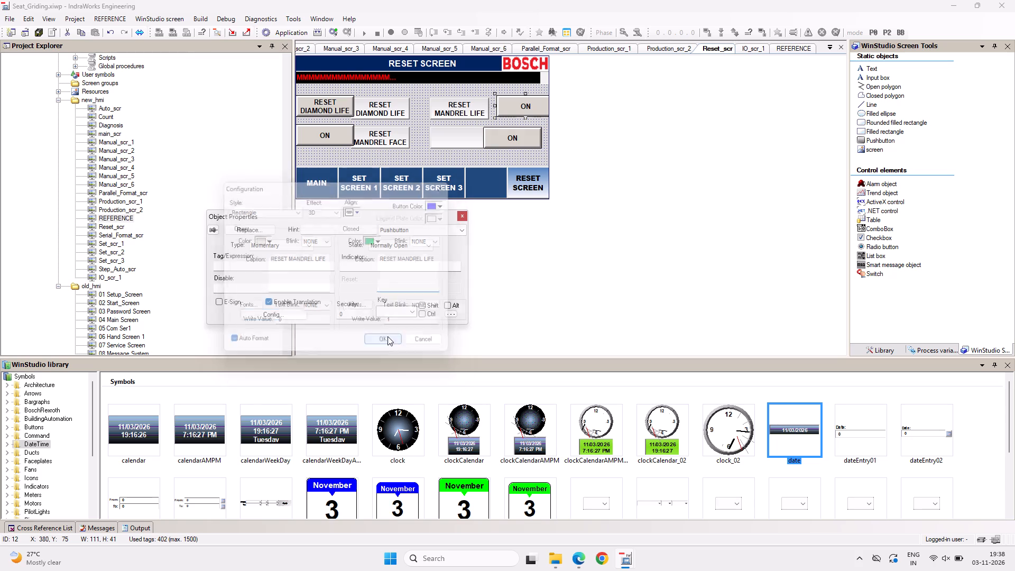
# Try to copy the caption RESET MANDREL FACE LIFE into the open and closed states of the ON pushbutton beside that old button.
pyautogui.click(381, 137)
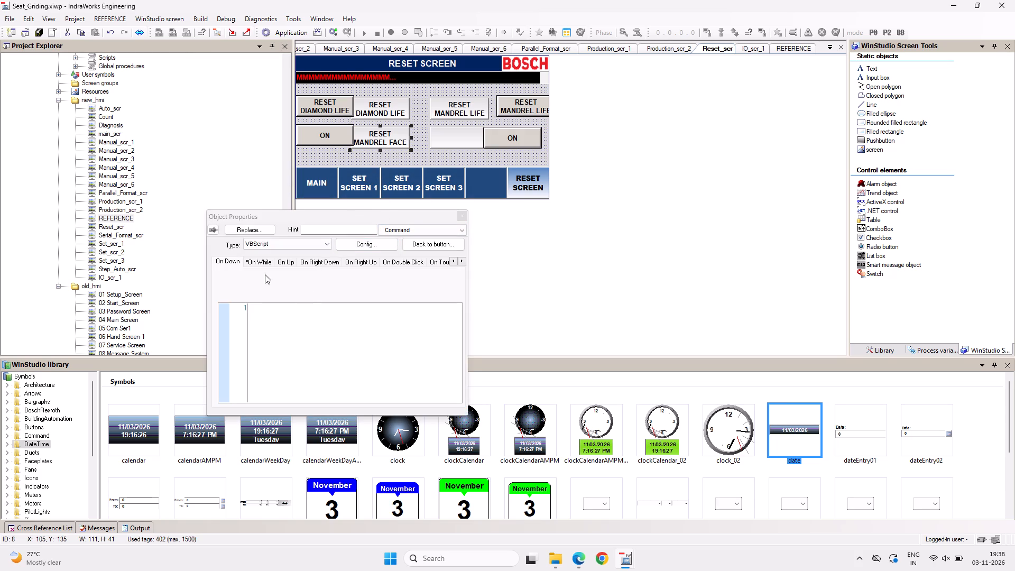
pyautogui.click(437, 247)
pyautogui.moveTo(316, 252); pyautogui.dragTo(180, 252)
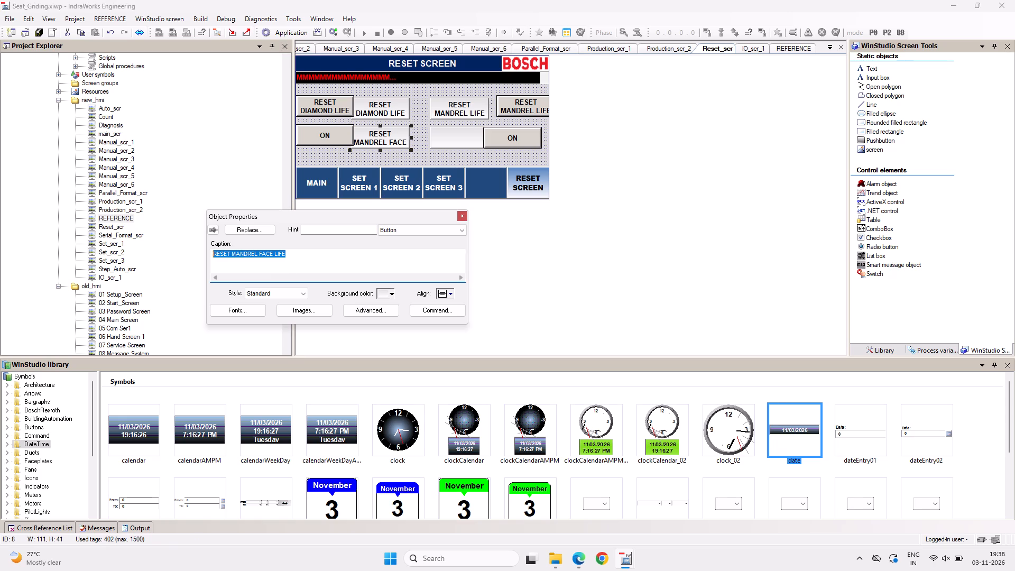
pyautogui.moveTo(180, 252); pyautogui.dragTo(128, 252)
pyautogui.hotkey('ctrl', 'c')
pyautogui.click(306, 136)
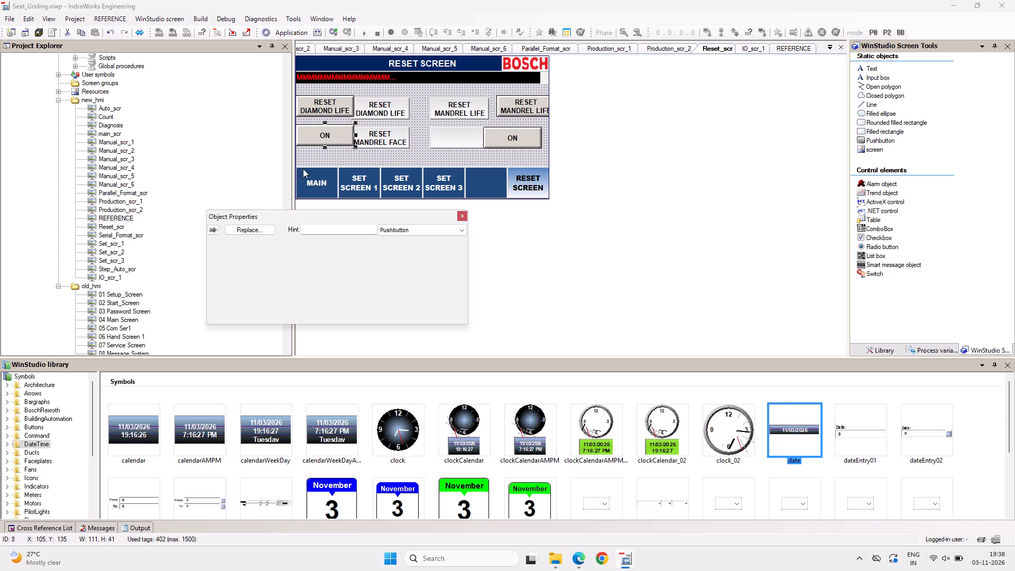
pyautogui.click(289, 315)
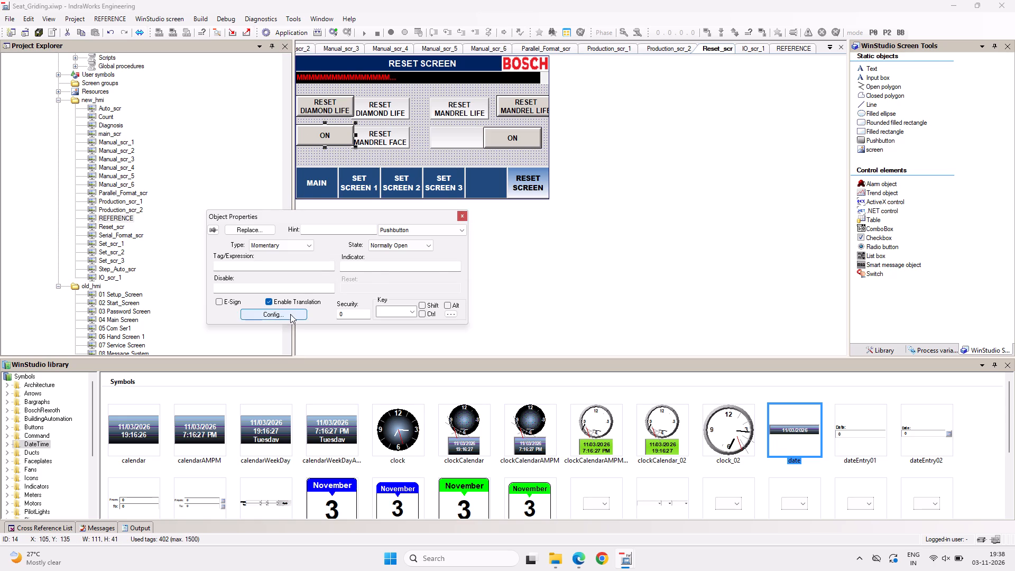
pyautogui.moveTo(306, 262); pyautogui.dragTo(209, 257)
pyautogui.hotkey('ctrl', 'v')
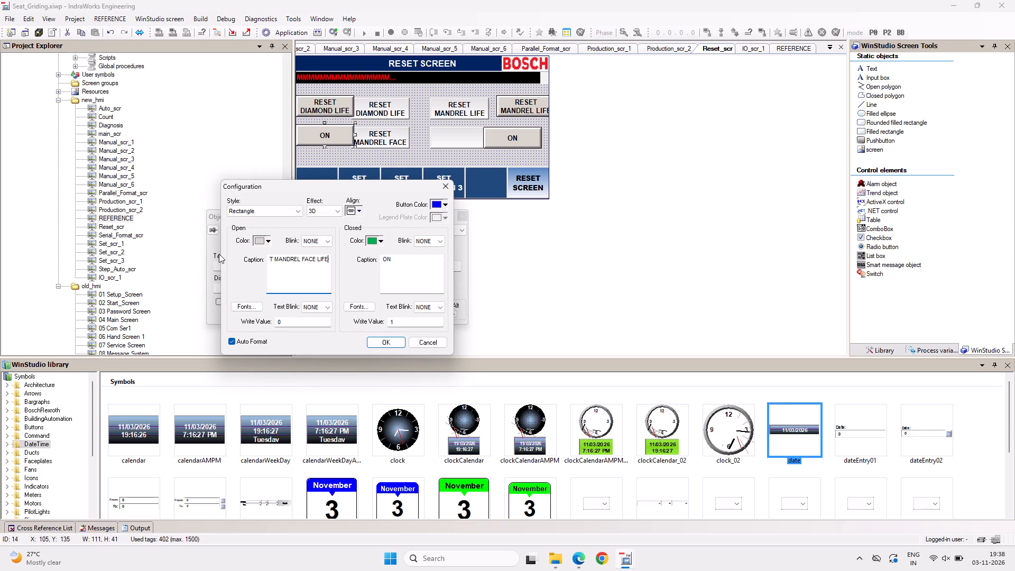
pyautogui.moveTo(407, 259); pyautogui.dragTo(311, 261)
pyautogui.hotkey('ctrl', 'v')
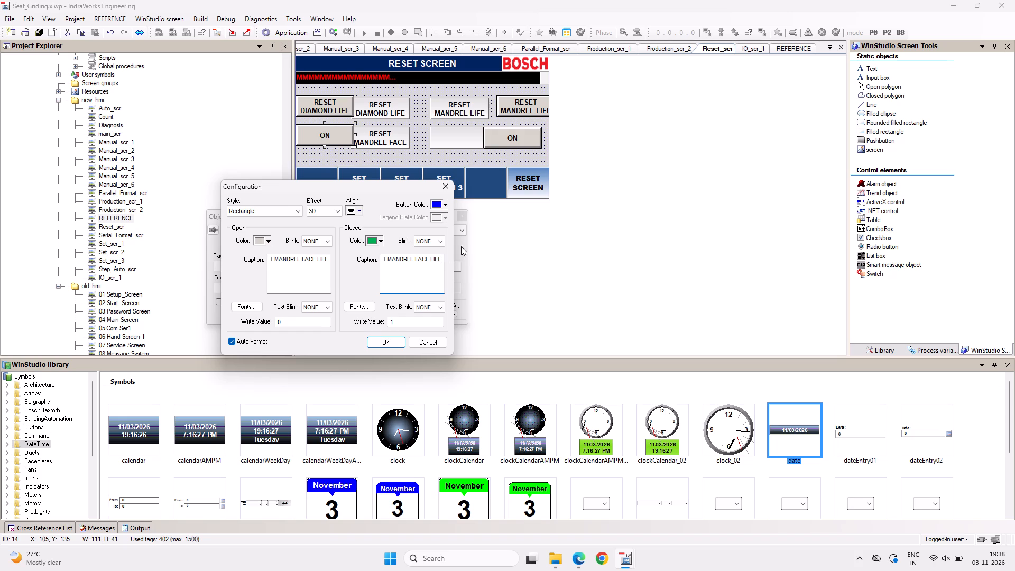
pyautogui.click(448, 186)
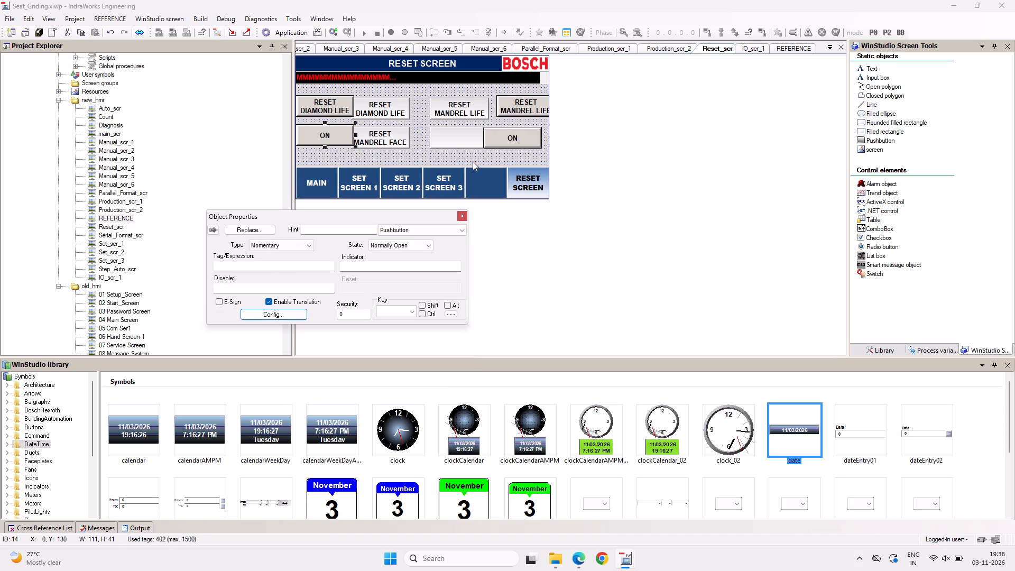
# Delete the ON pushbutton and the blank button beneath RESET MANDREL LIFE.
pyautogui.click(503, 140)
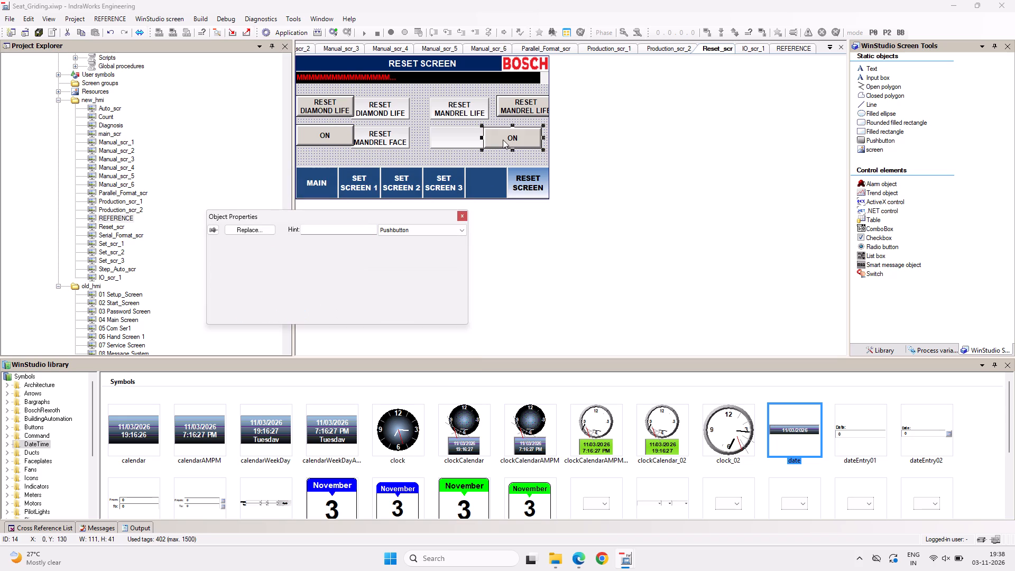
pyautogui.doubleClick(503, 140)
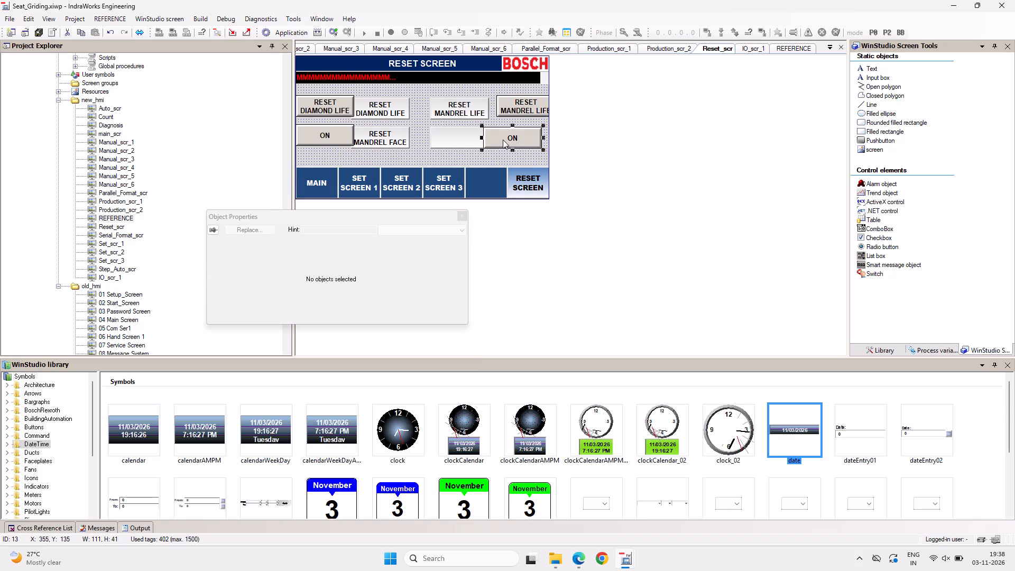
pyautogui.press('Delete')
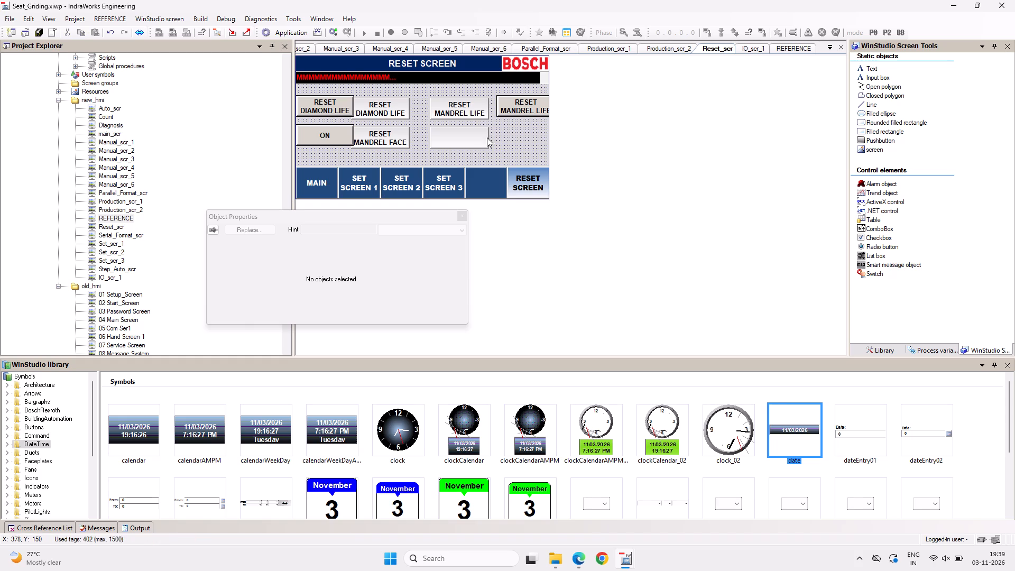
pyautogui.click(477, 140)
pyautogui.press('Delete')
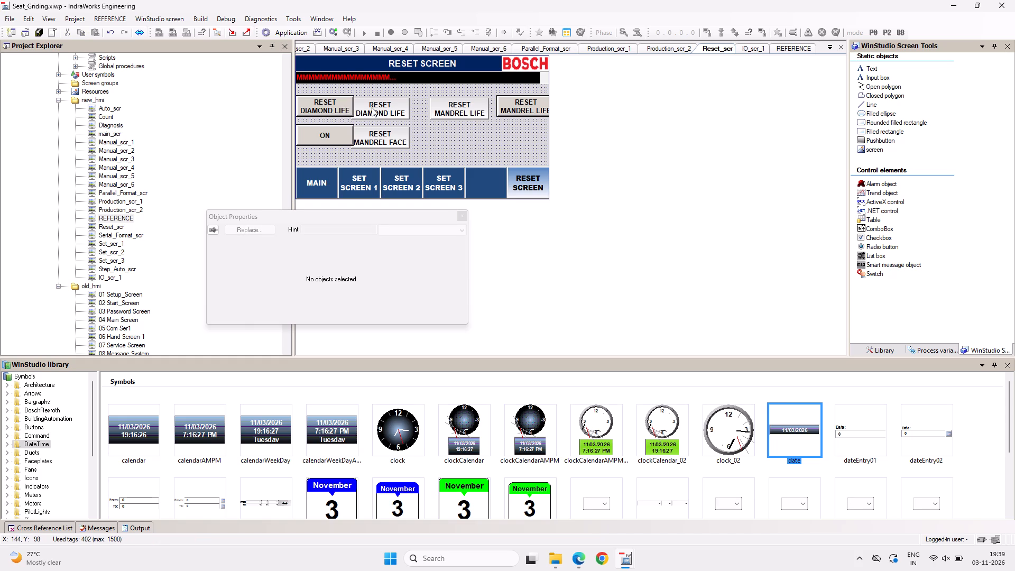
# Copy the tag RESET_DIAMOND_LIFE_OP from the old RESET DIAMOND LIFE button's On While command into the matching new pushbutton's tag.
pyautogui.doubleClick(387, 109)
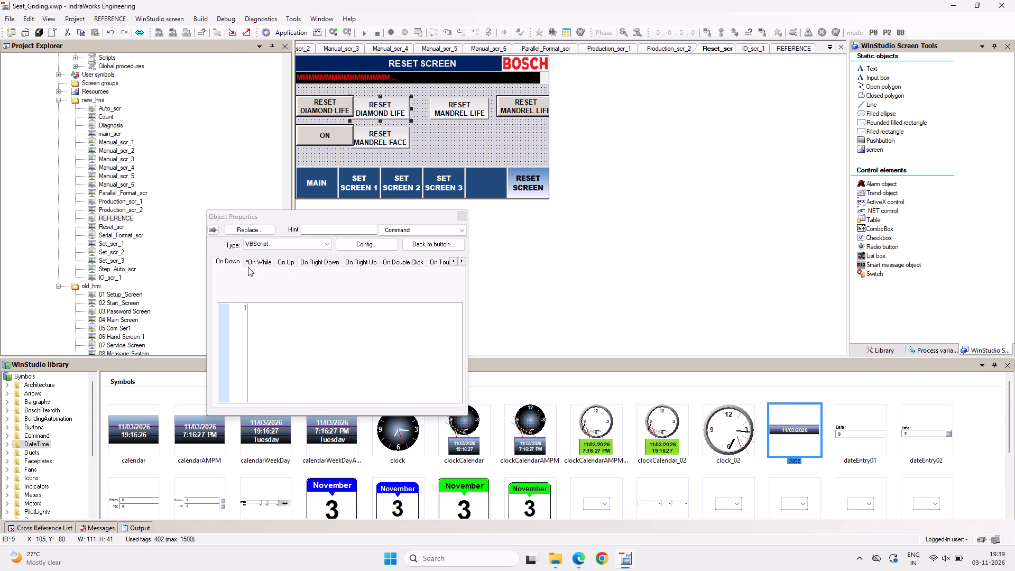
pyautogui.click(254, 263)
pyautogui.hotkey('ctrl', 'c')
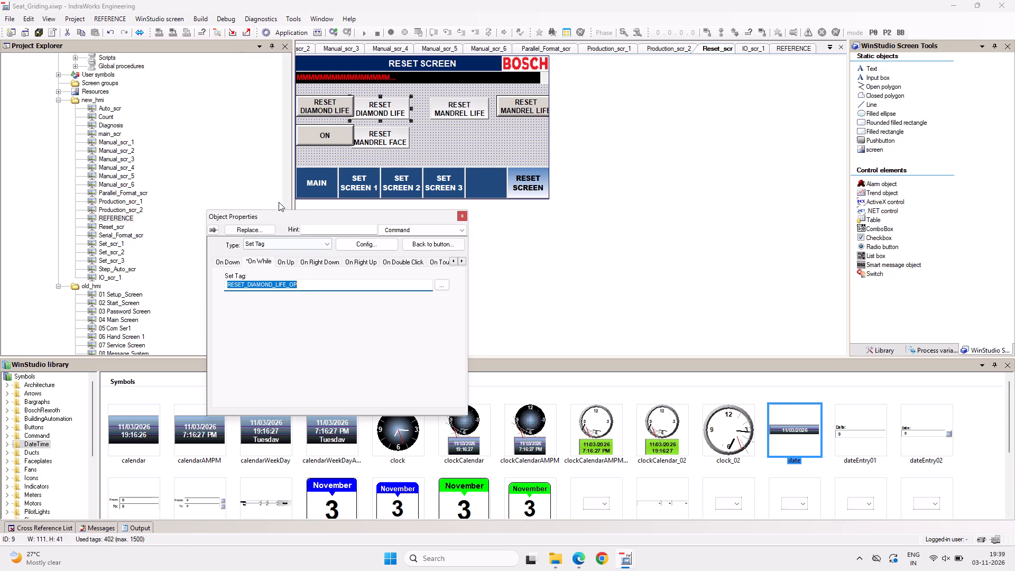
pyautogui.click(334, 107)
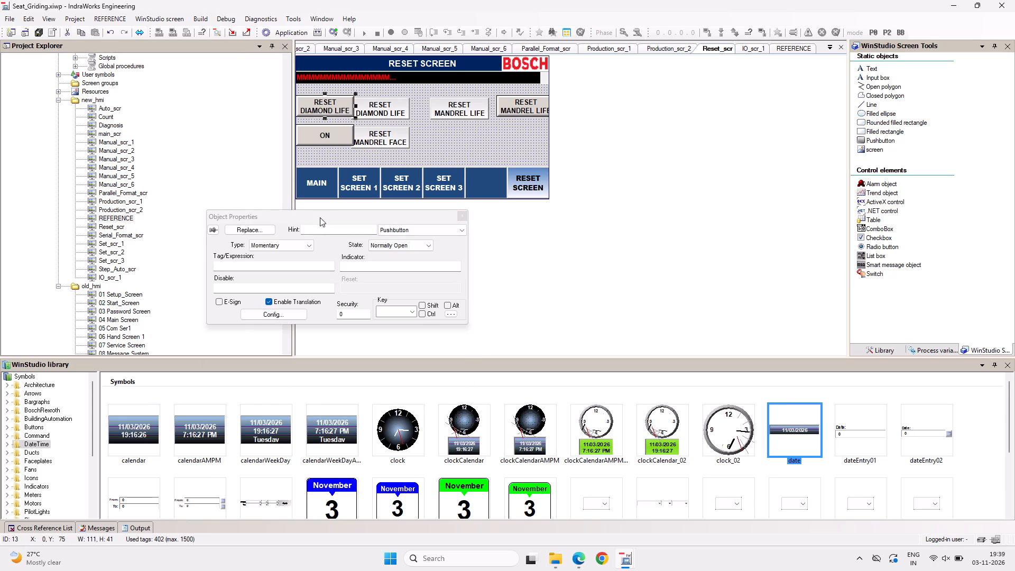
pyautogui.click(278, 265)
pyautogui.hotkey('ctrl', 'v')
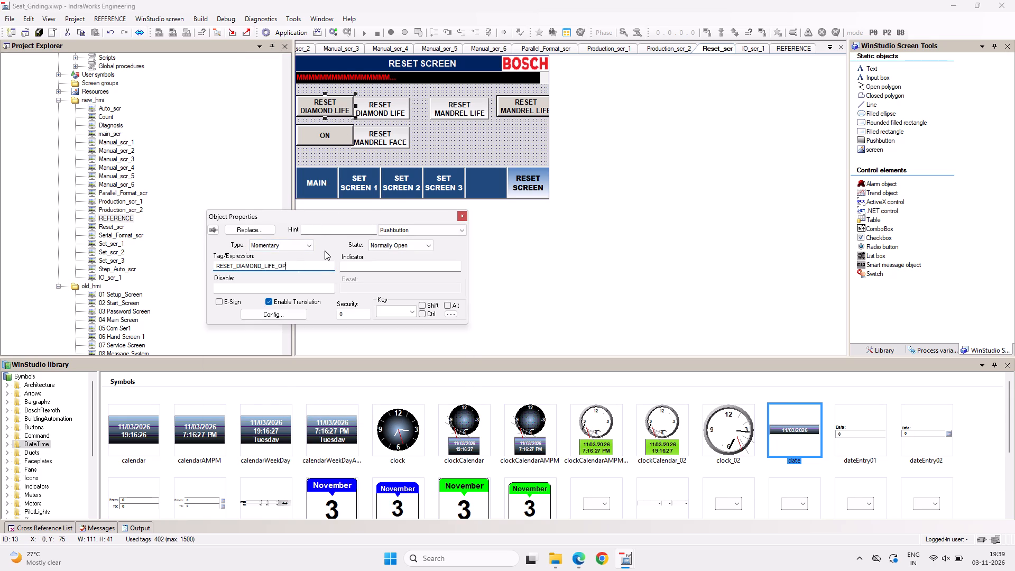
# Copy the tag RESET_MANDREL_LIFE_OP from the old RESET MANDREL LIFE button's On While command into the matching new pushbutton's tag.
pyautogui.click(468, 110)
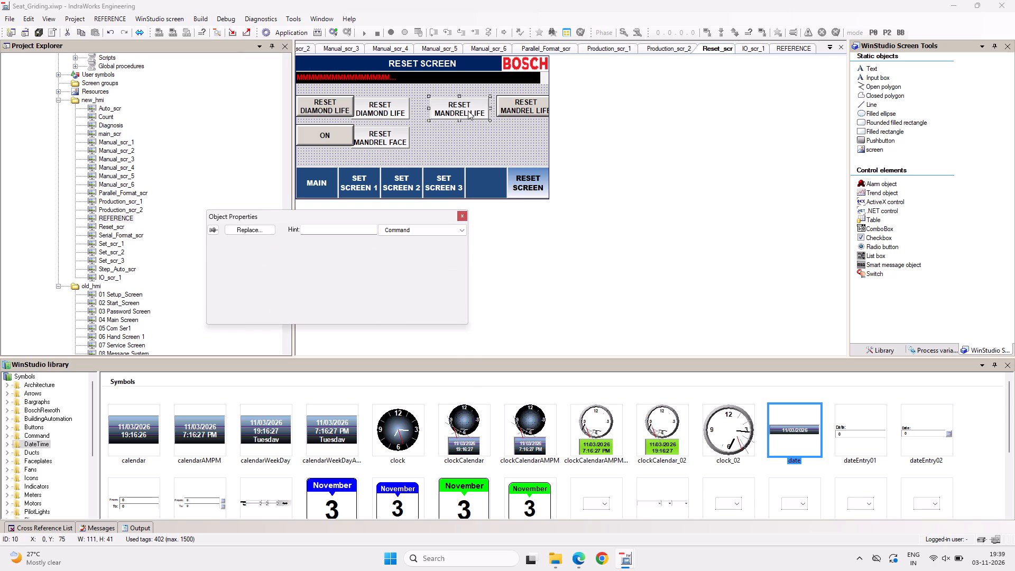
pyautogui.click(254, 264)
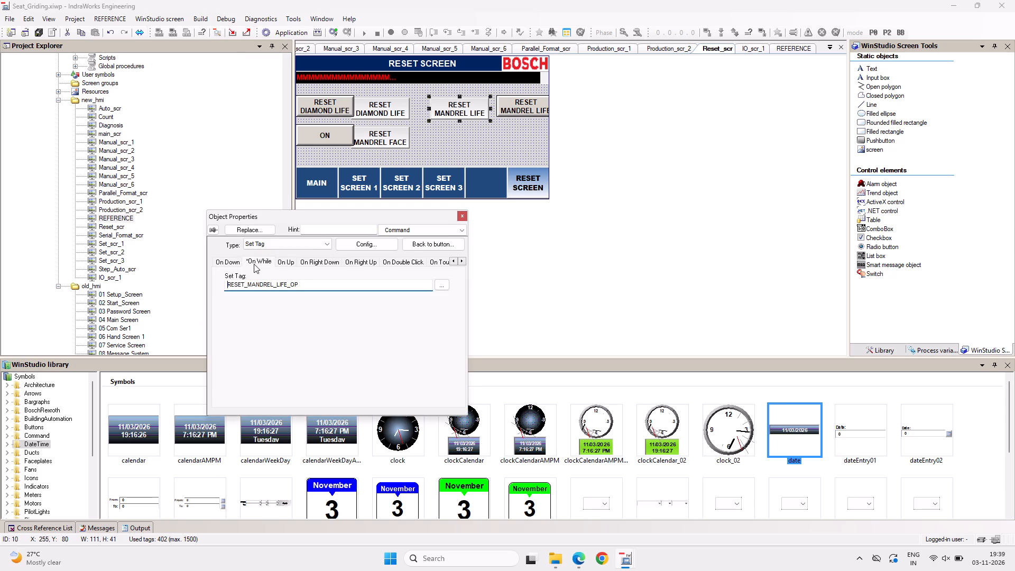
pyautogui.moveTo(308, 283); pyautogui.dragTo(162, 287)
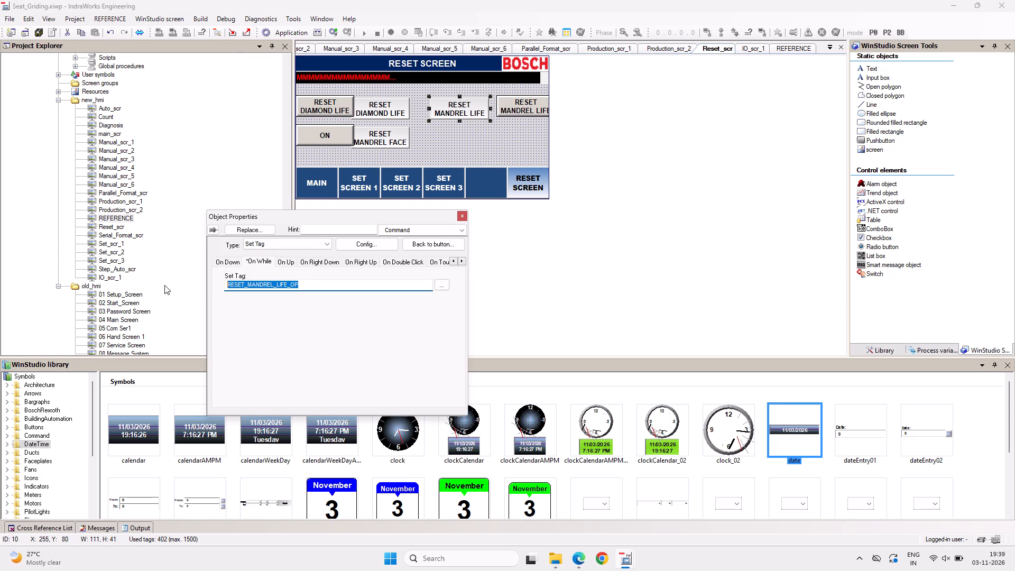
pyautogui.hotkey('ctrl', 'c')
pyautogui.click(536, 104)
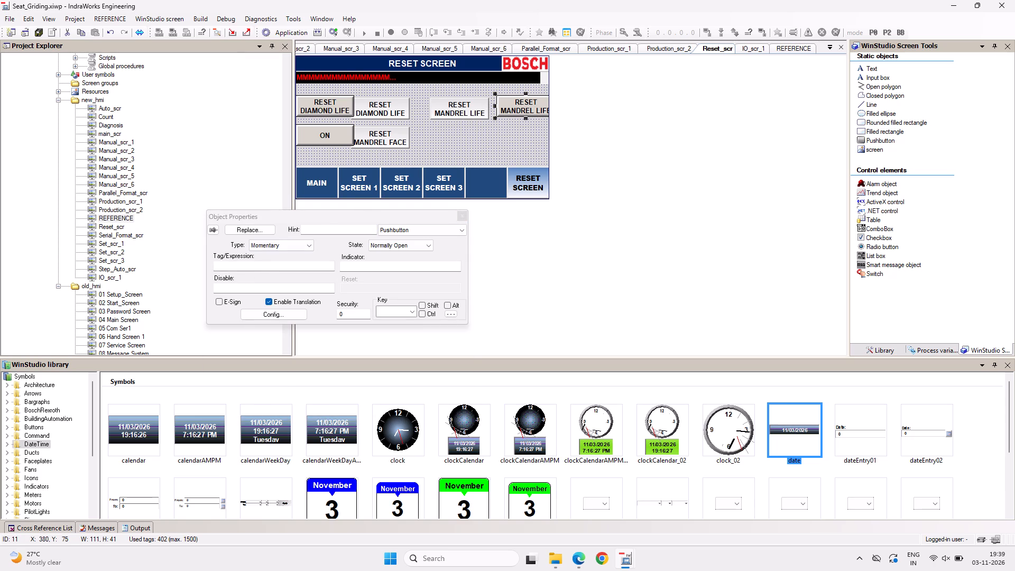
pyautogui.click(275, 262)
pyautogui.hotkey('ctrl', 'v')
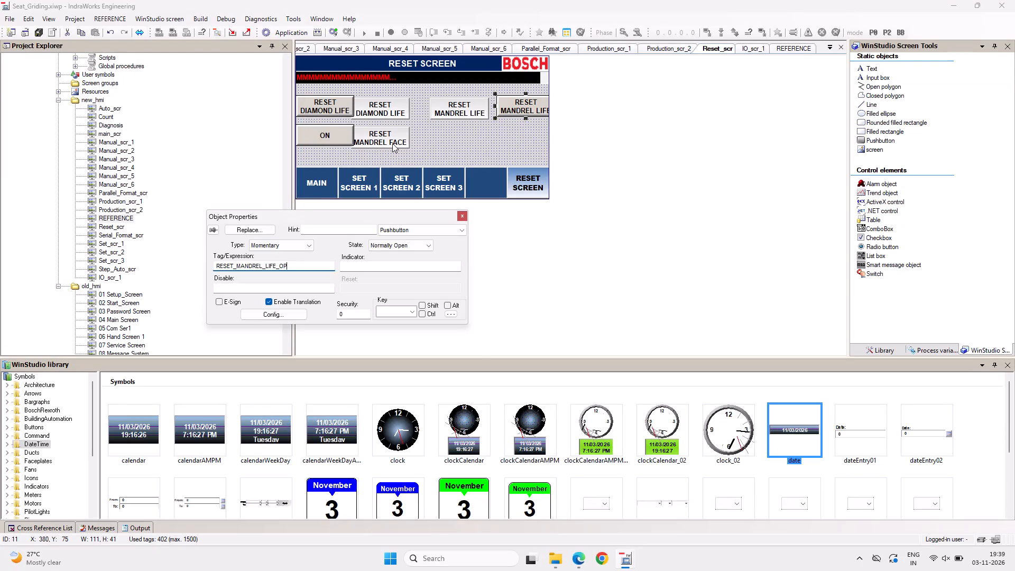
# Copy the tag RESET_MANDREL_FACE_OP from the old mandrel face button's On While command into the adjacent ON pushbutton's tag.
pyautogui.click(392, 143)
pyautogui.click(262, 264)
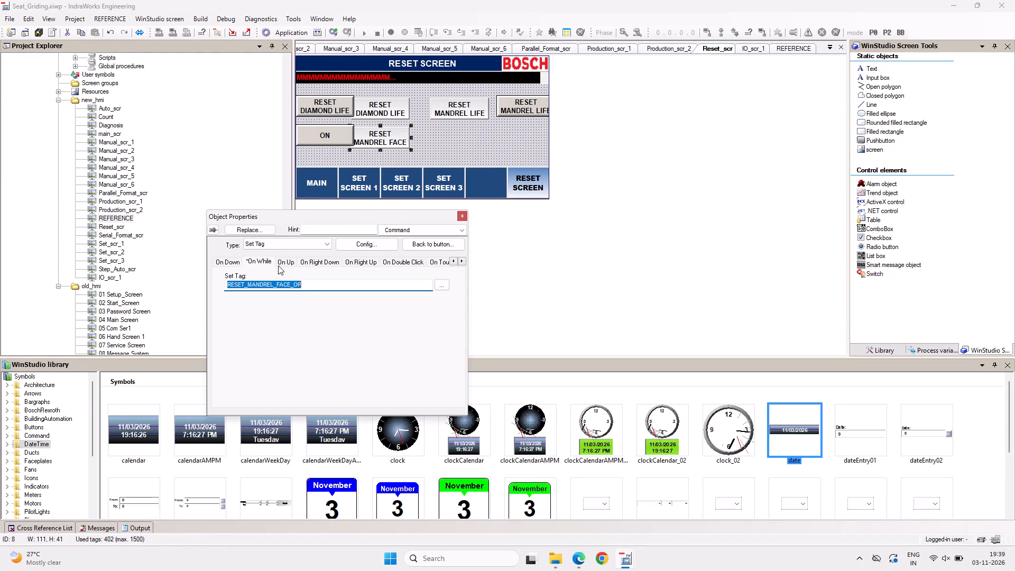
pyautogui.hotkey('ctrl', 'c')
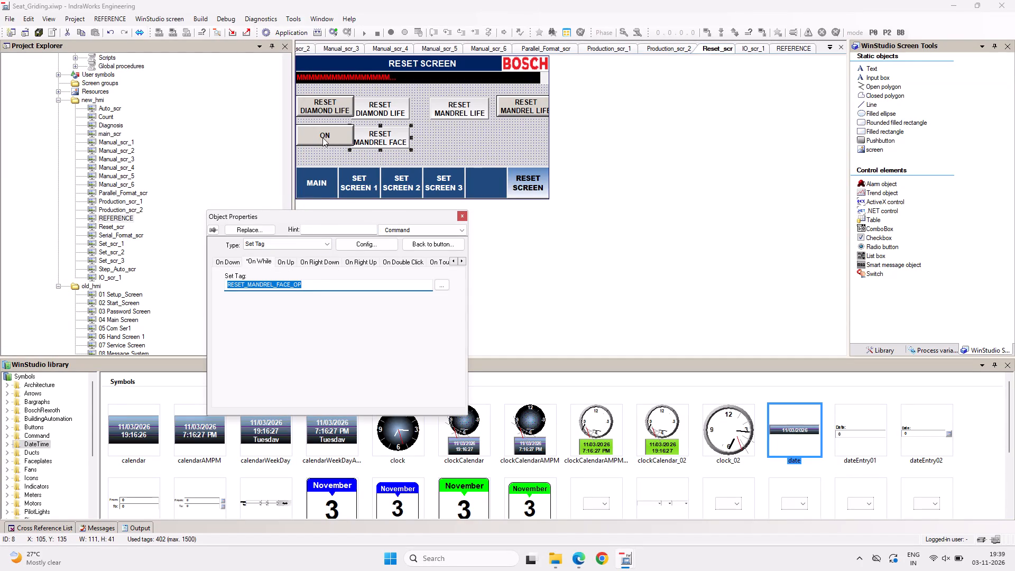
pyautogui.click(322, 137)
pyautogui.click(276, 265)
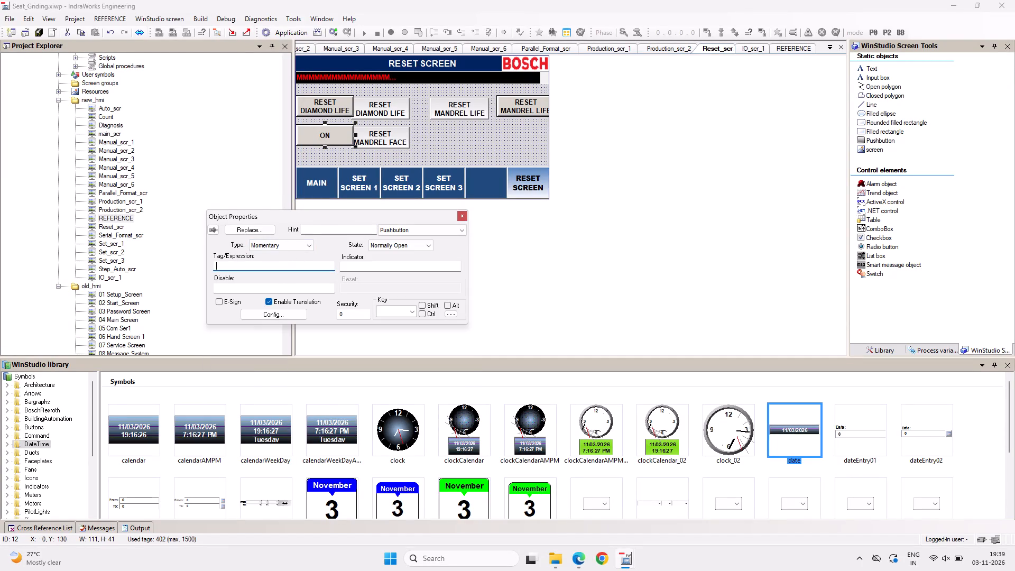
pyautogui.hotkey('ctrl', 'v')
pyautogui.click(387, 99)
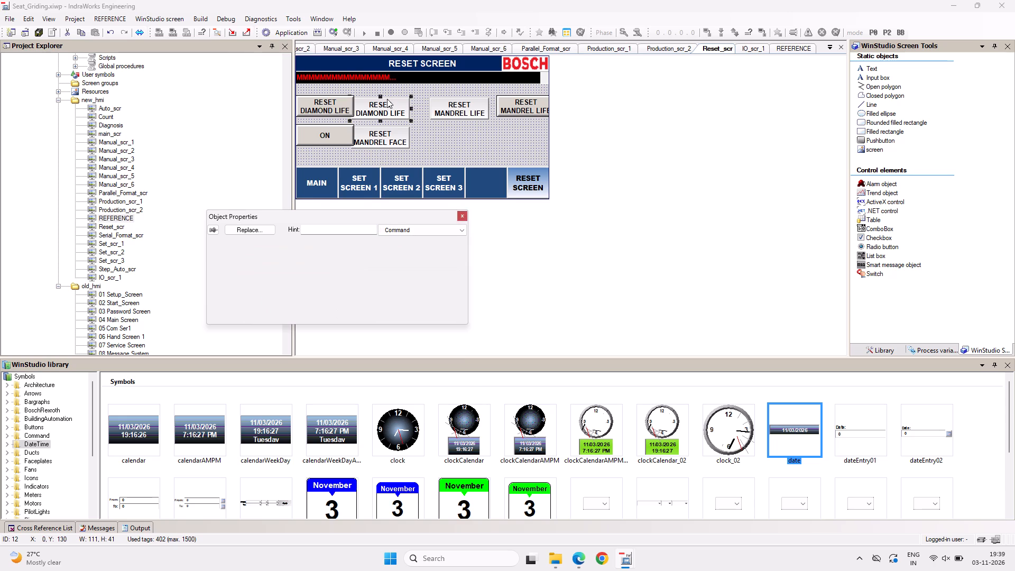
pyautogui.click(265, 262)
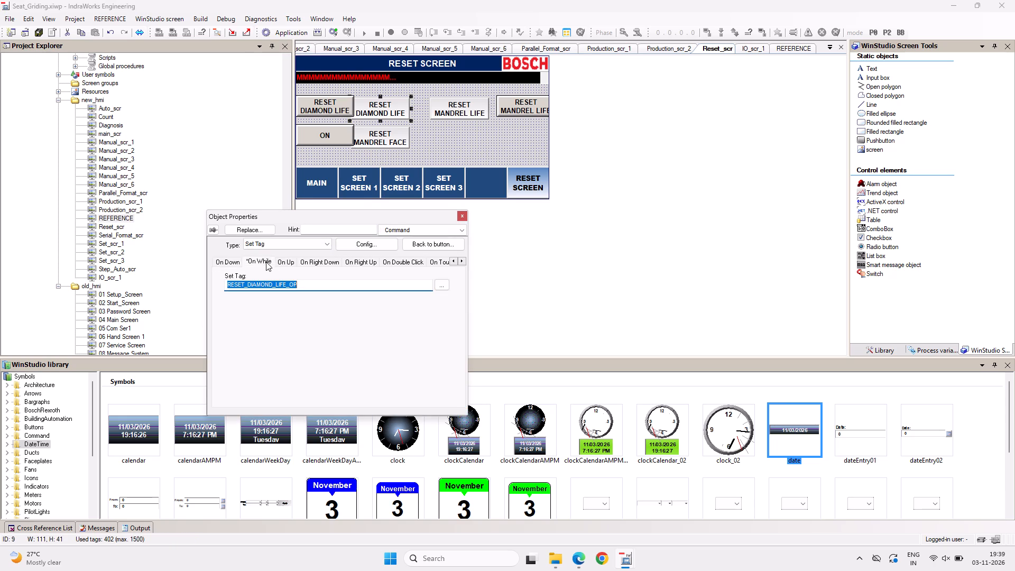
pyautogui.click(332, 106)
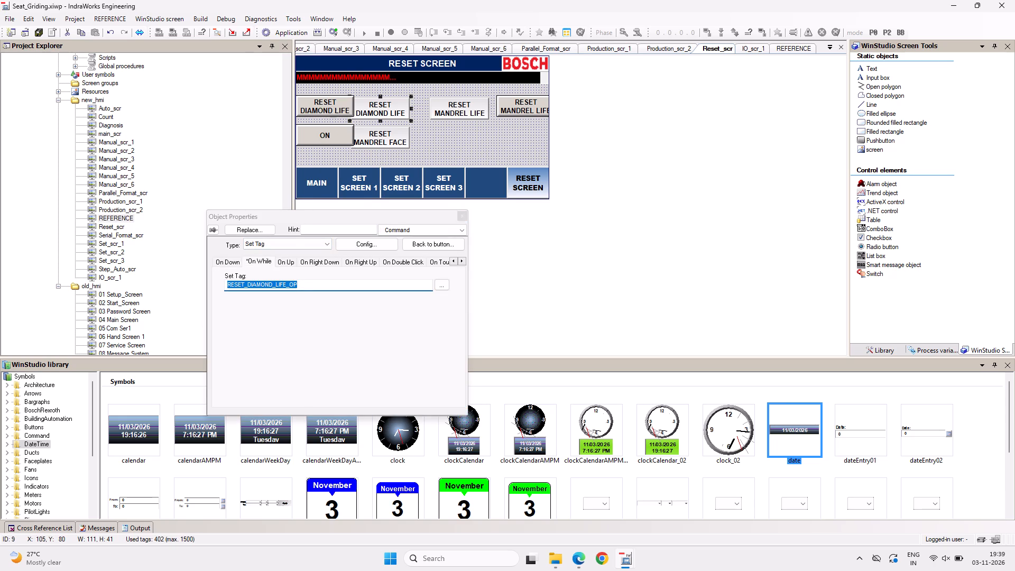
# Copy the caption RESET MANDREL FACE LIFE from the old button into the open and closed states of the adjacent ON pushbutton.
pyautogui.doubleClick(384, 142)
pyautogui.click(428, 243)
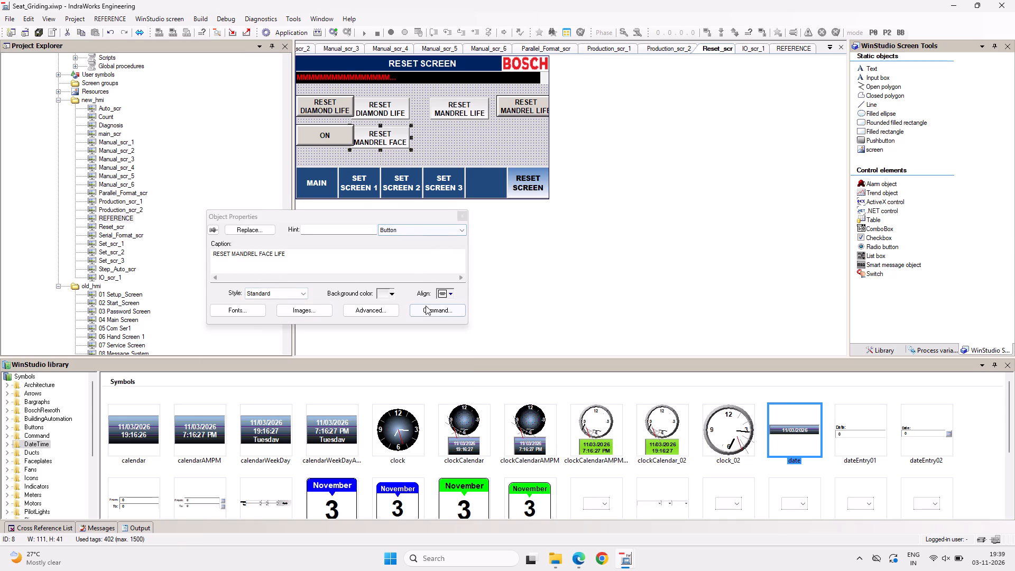
pyautogui.click(426, 306)
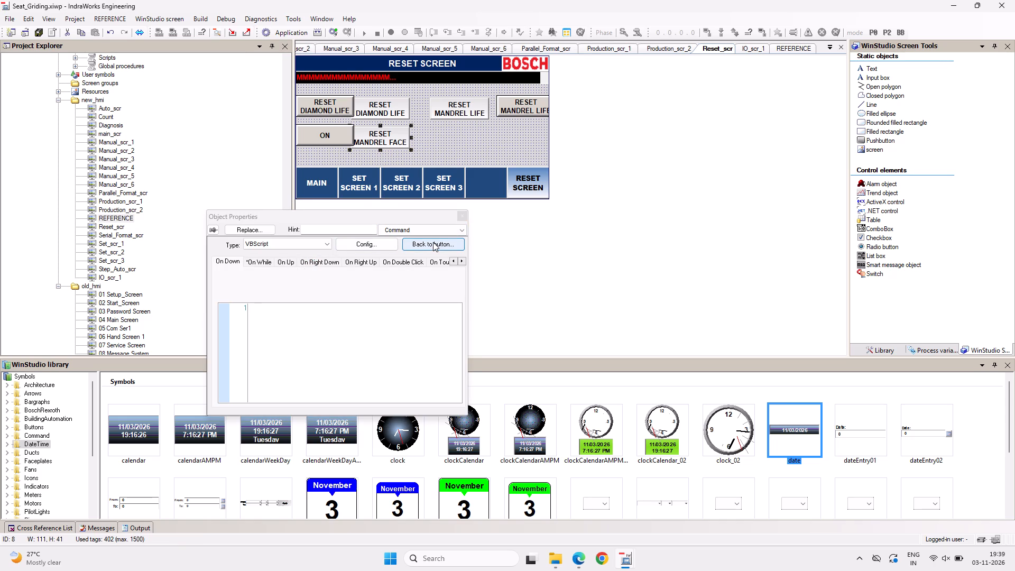
pyautogui.click(433, 242)
pyautogui.moveTo(315, 250); pyautogui.dragTo(173, 263)
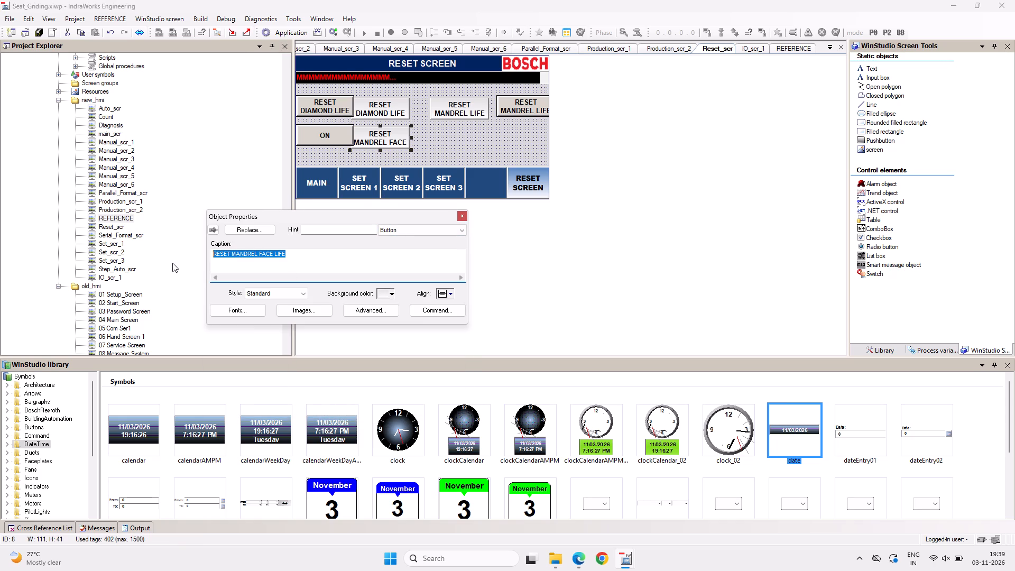
pyautogui.hotkey('ctrl', 'c')
pyautogui.click(335, 131)
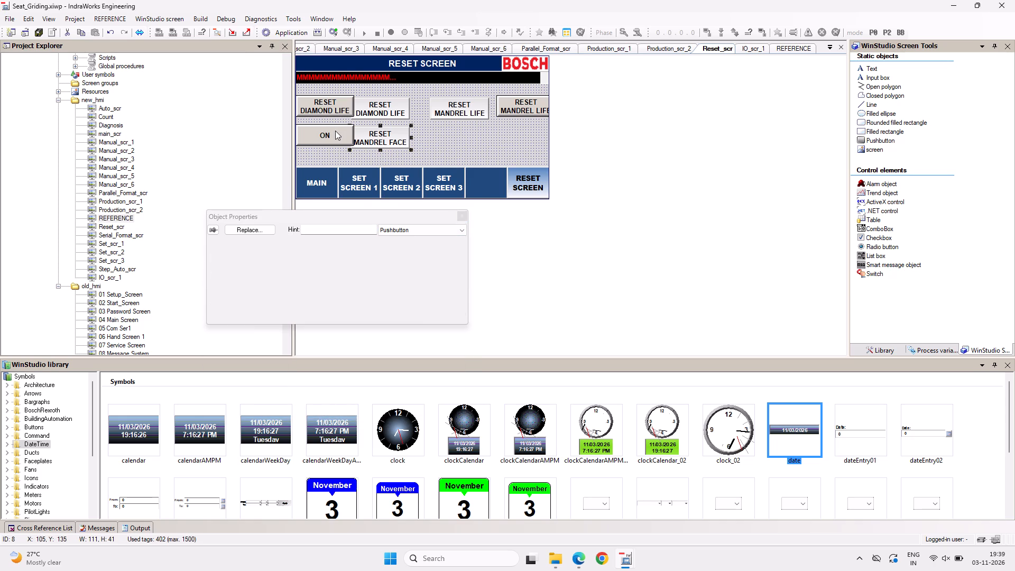
pyautogui.click(276, 315)
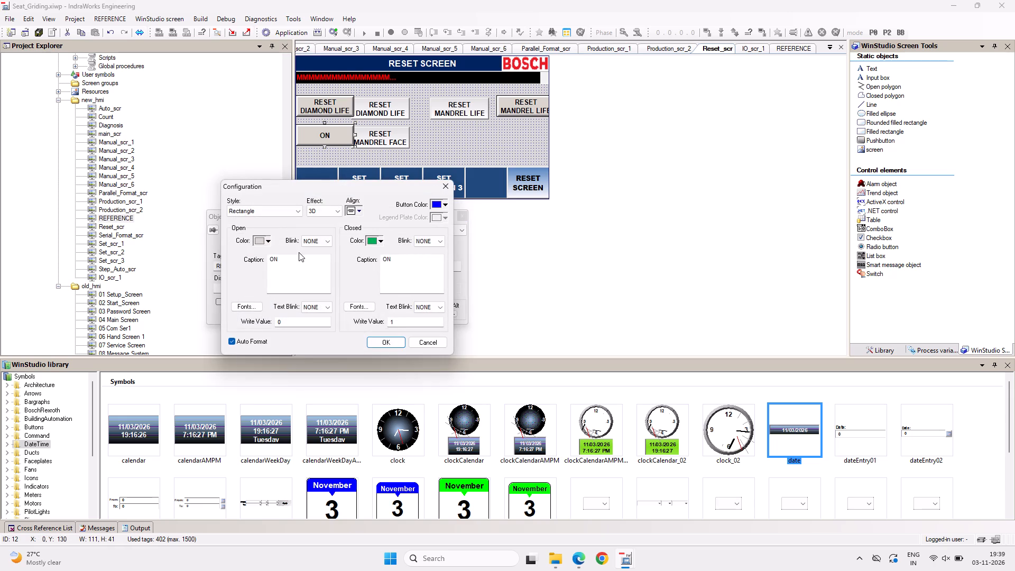
pyautogui.moveTo(307, 260); pyautogui.dragTo(168, 262)
pyautogui.hotkey('ctrl', 'v')
pyautogui.moveTo(402, 257); pyautogui.dragTo(319, 257)
pyautogui.hotkey('ctrl', 'v')
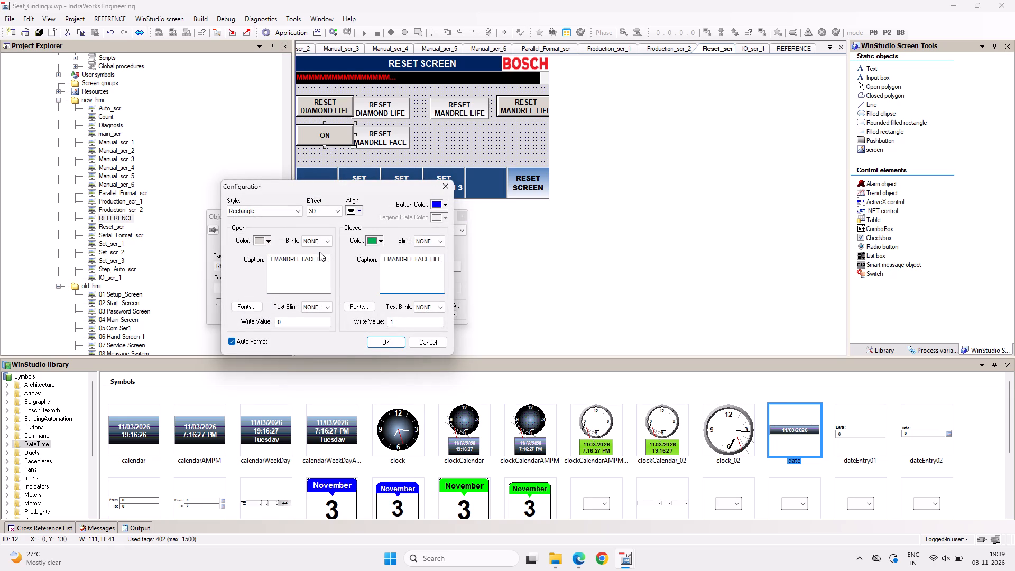
pyautogui.click(382, 344)
pyautogui.click(460, 154)
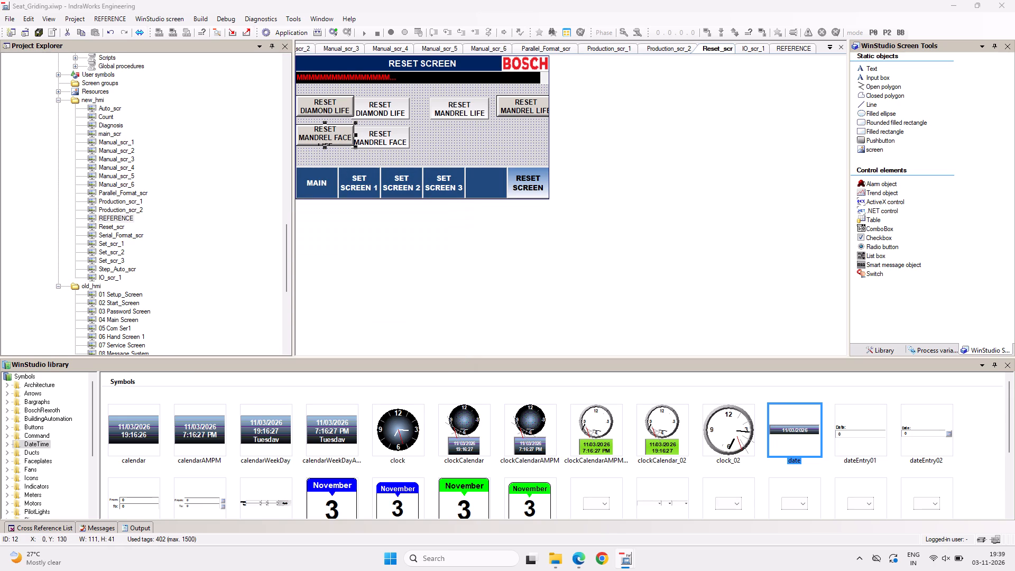
# Delete the three old command buttons for resetting diamond life, mandrel face life and mandrel life.
pyautogui.click(381, 112)
pyautogui.press('Delete')
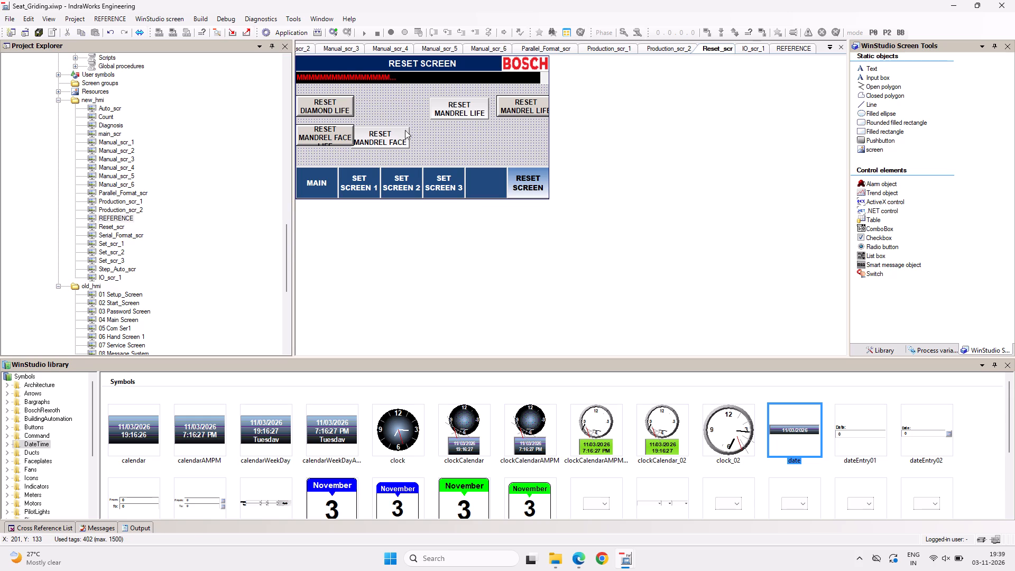
pyautogui.click(405, 131)
pyautogui.press('Delete')
pyautogui.click(467, 103)
pyautogui.press('Delete')
# Stack the RESET DIAMOND LIFE and RESET MANDREL FACE LIFE pushbuttons mid-screen at about X 170, with Y about 65 and 115.
pyautogui.moveTo(333, 105); pyautogui.dragTo(342, 106)
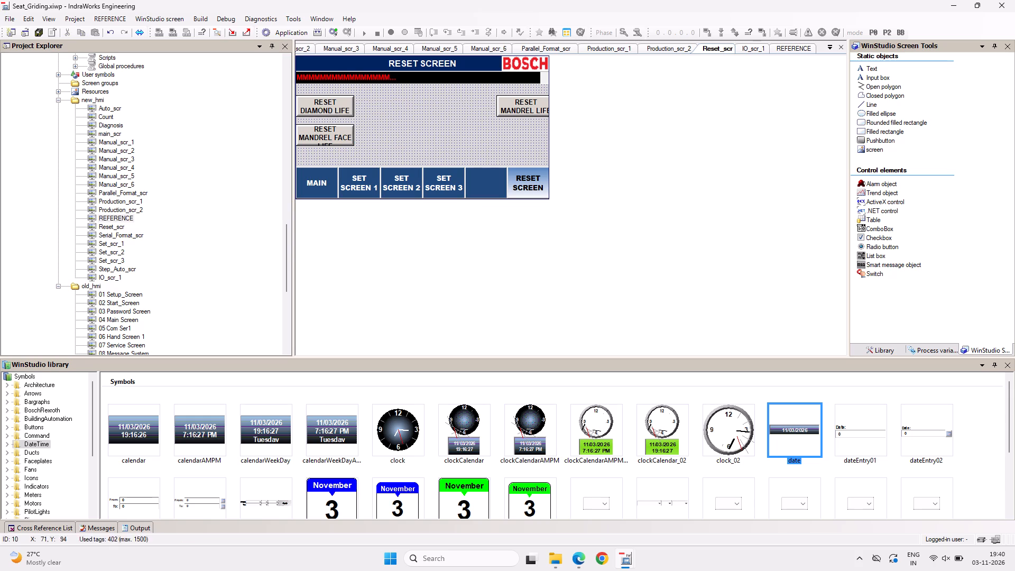
pyautogui.moveTo(342, 106); pyautogui.dragTo(422, 100)
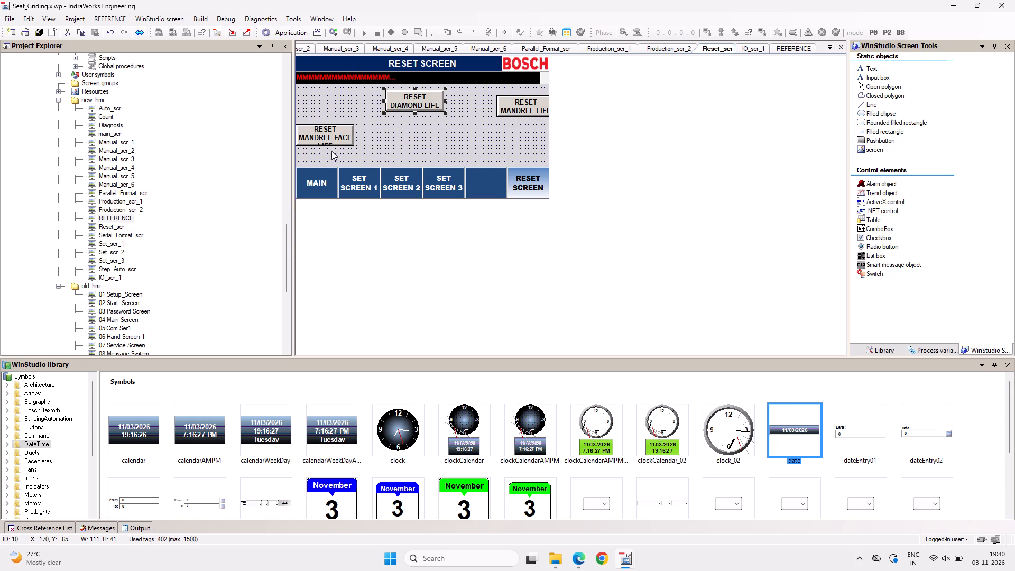
pyautogui.moveTo(326, 136); pyautogui.dragTo(418, 133)
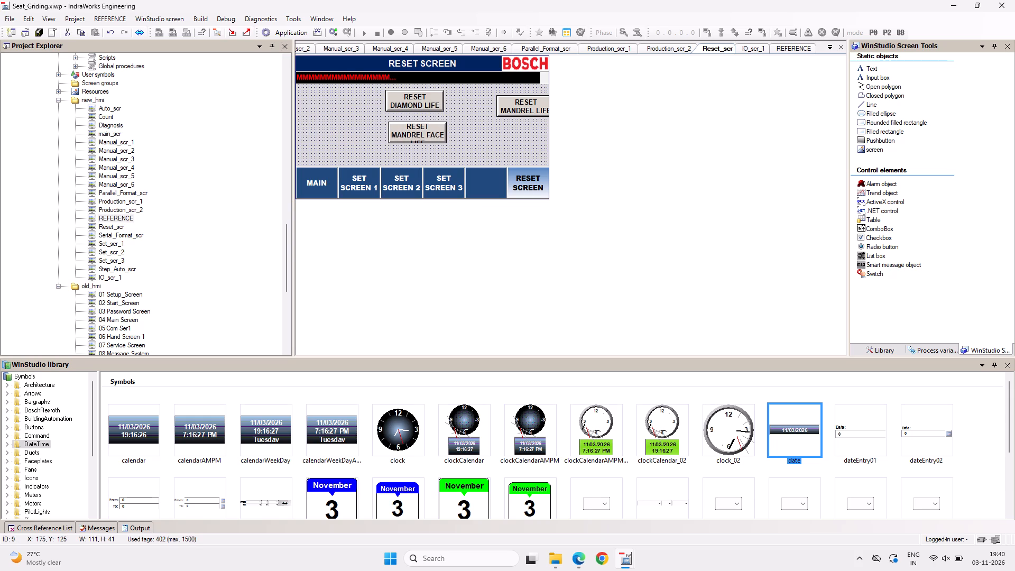
pyautogui.moveTo(418, 133); pyautogui.dragTo(417, 128)
# Examine the full open-state caption in the RESET MANDREL FACE LIFE pushbutton's configuration.
pyautogui.click(417, 128)
pyautogui.click(417, 128)
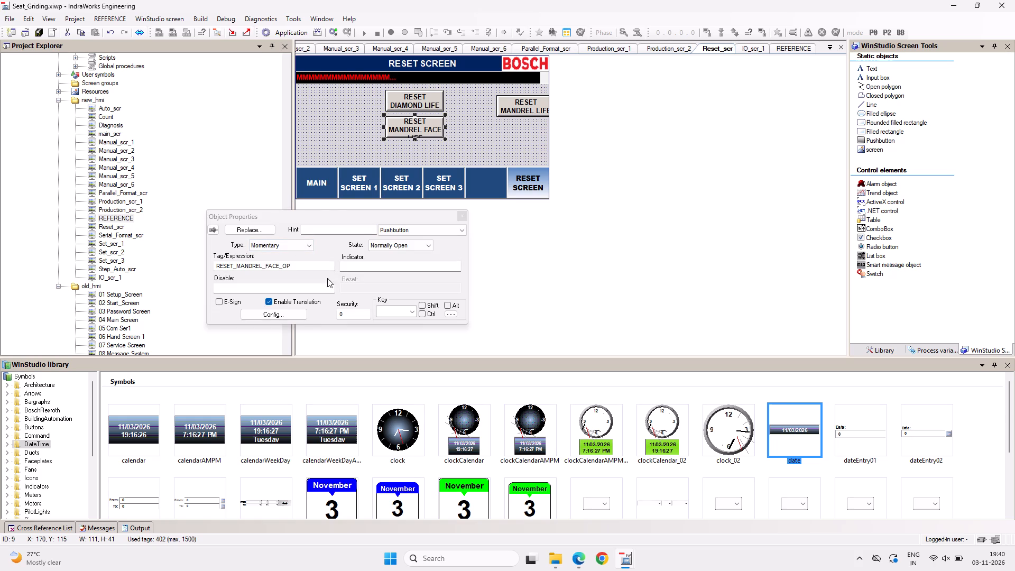
pyautogui.click(299, 319)
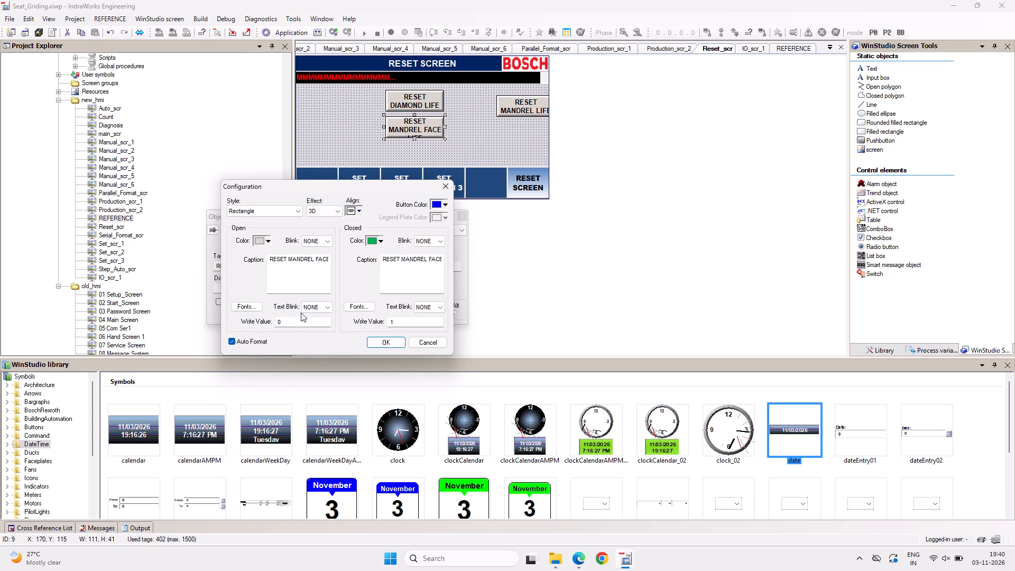
pyautogui.click(320, 262)
pyautogui.press('Right')
pyautogui.press('Right')
pyautogui.press('Right')
pyautogui.press('Right')
pyautogui.press('Right')
pyautogui.press('Right')
pyautogui.press('Right')
pyautogui.press('Right')
pyautogui.press('Right')
pyautogui.press('Right')
pyautogui.press('Right')
pyautogui.press('Right')
pyautogui.press('Right')
pyautogui.press('Right')
pyautogui.press('Right')
pyautogui.press('Right')
pyautogui.press('Right')
pyautogui.press('Right')
pyautogui.press('Right')
pyautogui.press('Right')
pyautogui.click(446, 189)
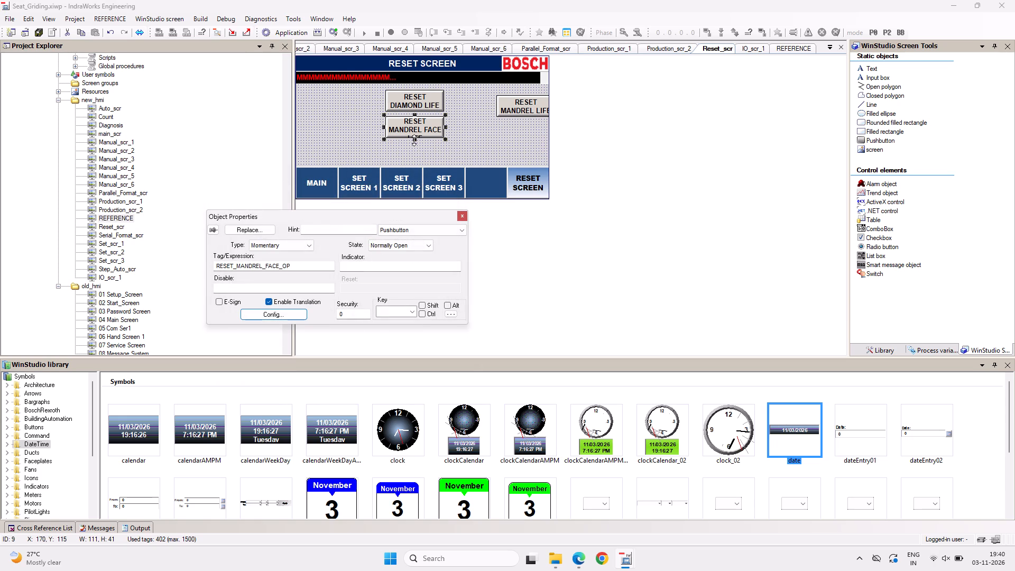
# Enlarge the RESET MANDREL FACE LIFE pushbutton downward to a height of about 56.
pyautogui.moveTo(414, 139); pyautogui.dragTo(414, 144)
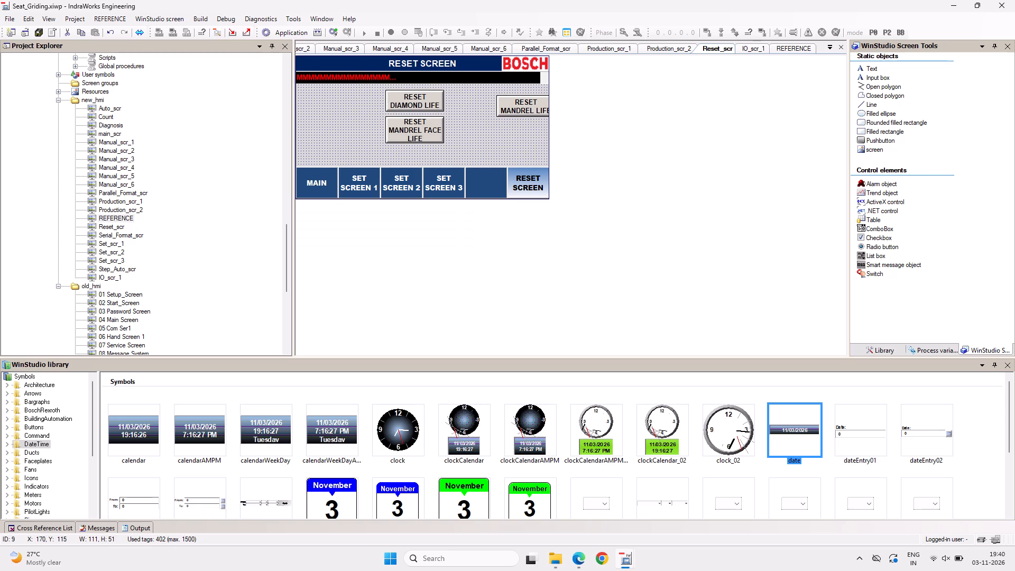
pyautogui.moveTo(414, 144); pyautogui.dragTo(415, 150)
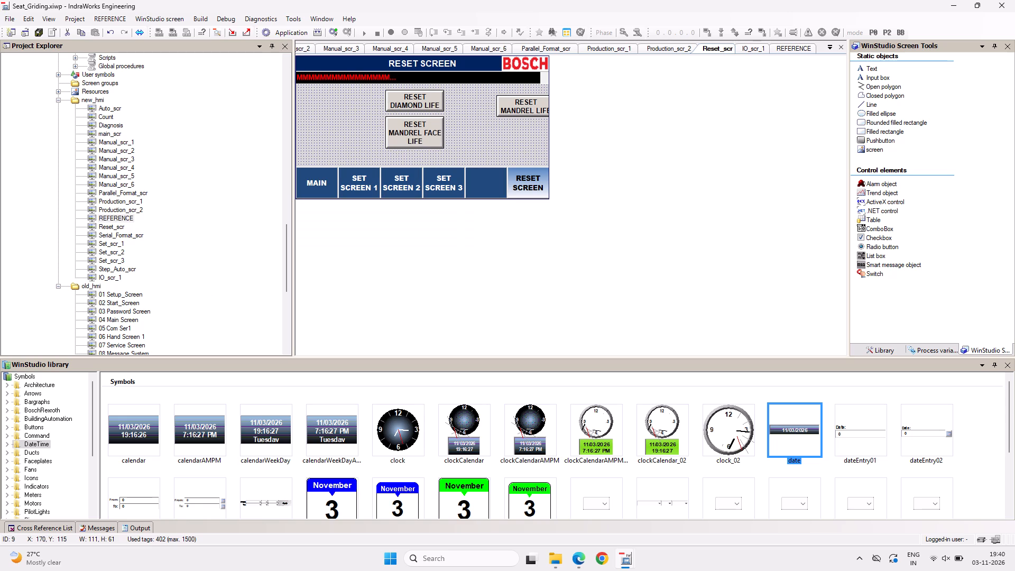
pyautogui.moveTo(415, 150); pyautogui.dragTo(416, 147)
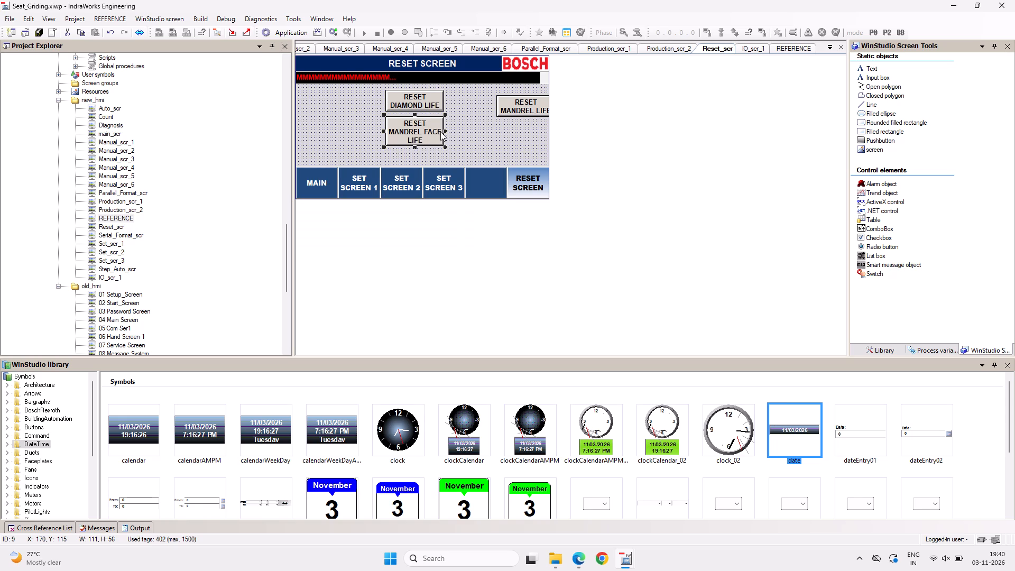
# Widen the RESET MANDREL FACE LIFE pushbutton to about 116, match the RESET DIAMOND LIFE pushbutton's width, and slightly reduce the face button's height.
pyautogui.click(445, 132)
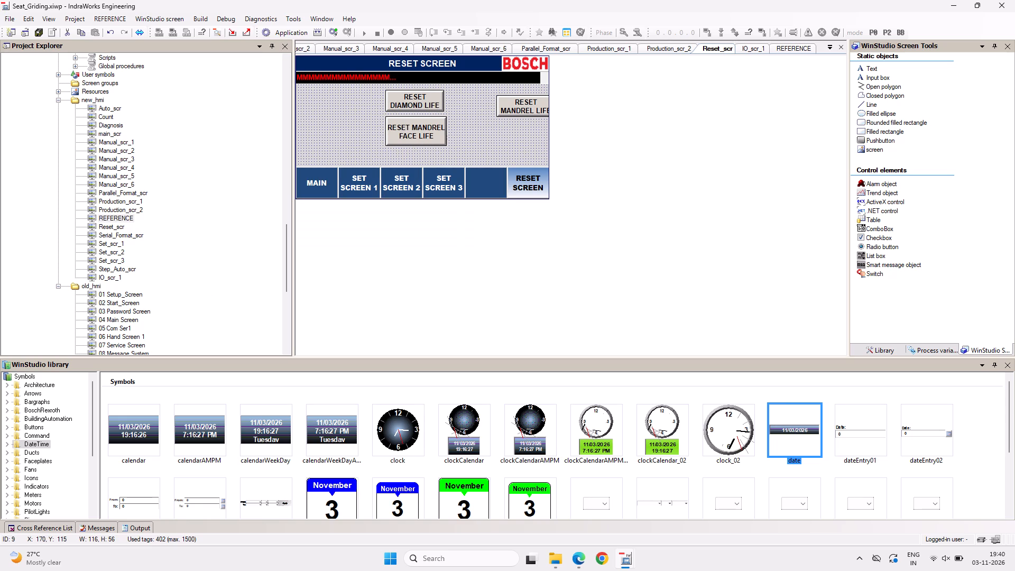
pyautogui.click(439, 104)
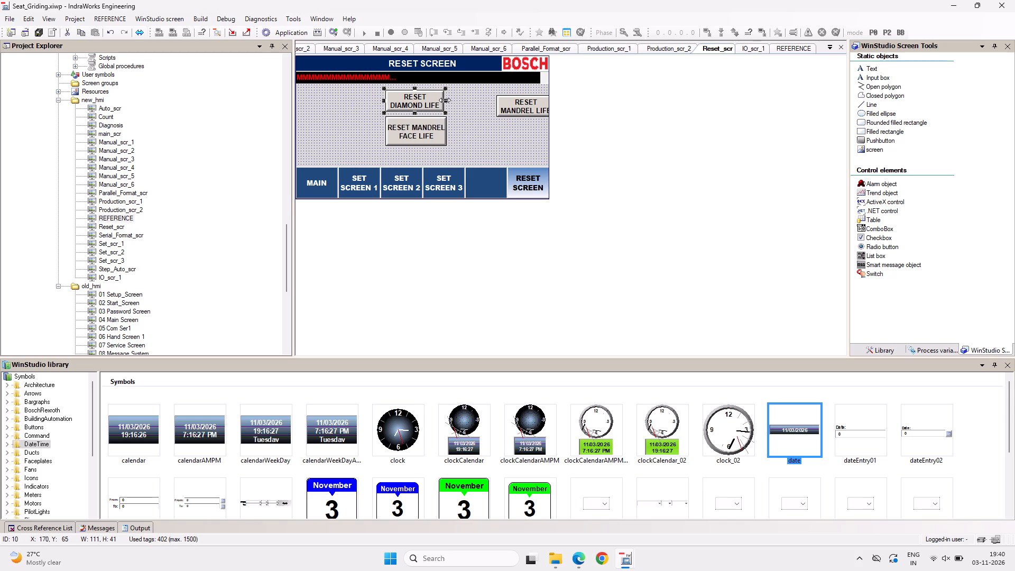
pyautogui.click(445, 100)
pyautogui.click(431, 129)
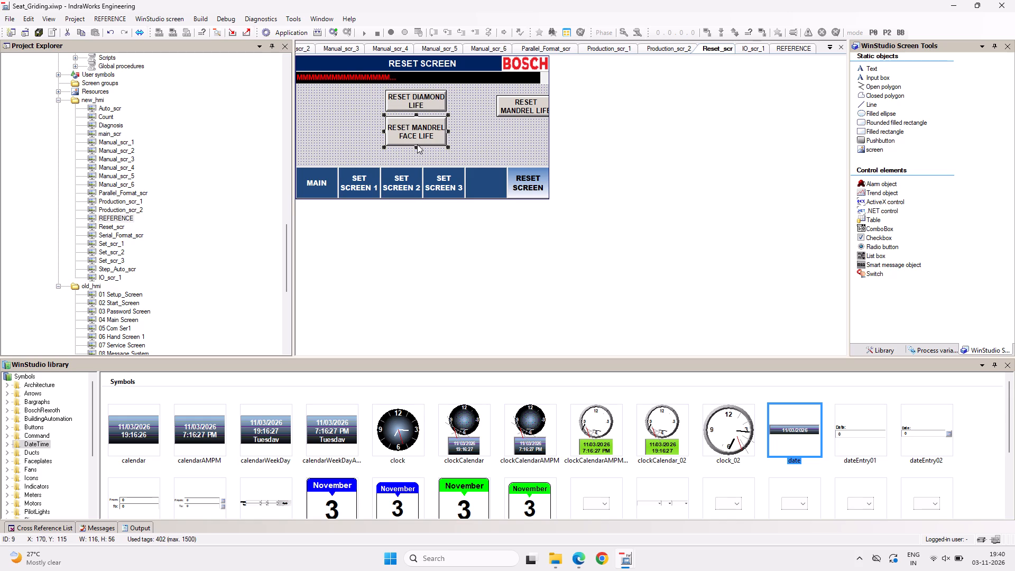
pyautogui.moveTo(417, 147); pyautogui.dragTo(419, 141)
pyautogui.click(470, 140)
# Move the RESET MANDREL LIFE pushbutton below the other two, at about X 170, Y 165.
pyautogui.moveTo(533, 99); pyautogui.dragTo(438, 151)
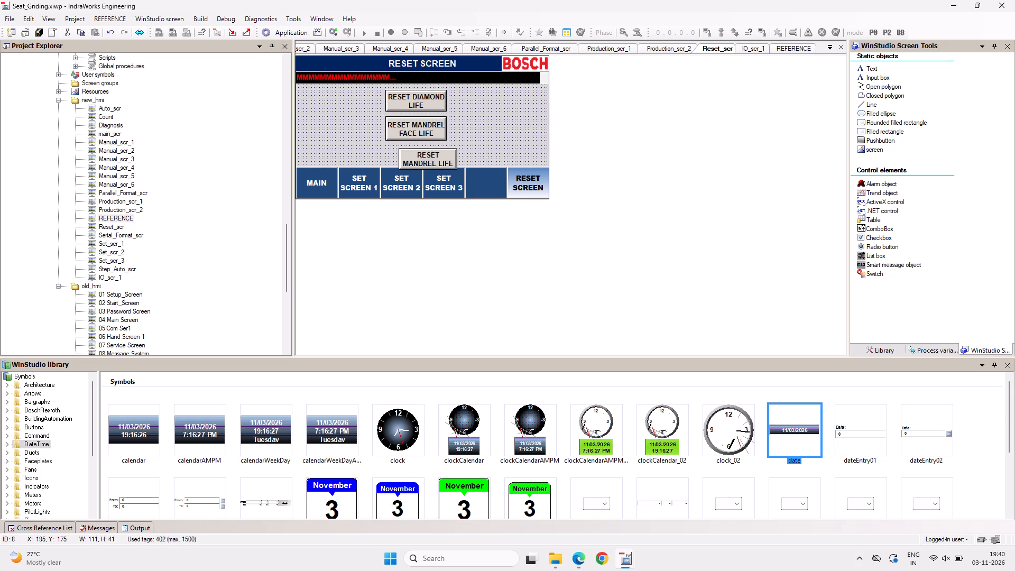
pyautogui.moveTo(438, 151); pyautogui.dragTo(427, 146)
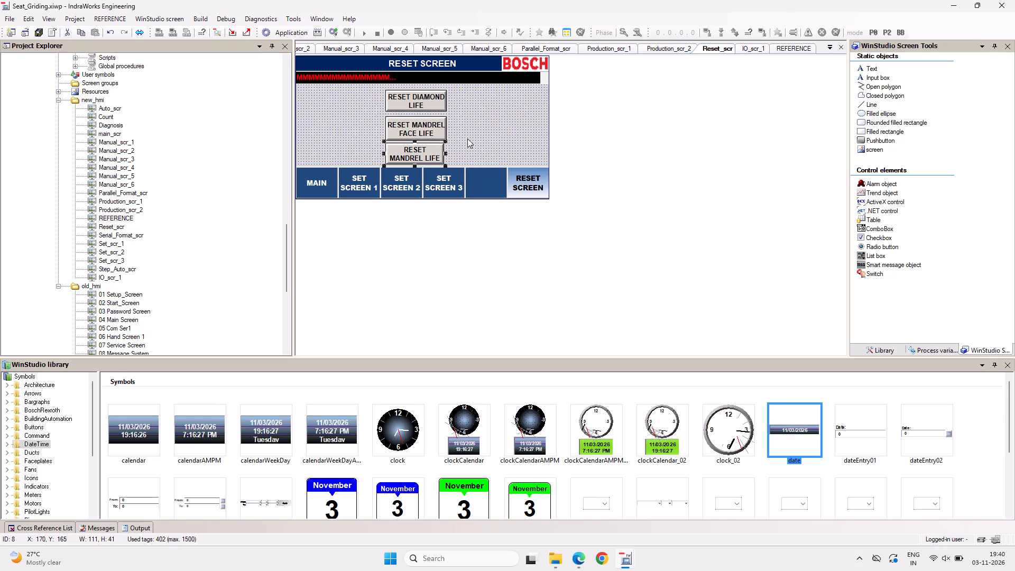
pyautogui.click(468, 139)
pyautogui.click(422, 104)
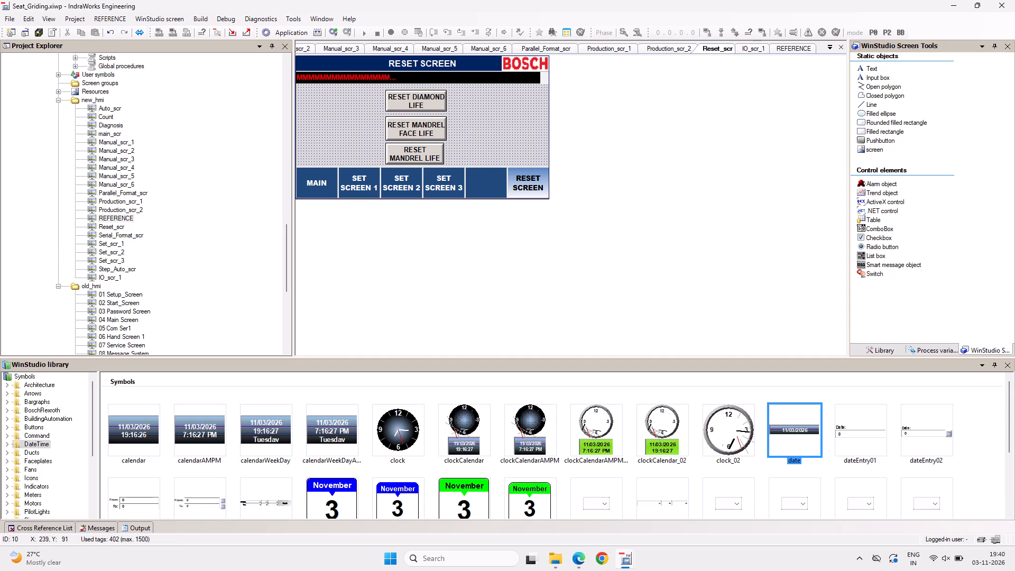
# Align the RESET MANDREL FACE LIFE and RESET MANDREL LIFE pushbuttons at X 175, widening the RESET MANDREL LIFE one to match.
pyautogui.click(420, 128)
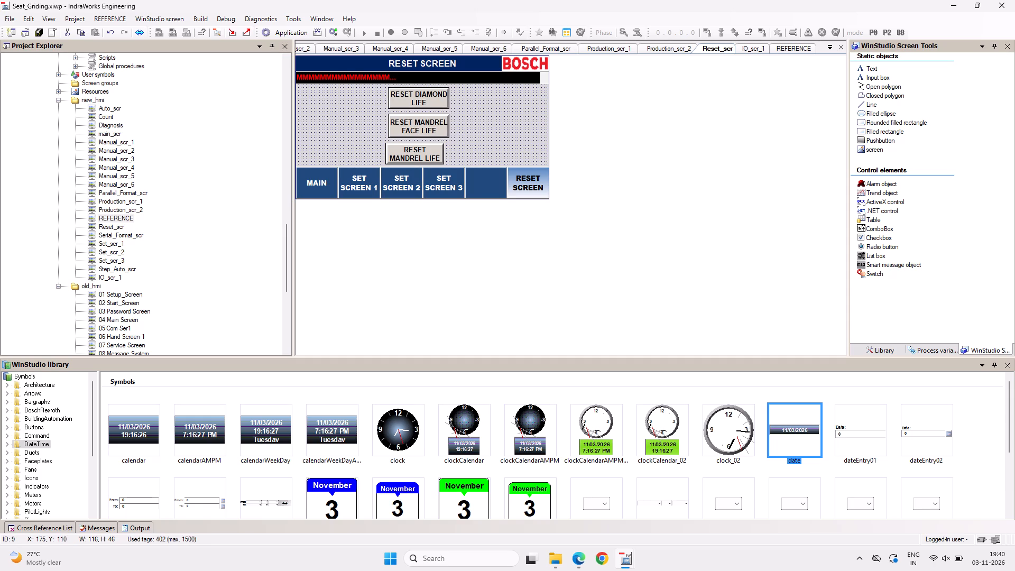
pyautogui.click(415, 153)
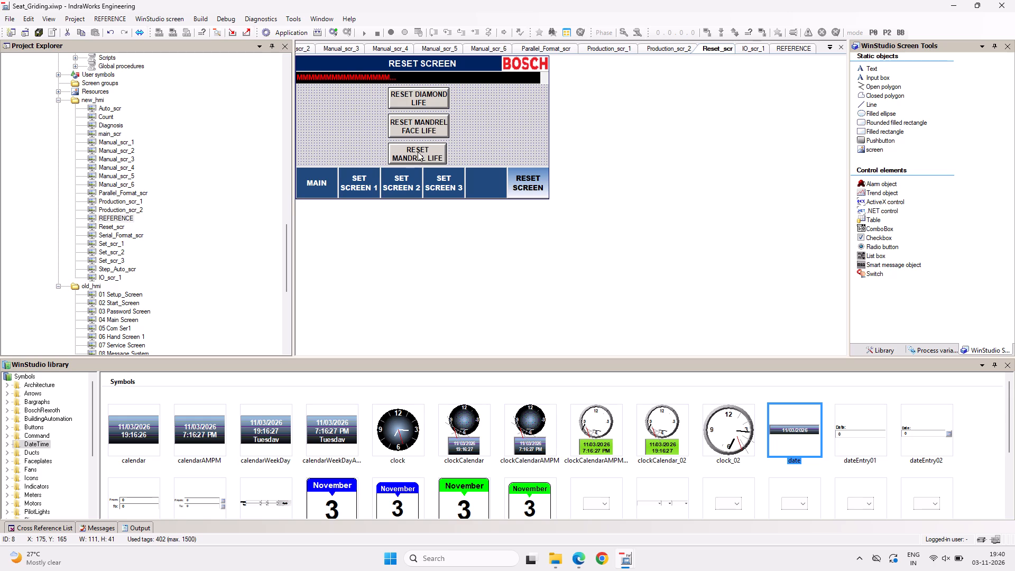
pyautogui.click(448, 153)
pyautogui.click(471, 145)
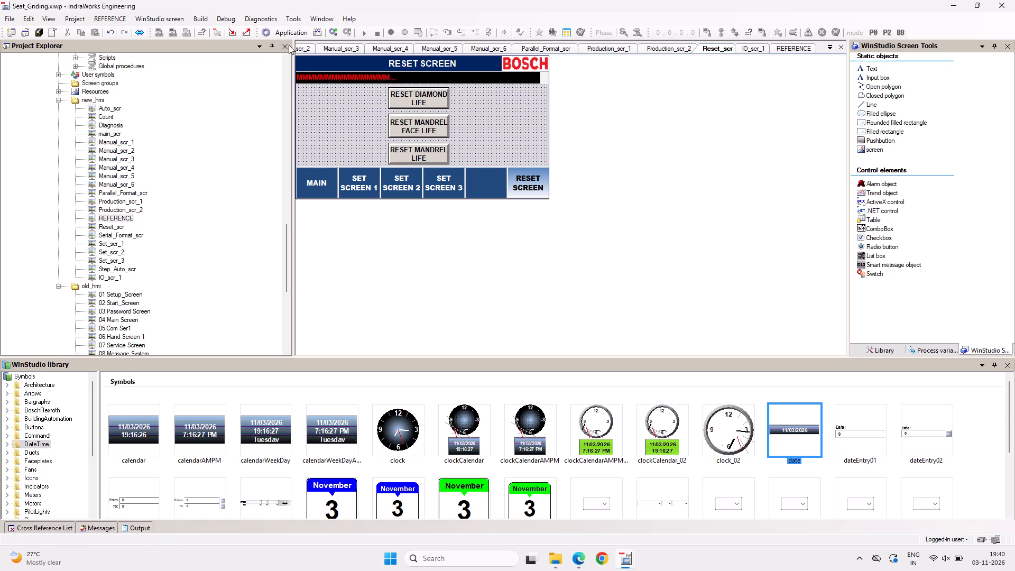
# Close the Reset_scr screen without applying its changes and reopen it from the new_hmi group.
pyautogui.click(838, 47)
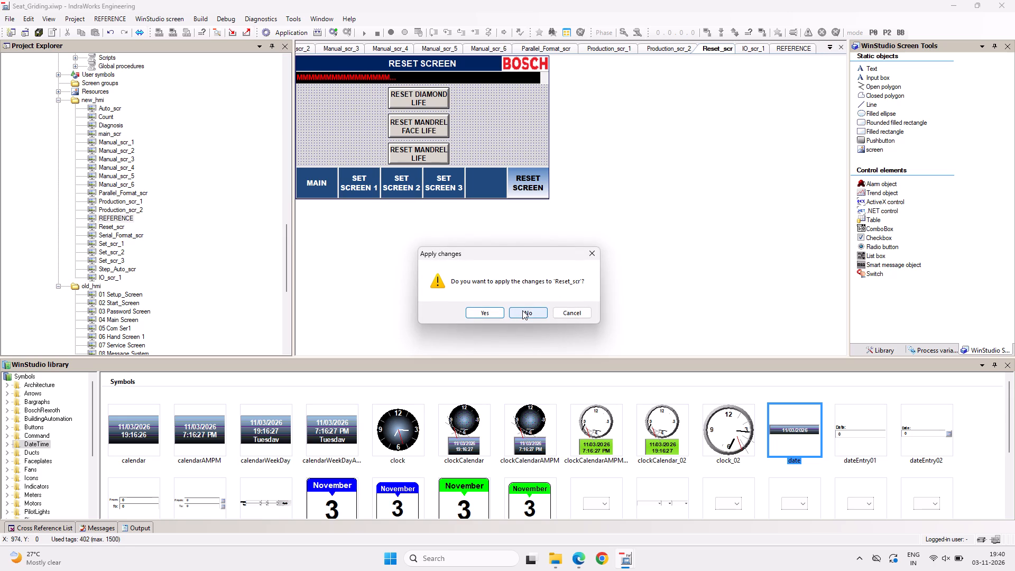
pyautogui.click(523, 309)
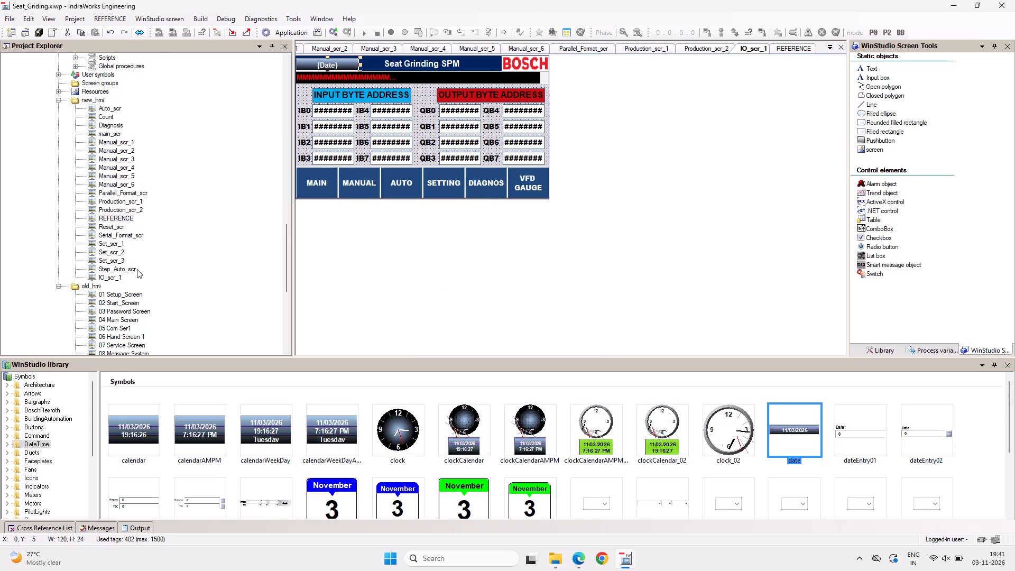
pyautogui.doubleClick(107, 226)
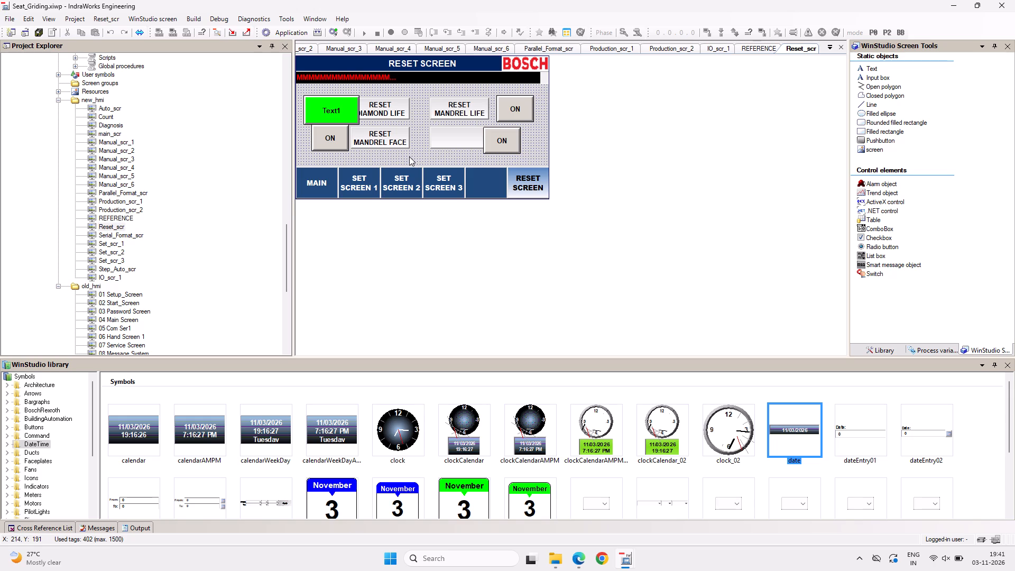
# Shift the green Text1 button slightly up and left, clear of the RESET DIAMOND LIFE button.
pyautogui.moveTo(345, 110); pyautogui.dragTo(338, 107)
# Enlarge the RESET MANDREL FACE button downward so its full caption RESET MANDREL FACE LIFE fits.
pyautogui.click(392, 140)
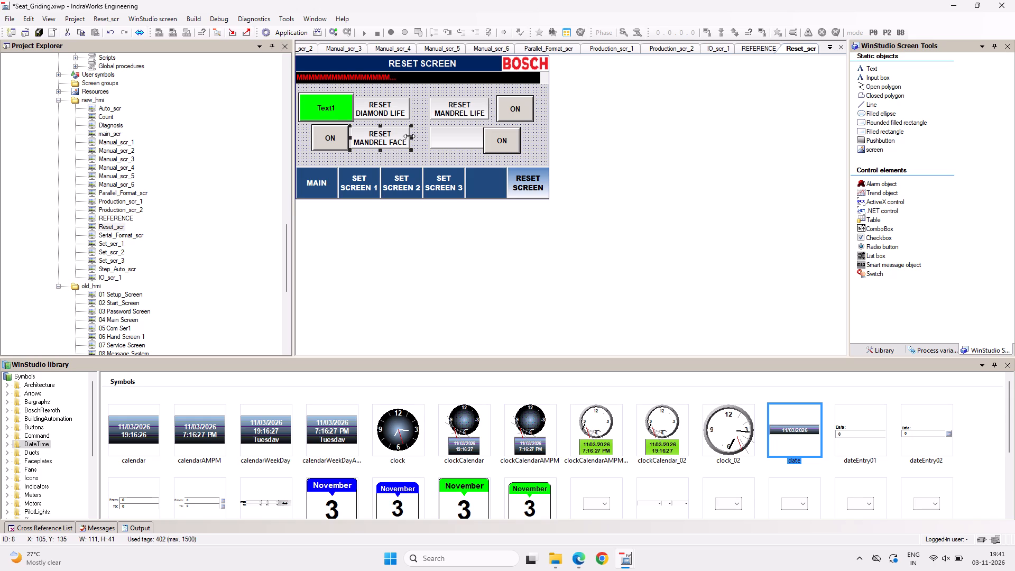
pyautogui.moveTo(380, 150); pyautogui.dragTo(380, 164)
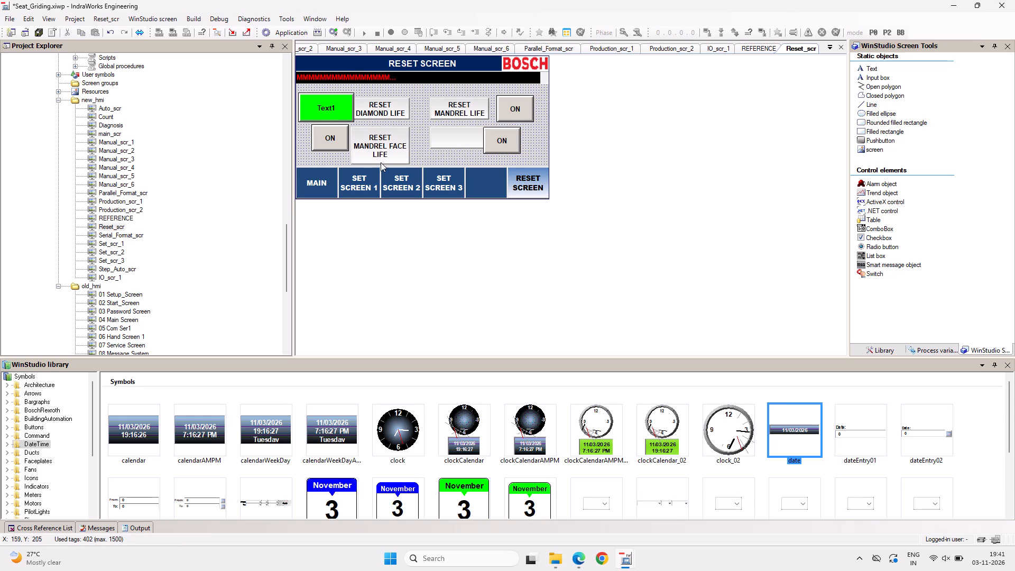
pyautogui.click(430, 155)
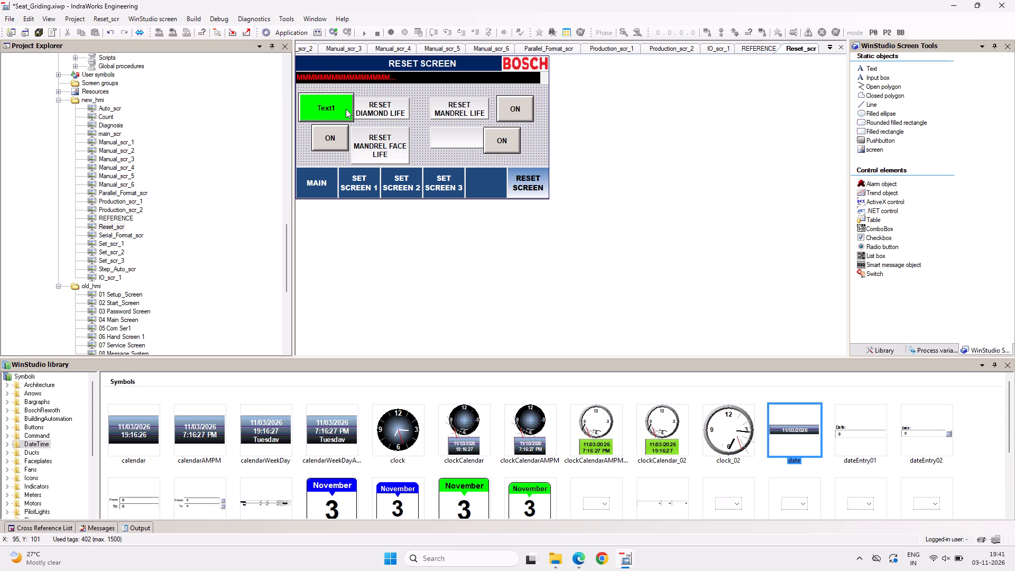
# Delete the green Text1 button beside RESET DIAMOND LIFE.
pyautogui.click(319, 107)
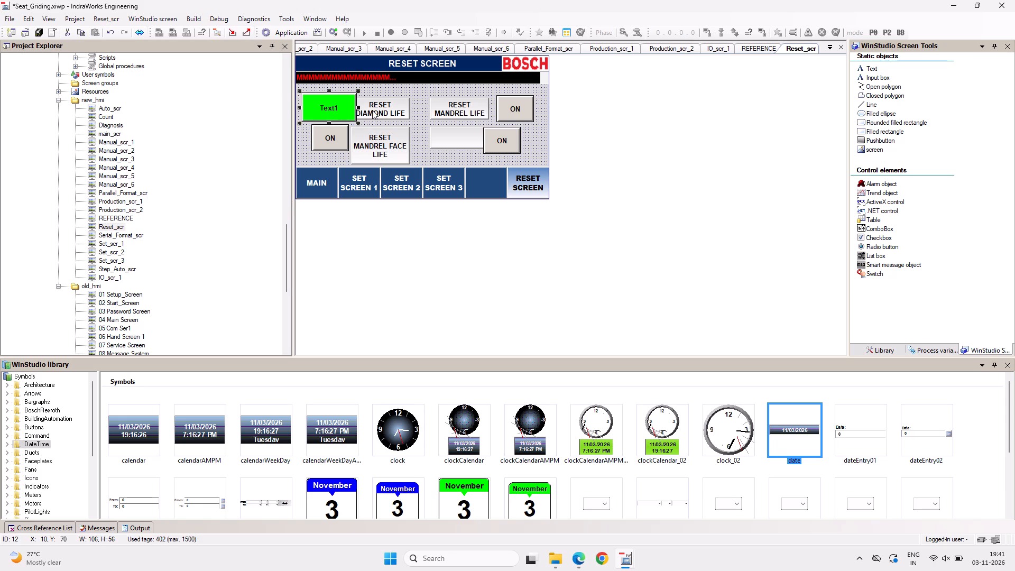
pyautogui.press('Delete')
# Place one ON button beside RESET DIAMOND LIFE and another beside RESET MANDREL FACE LIFE, the latter at about X 20, Y 155.
pyautogui.moveTo(327, 138); pyautogui.dragTo(327, 112)
pyautogui.moveTo(509, 147); pyautogui.dragTo(331, 158)
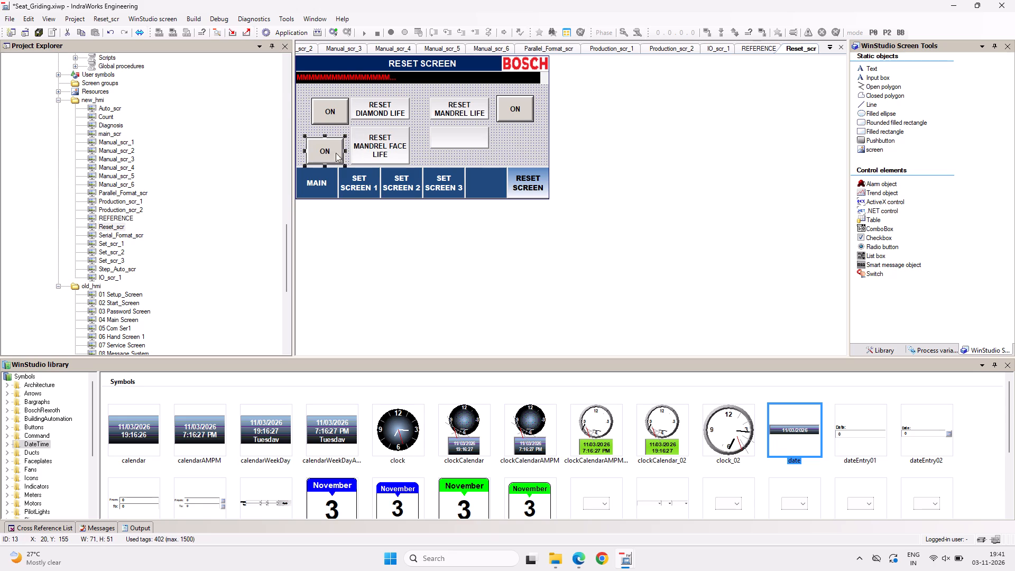
# Open the object properties of the RESET DIAMOND LIFE button.
pyautogui.click(384, 112)
pyautogui.click(383, 112)
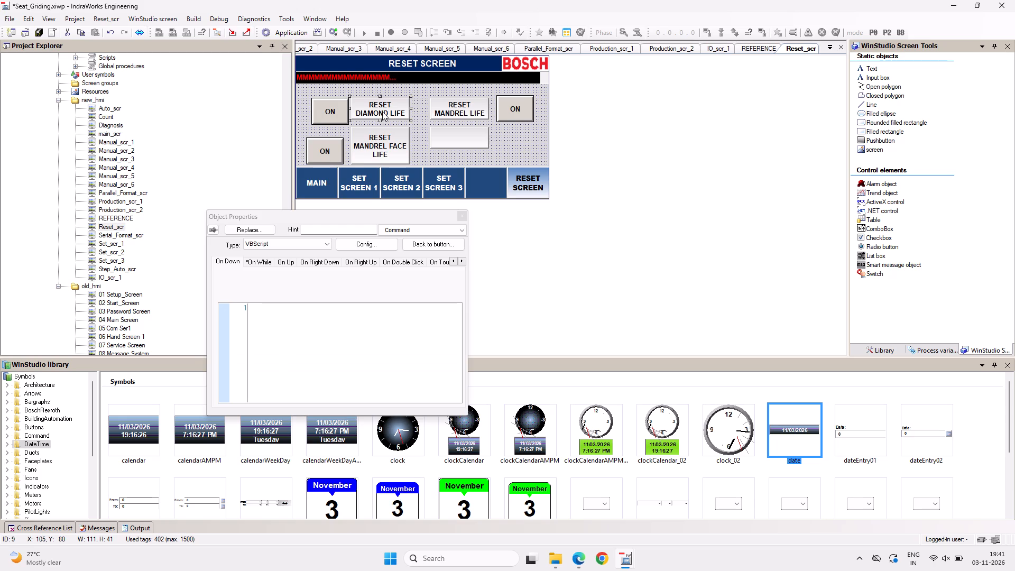
# Copy the tag RESET_DIAMOND_LIFE_OP from the RESET DIAMOND LIFE command button into the adjacent ON pushbutton's tag.
pyautogui.click(265, 264)
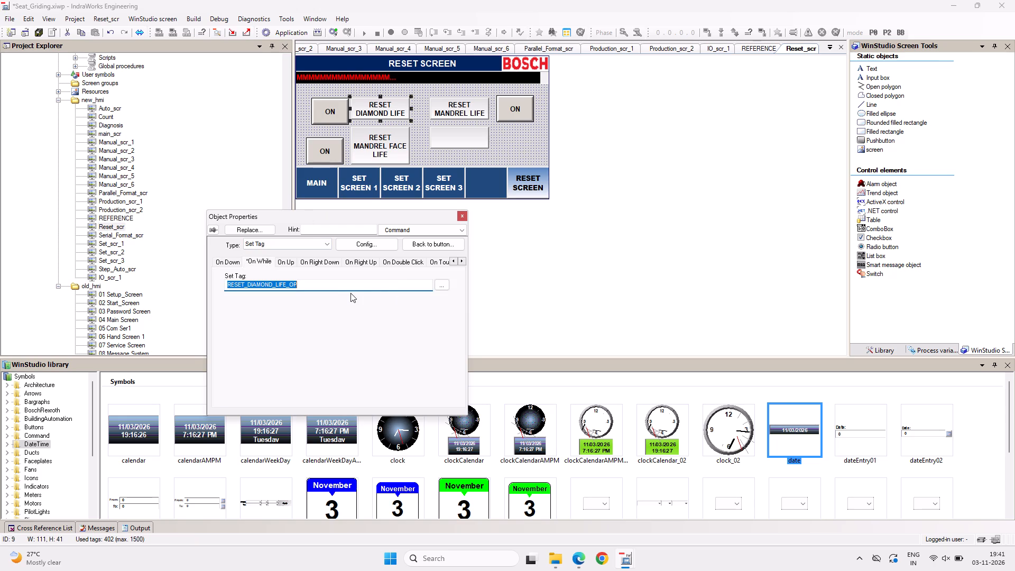
pyautogui.hotkey('ctrl', 'c')
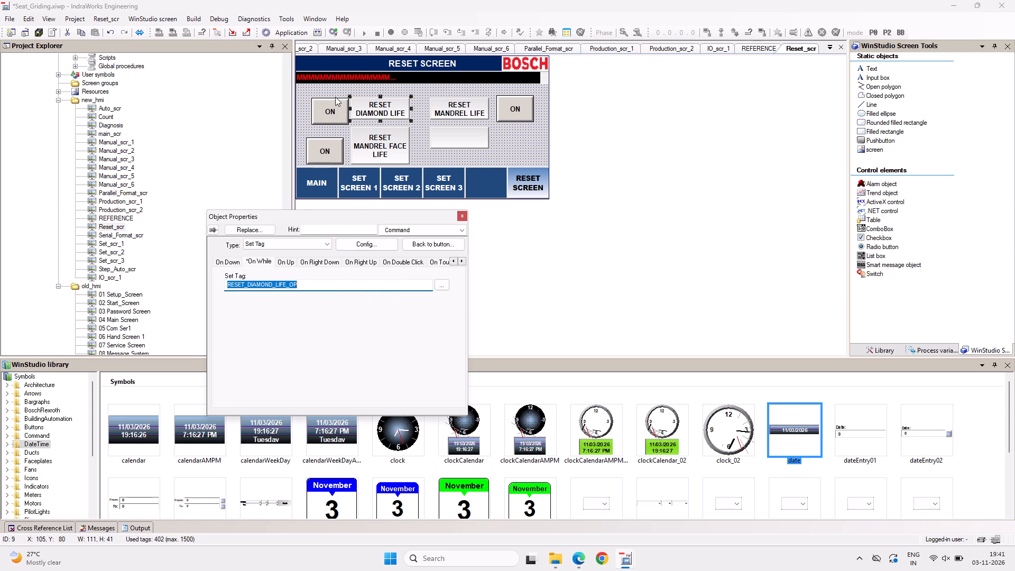
pyautogui.click(334, 109)
pyautogui.click(285, 266)
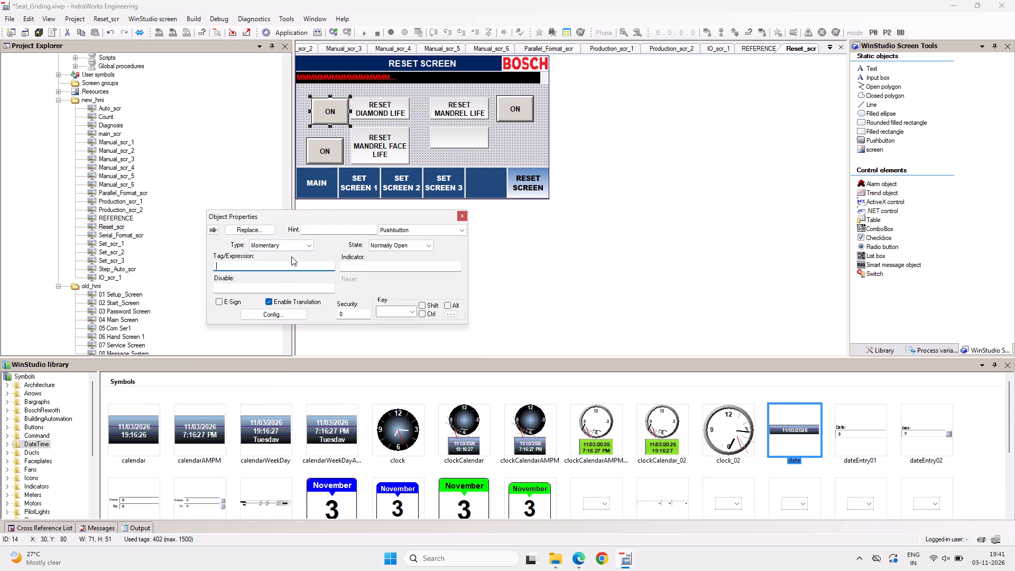
pyautogui.hotkey('ctrl', 'v')
# Copy the tag RESET_MANDREL_FACE_OP from the RESET MANDREL FACE LIFE command button into the adjacent ON pushbutton's tag.
pyautogui.click(376, 141)
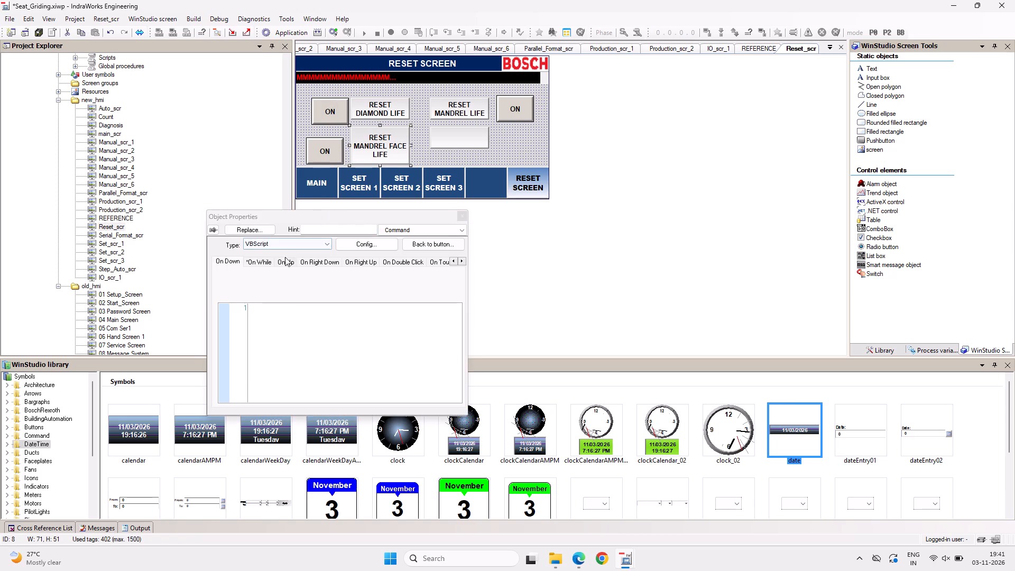
pyautogui.click(261, 260)
pyautogui.hotkey('ctrl', 'c')
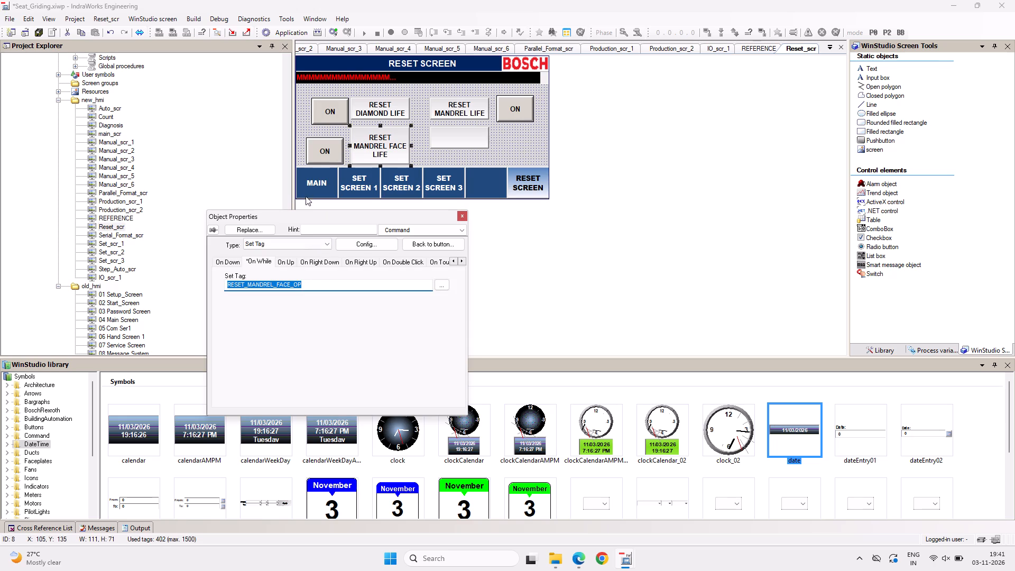
pyautogui.click(328, 158)
pyautogui.click(264, 264)
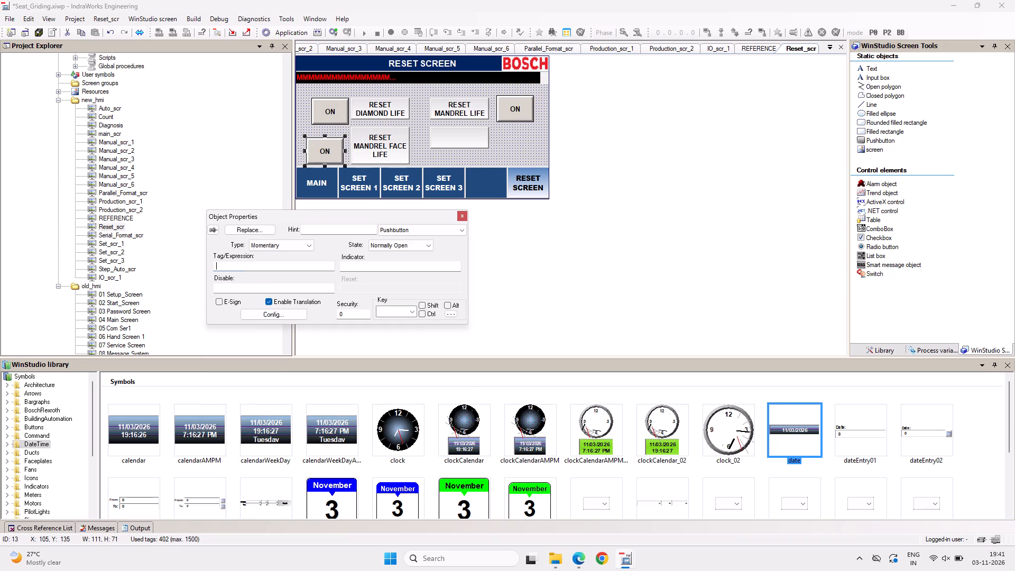
pyautogui.hotkey('ctrl', 'v')
# Copy the tag RESET_MANDREL_LIFE_OP from the RESET MANDREL LIFE command button into the adjacent ON pushbutton's tag.
pyautogui.click(459, 105)
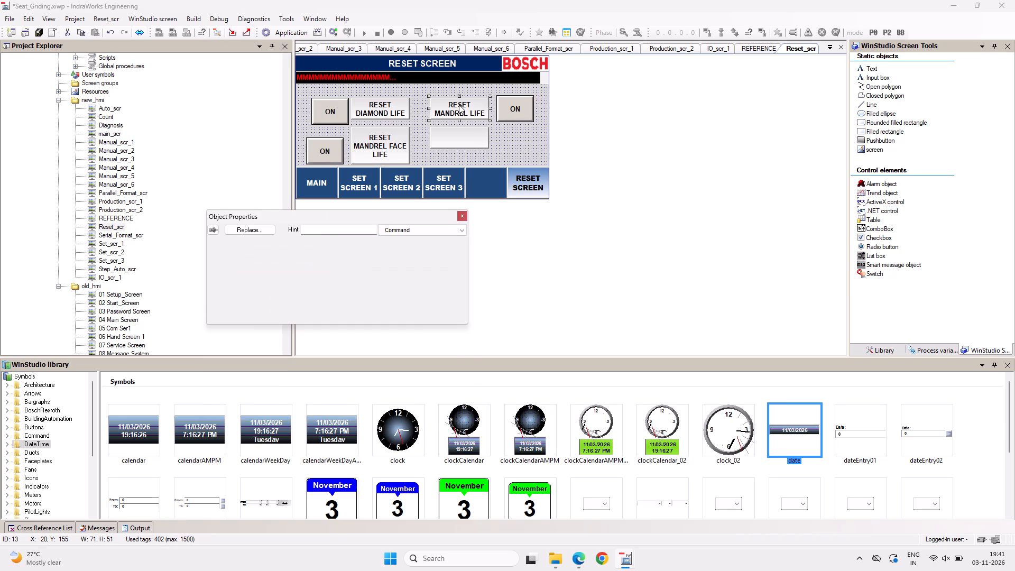
pyautogui.click(247, 260)
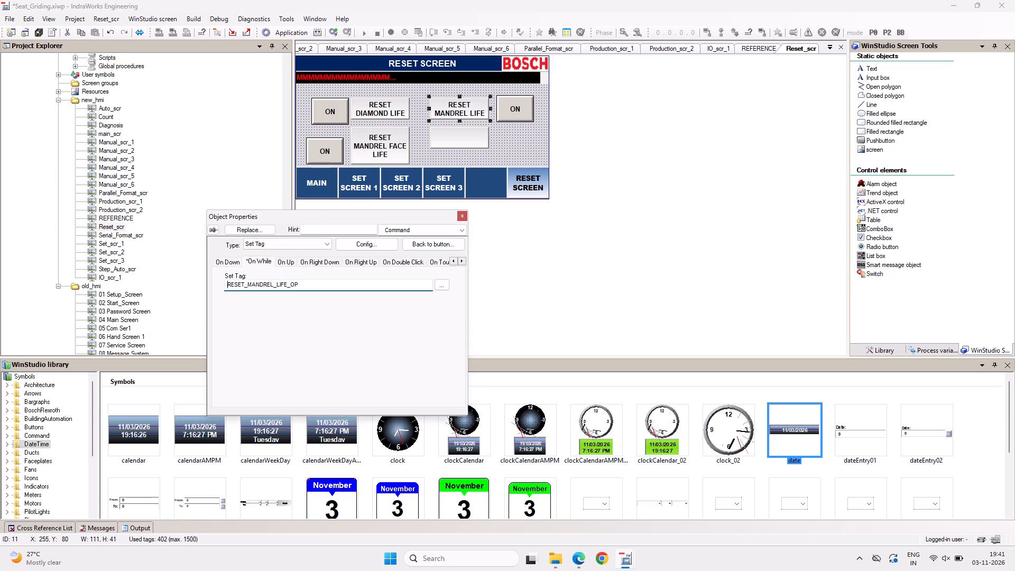
pyautogui.moveTo(316, 288); pyautogui.dragTo(211, 285)
pyautogui.hotkey('ctrl', 'c')
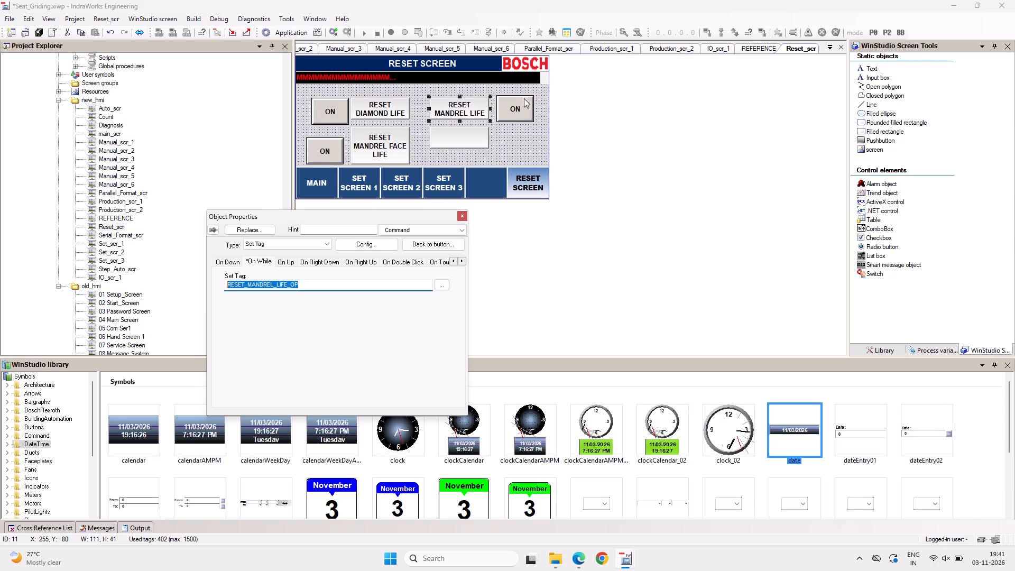
pyautogui.click(521, 106)
pyautogui.click(256, 265)
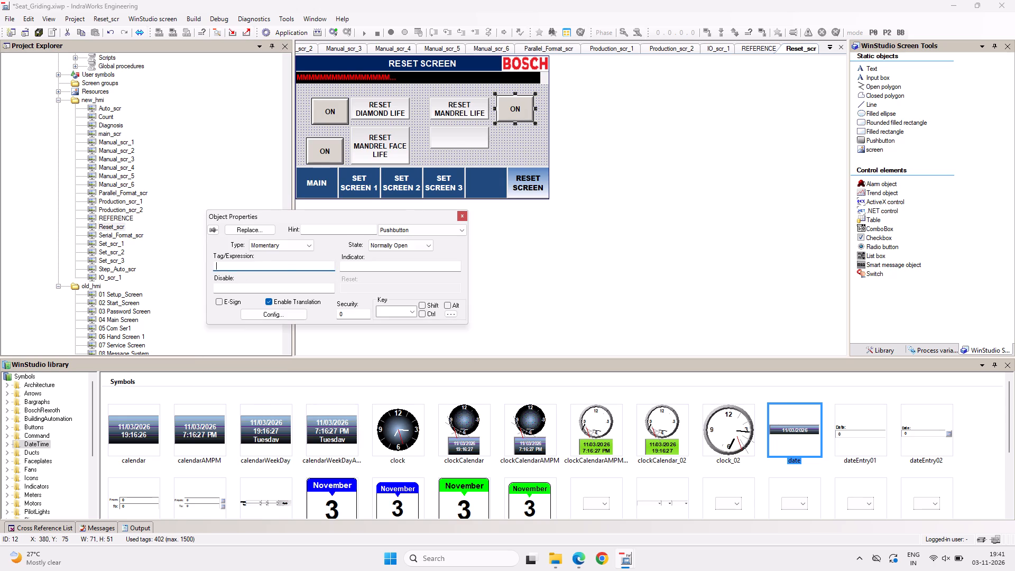
pyautogui.hotkey('ctrl', 'v')
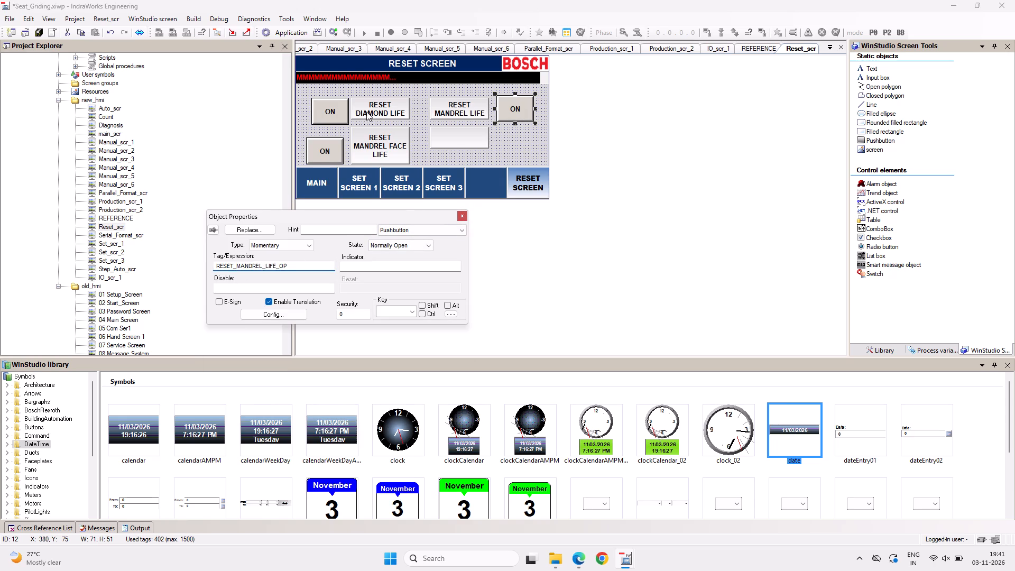
# Set the open and closed captions of the pushbutton tagged RESET_DIAMOND_LIFE_OP to RESET DIAMOND LIFE, copied from the old command button.
pyautogui.doubleClick(371, 110)
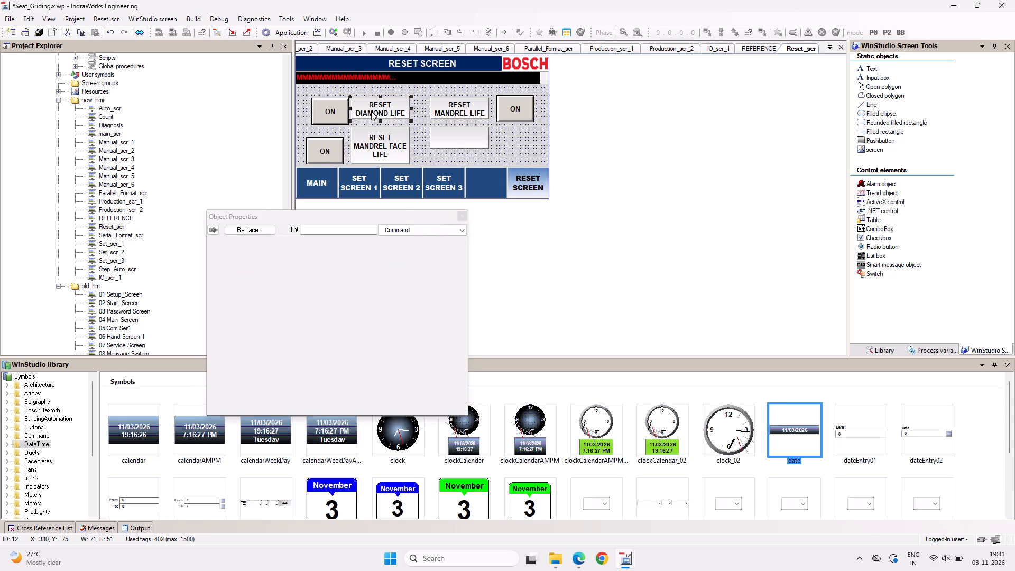
pyautogui.click(443, 244)
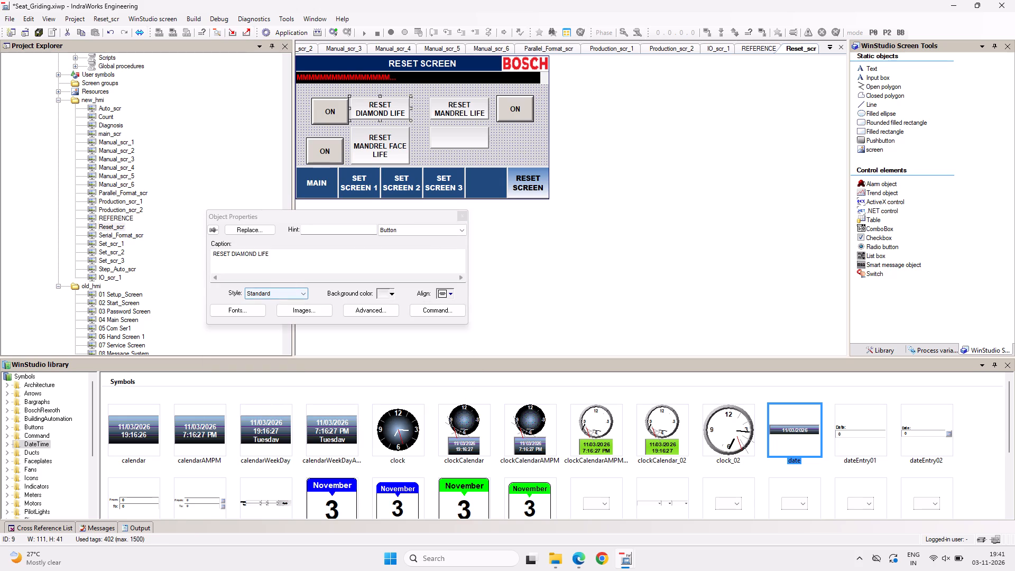
pyautogui.moveTo(293, 258); pyautogui.dragTo(165, 258)
pyautogui.hotkey('ctrl', 'c')
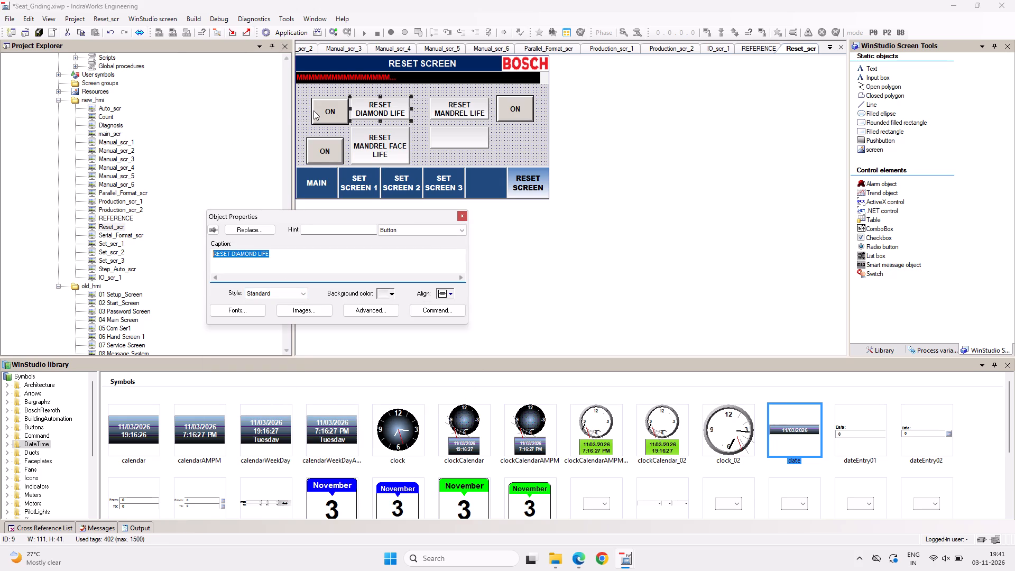
pyautogui.click(313, 110)
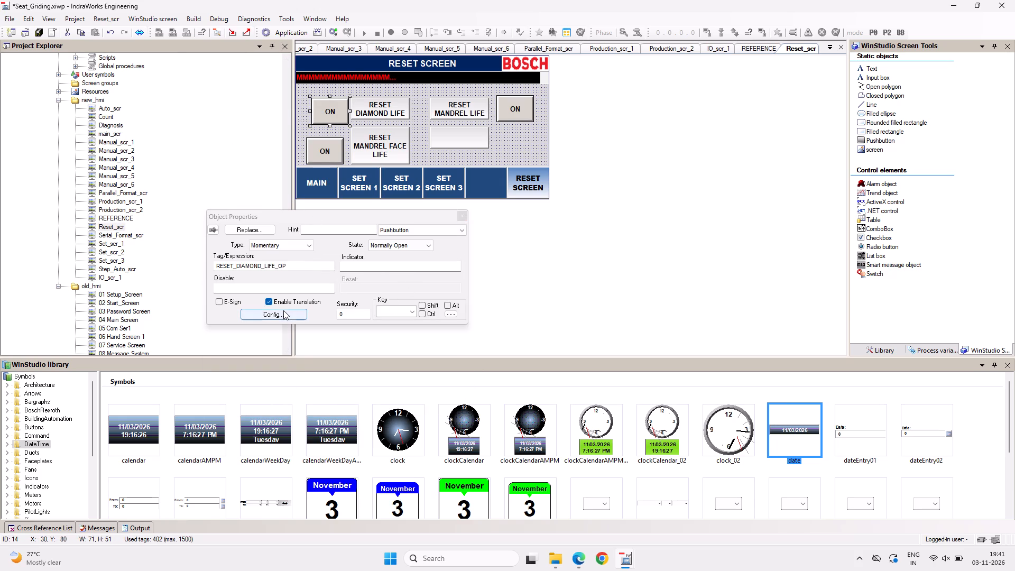
pyautogui.click(283, 310)
pyautogui.moveTo(290, 257); pyautogui.dragTo(243, 259)
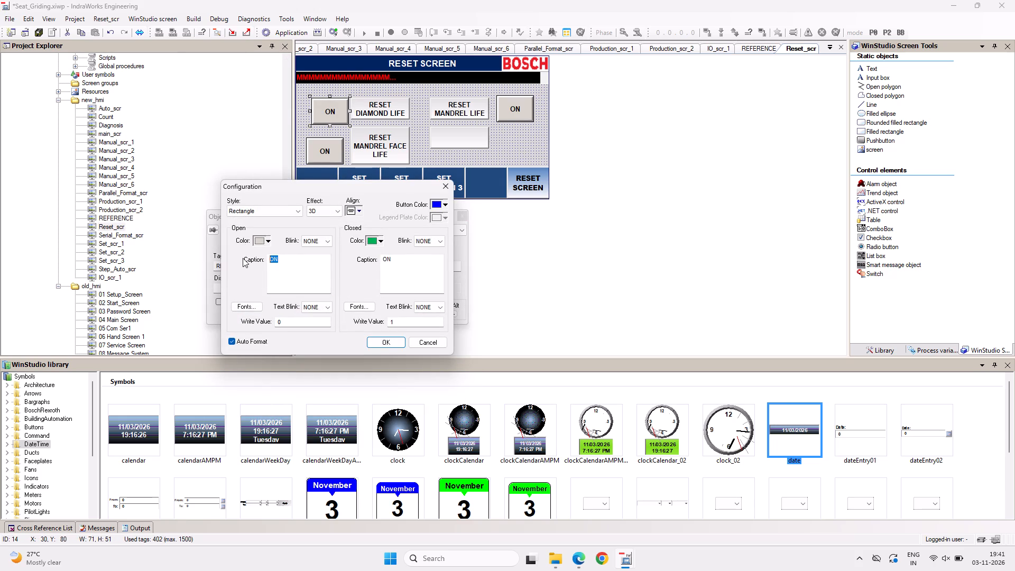
pyautogui.hotkey('ctrl', 'v')
pyautogui.moveTo(394, 259); pyautogui.dragTo(329, 260)
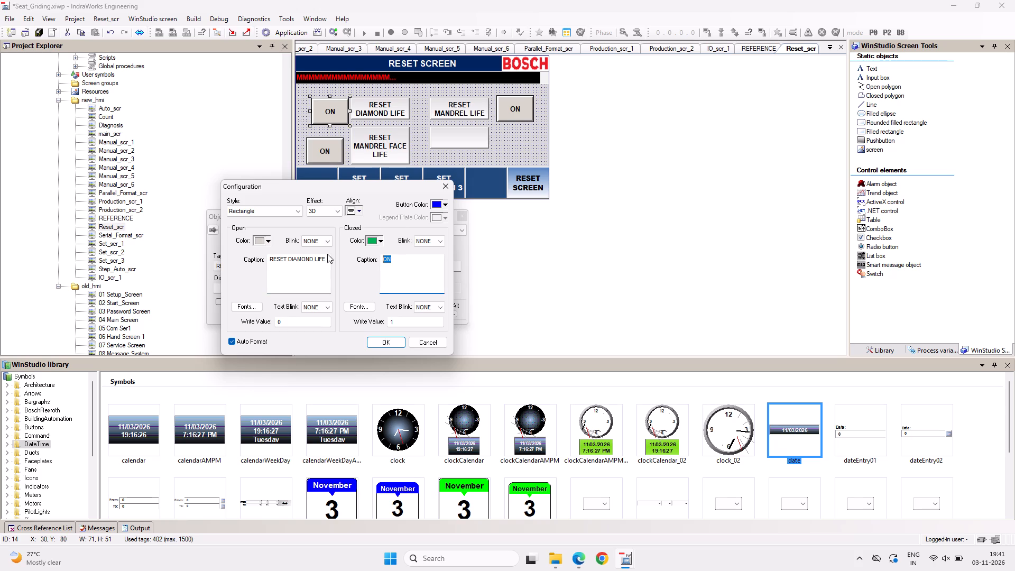
pyautogui.hotkey('ctrl', 'v')
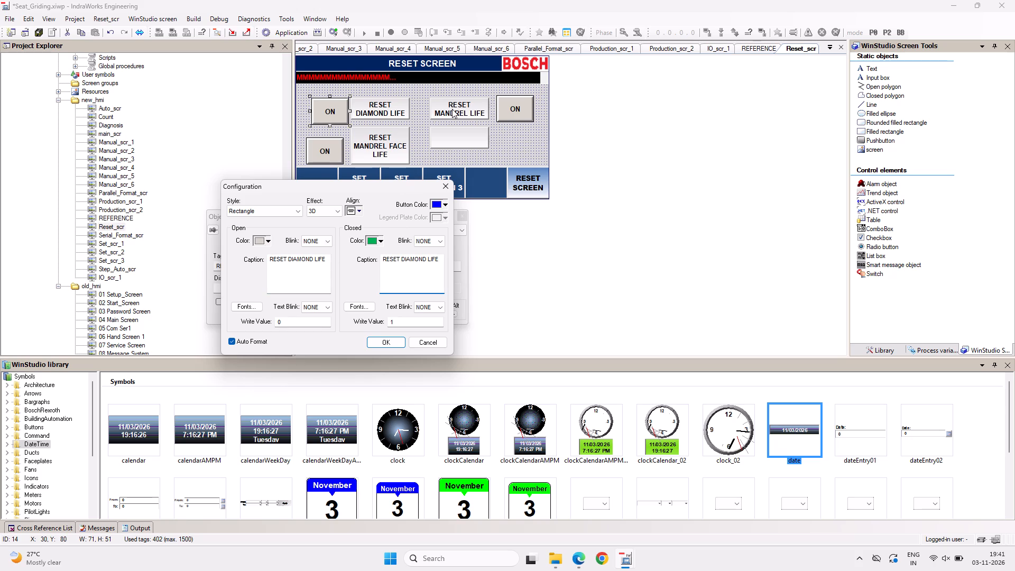
pyautogui.doubleClick(452, 109)
pyautogui.click(391, 342)
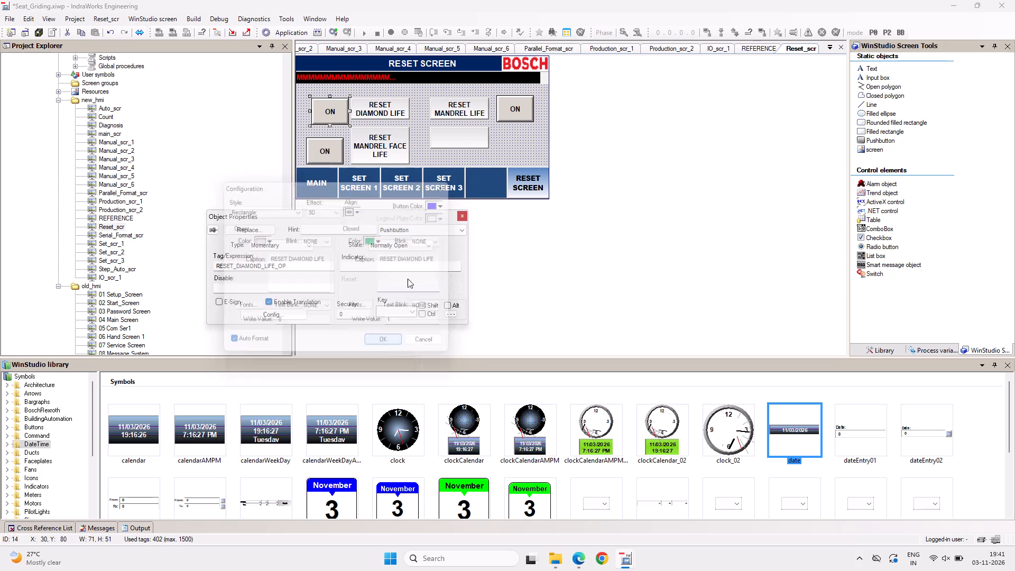
# Set the open and closed captions of the pushbutton tagged RESET_MANDREL_LIFE_OP to RESET MANDREL LIFE, copied from the old command button.
pyautogui.doubleClick(465, 102)
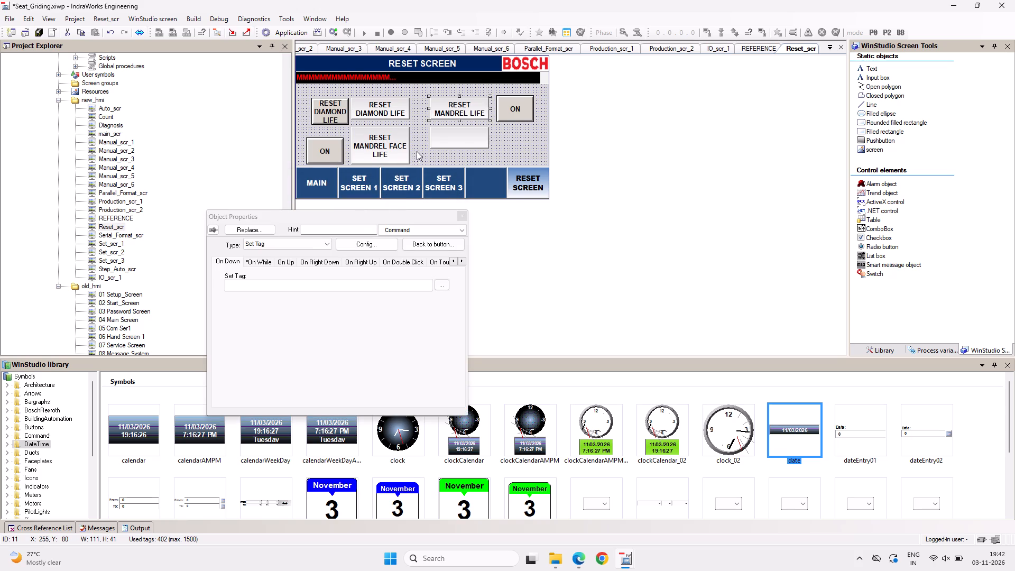
pyautogui.click(247, 261)
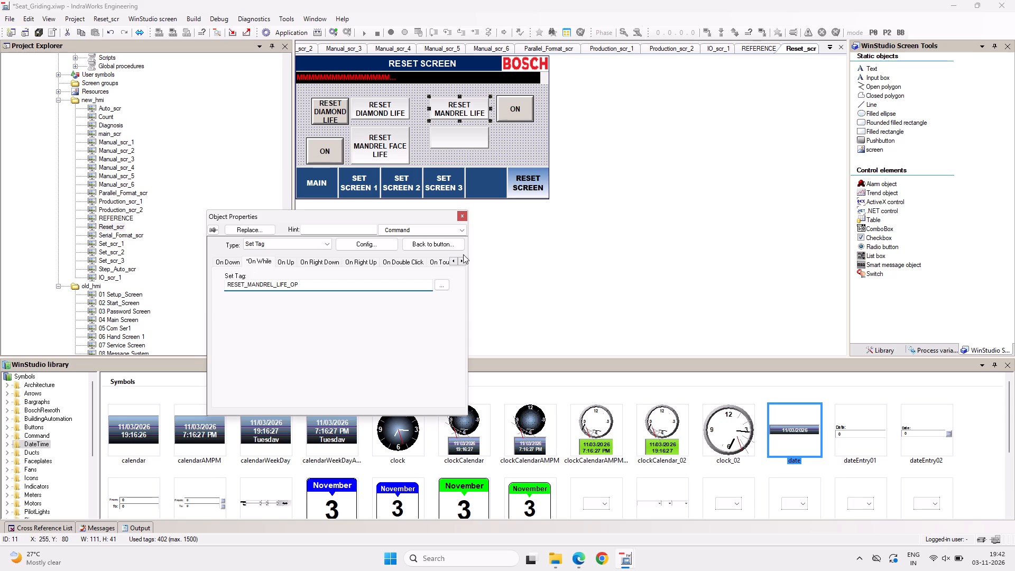
pyautogui.click(447, 243)
pyautogui.moveTo(279, 254); pyautogui.dragTo(148, 254)
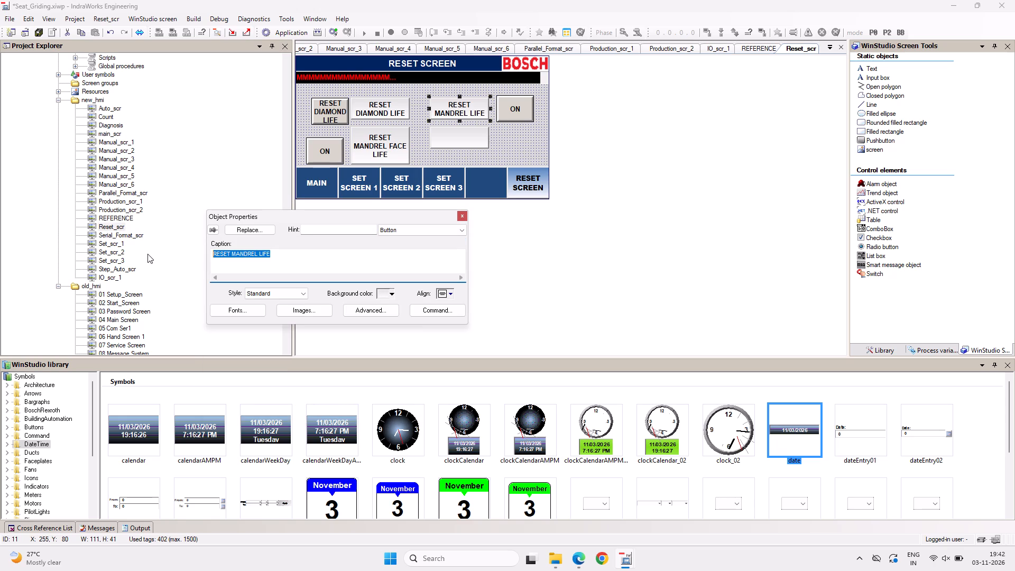
pyautogui.hotkey('ctrl', 'c')
pyautogui.doubleClick(510, 106)
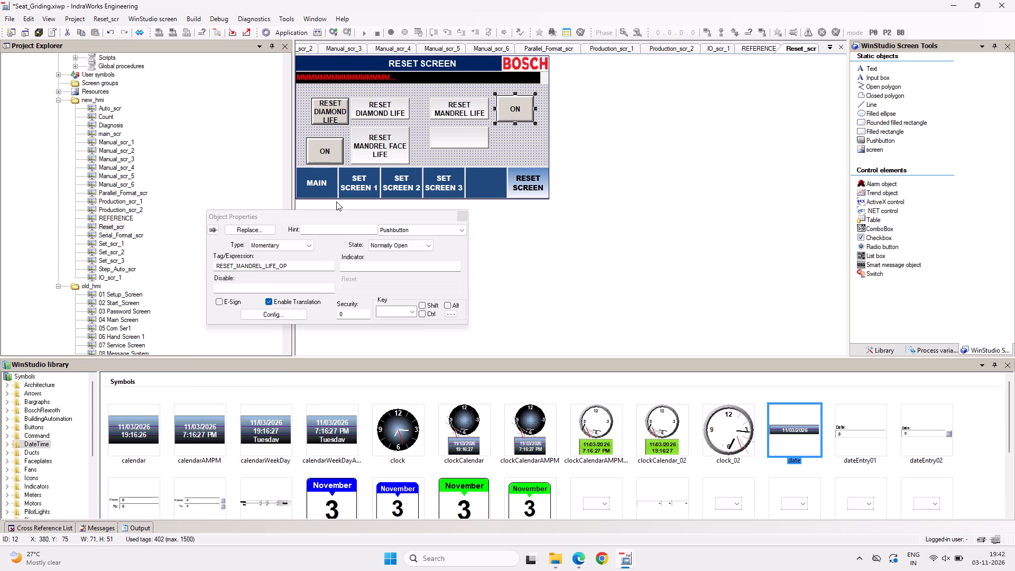
pyautogui.click(272, 316)
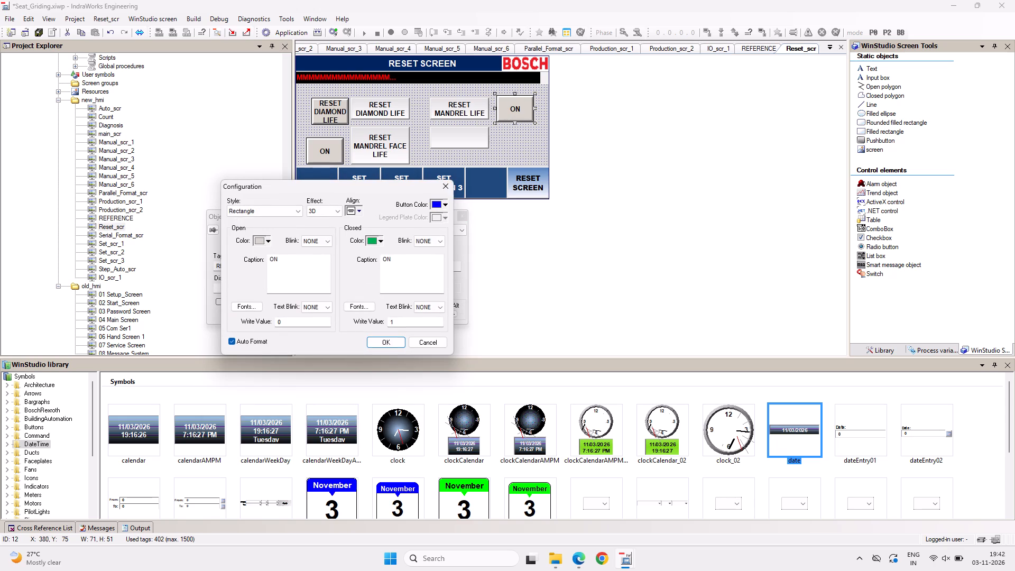
pyautogui.moveTo(292, 259); pyautogui.dragTo(245, 257)
pyautogui.hotkey('ctrl', 'v')
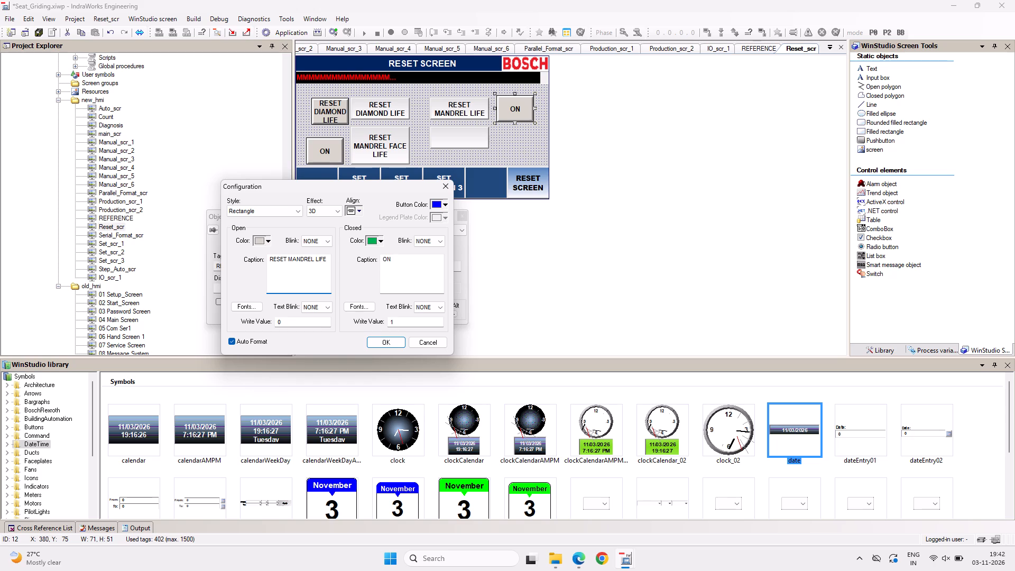
pyautogui.moveTo(400, 263); pyautogui.dragTo(361, 268)
pyautogui.hotkey('ctrl', 'v')
pyautogui.click(395, 346)
# Set the open and closed captions of the pushbutton tagged RESET_MANDREL_FACE_OP to RESET MANDREL FACE LIFE, copied from the old command button.
pyautogui.doubleClick(377, 150)
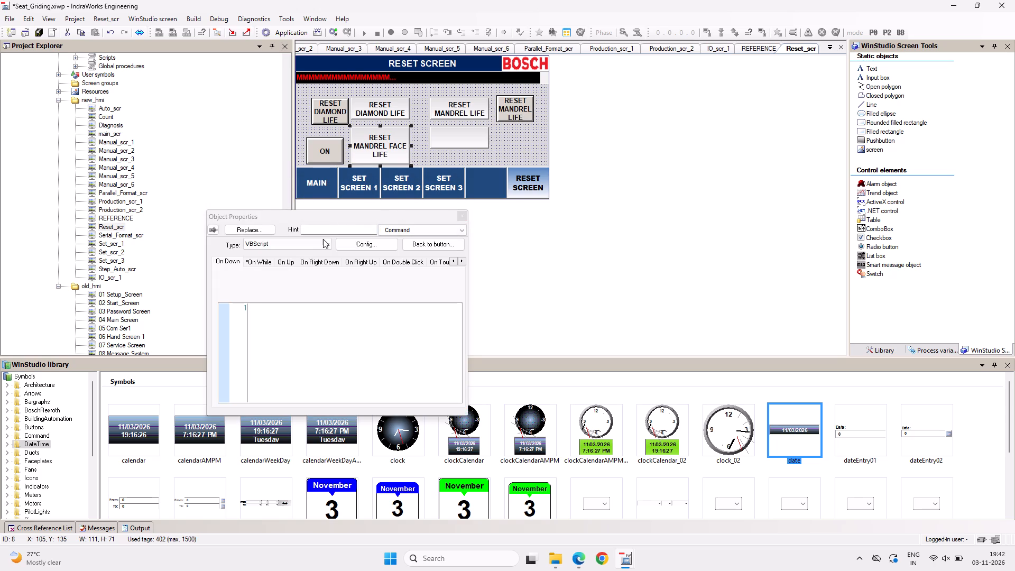
pyautogui.click(261, 262)
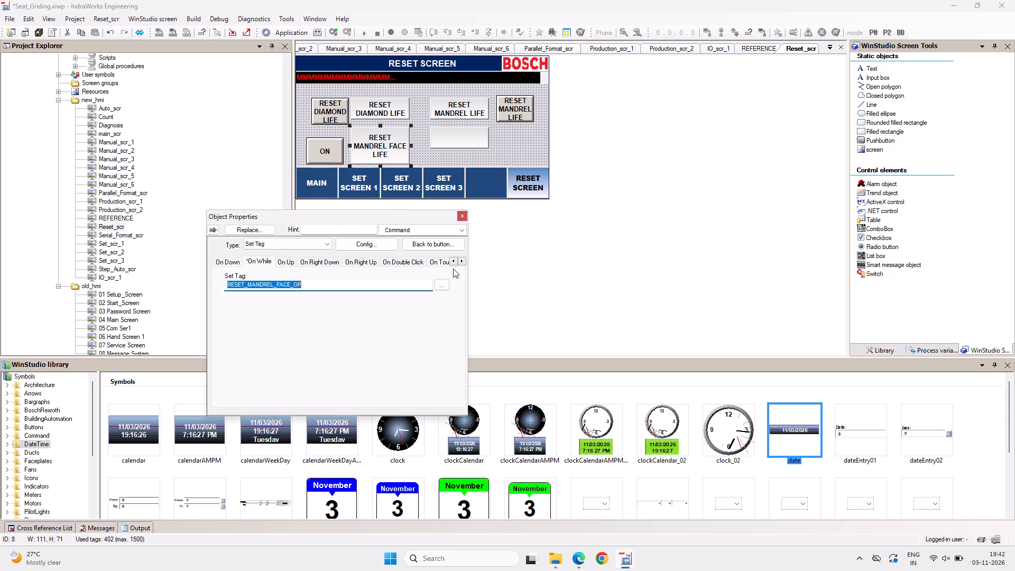
pyautogui.click(442, 242)
pyautogui.moveTo(303, 250); pyautogui.dragTo(183, 251)
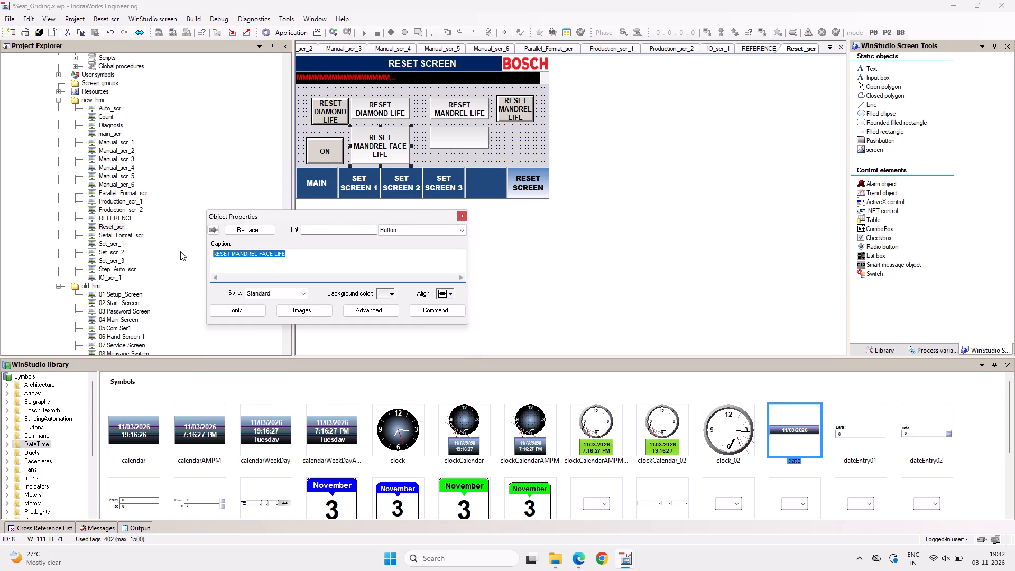
pyautogui.hotkey('ctrl', 'c')
pyautogui.doubleClick(322, 154)
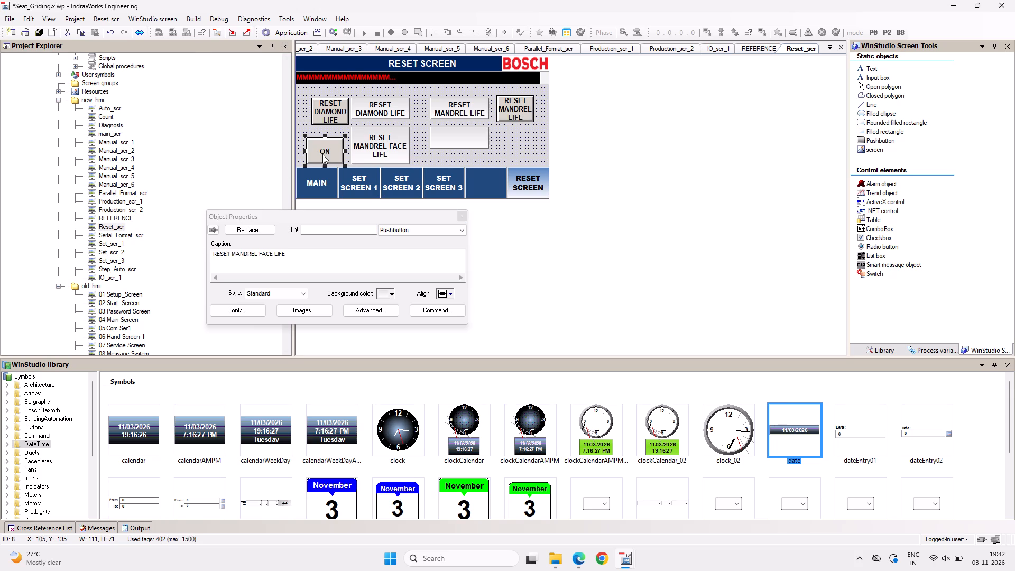
pyautogui.click(283, 321)
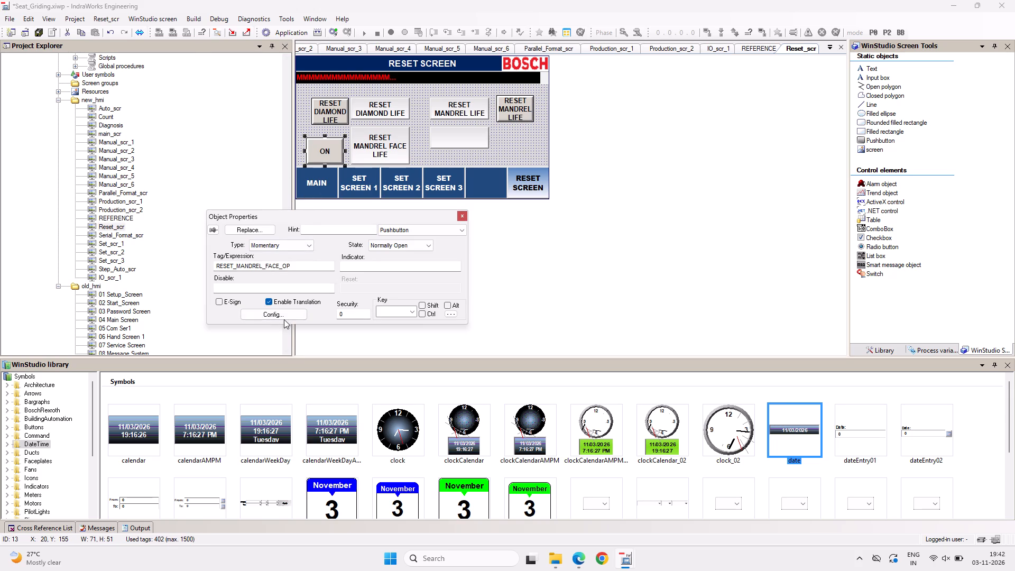
pyautogui.click(284, 315)
pyautogui.moveTo(296, 263); pyautogui.dragTo(197, 255)
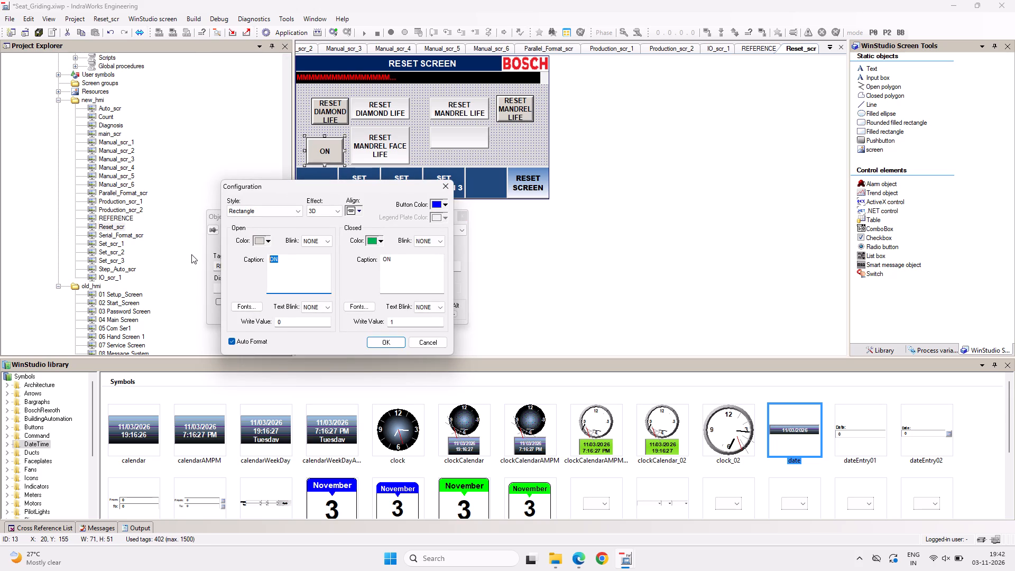
pyautogui.hotkey('ctrl', 'v')
pyautogui.moveTo(394, 261); pyautogui.dragTo(354, 262)
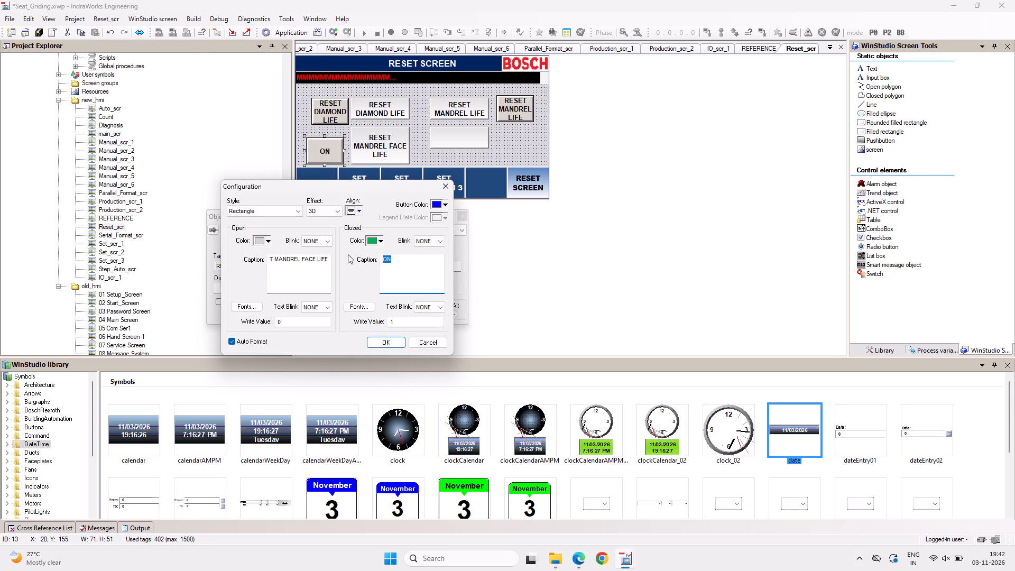
pyautogui.hotkey('ctrl', 'v')
pyautogui.click(370, 342)
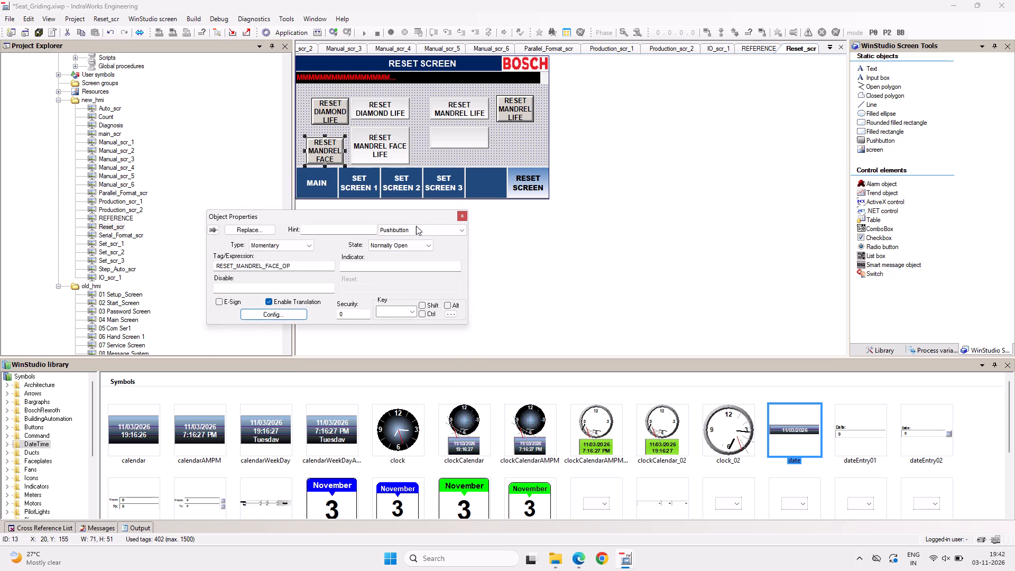
pyautogui.click(472, 157)
# Delete the blank command button below the RESET MANDREL LIFE command button.
pyautogui.click(461, 138)
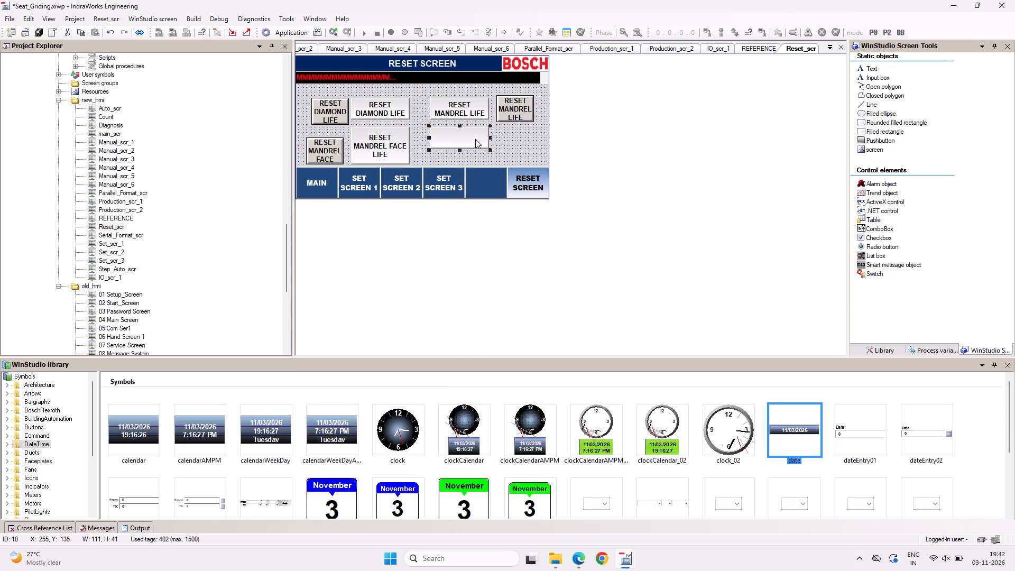
pyautogui.press('Delete')
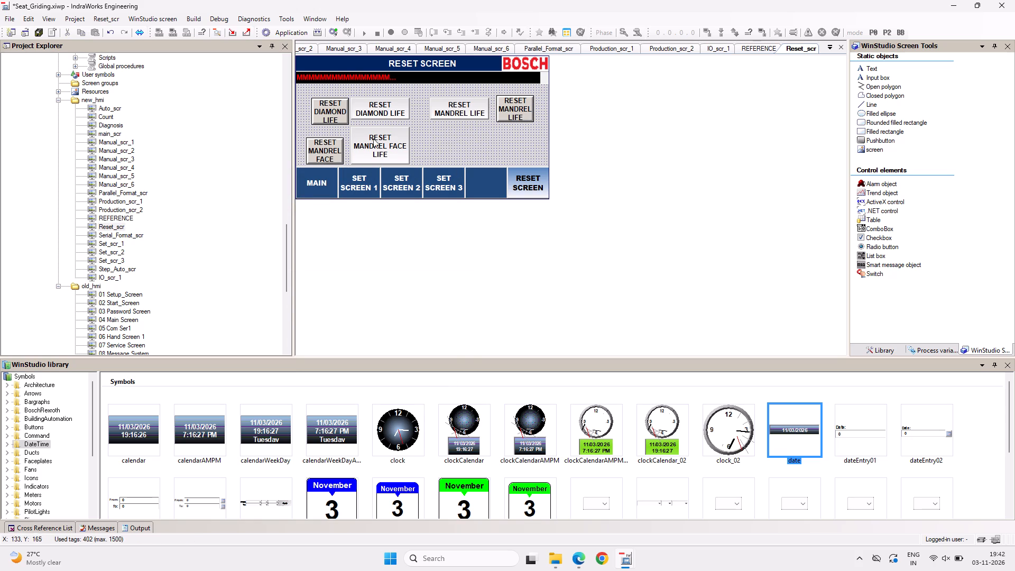
# Match the width and height of the three reset pushbuttons to the old RESET MANDREL LIFE command button.
pyautogui.click(404, 110)
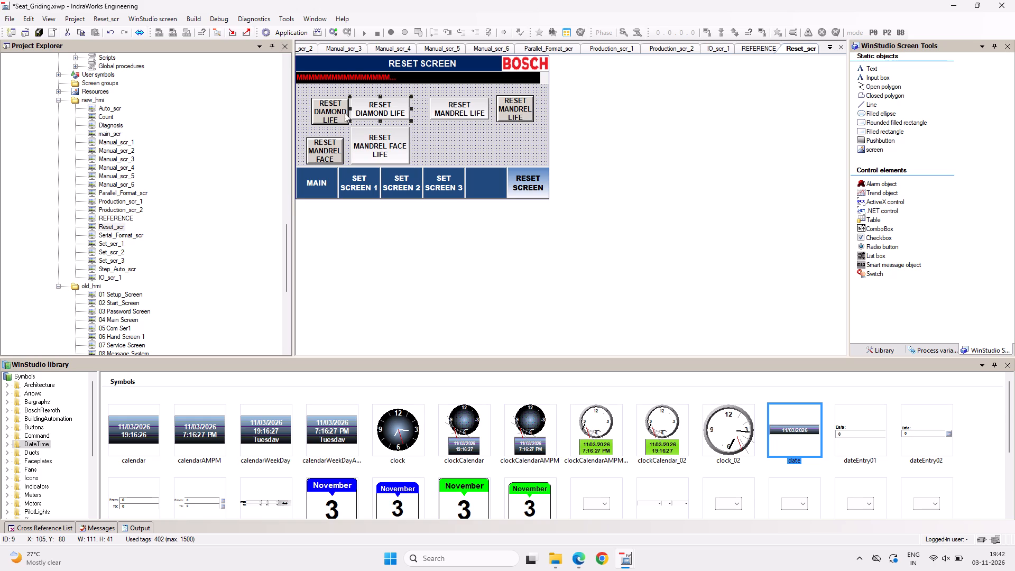
pyautogui.keyDown('shift'); pyautogui.click(330, 107); pyautogui.keyUp('shift')
pyautogui.keyDown('shift'); pyautogui.click(322, 158); pyautogui.keyUp('shift')
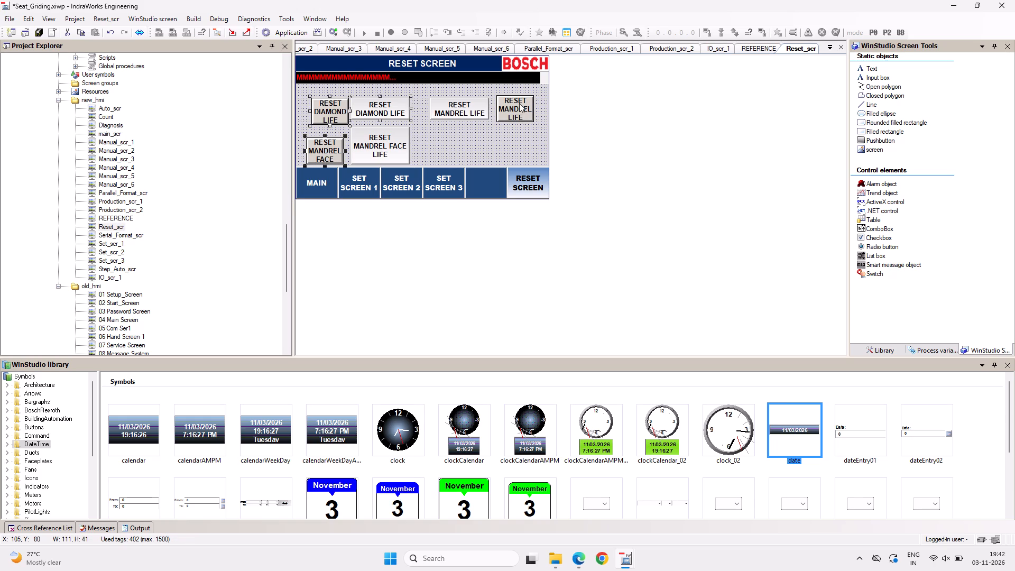
pyautogui.keyDown('shift'); pyautogui.click(520, 102); pyautogui.keyUp('shift')
pyautogui.click(152, 17)
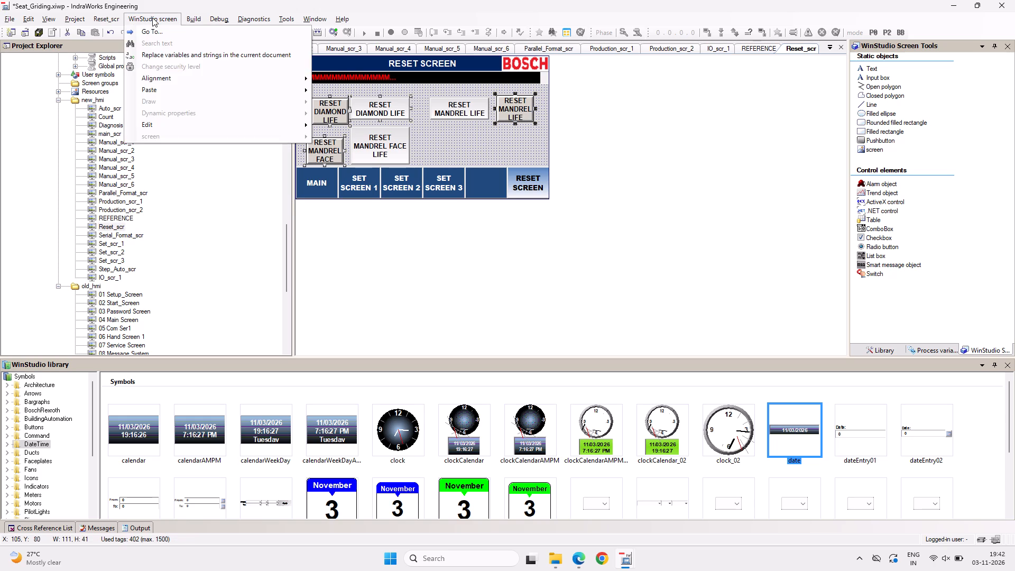
pyautogui.keyDown('shift'); pyautogui.click(462, 106); pyautogui.keyUp('shift')
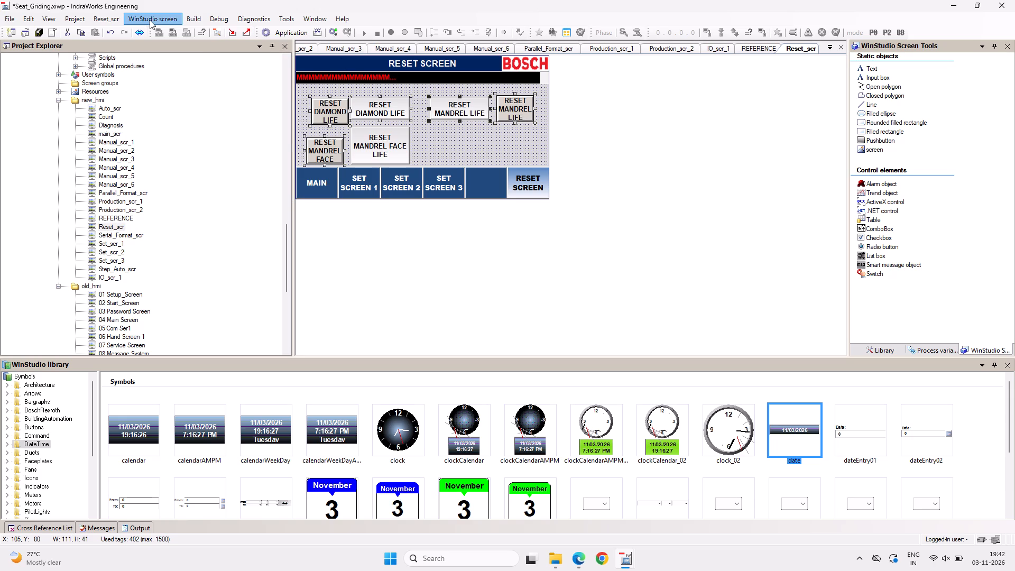
pyautogui.click(150, 20)
pyautogui.click(168, 74)
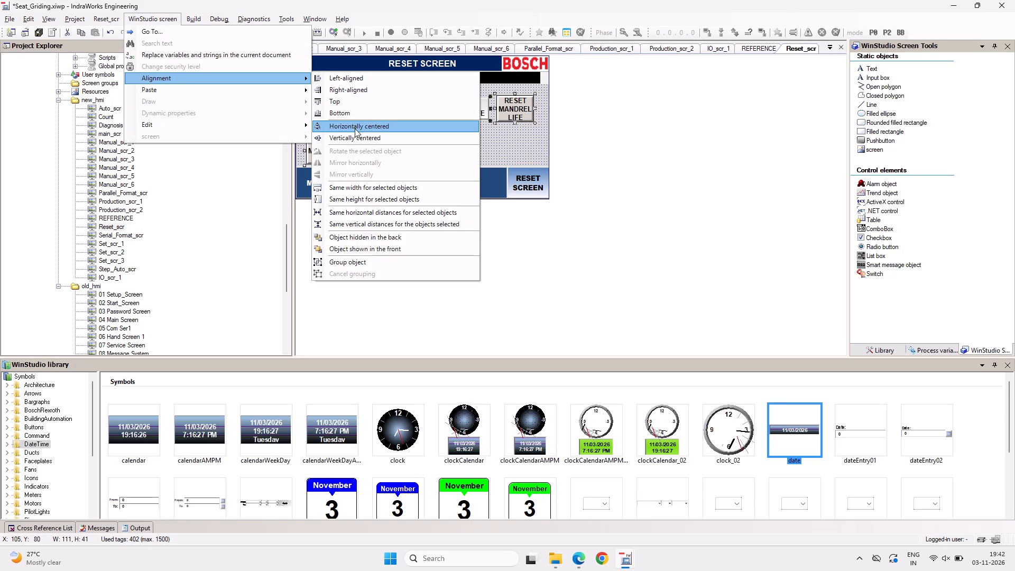
pyautogui.click(354, 185)
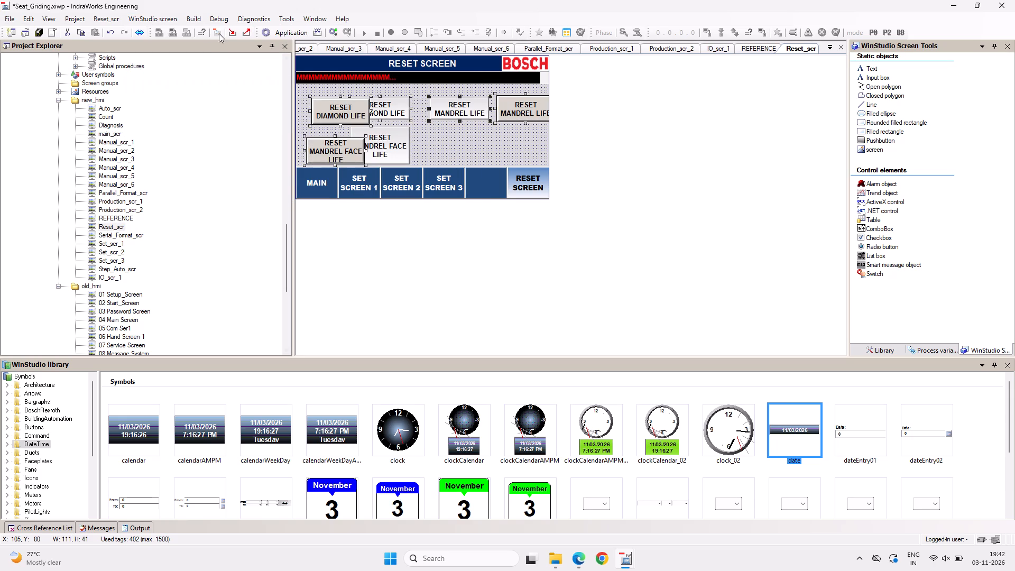
pyautogui.click(164, 22)
pyautogui.click(172, 73)
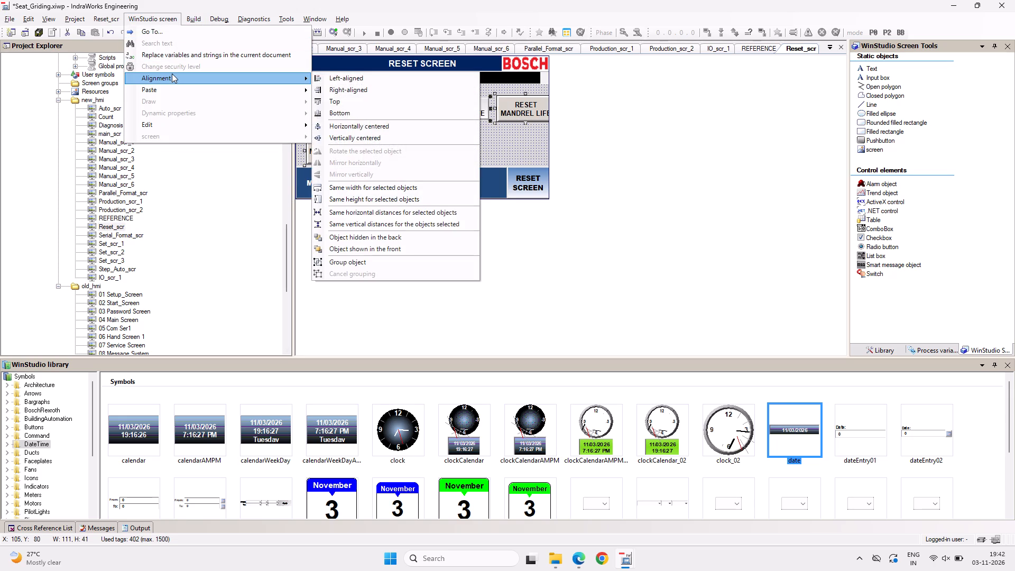
pyautogui.click(353, 195)
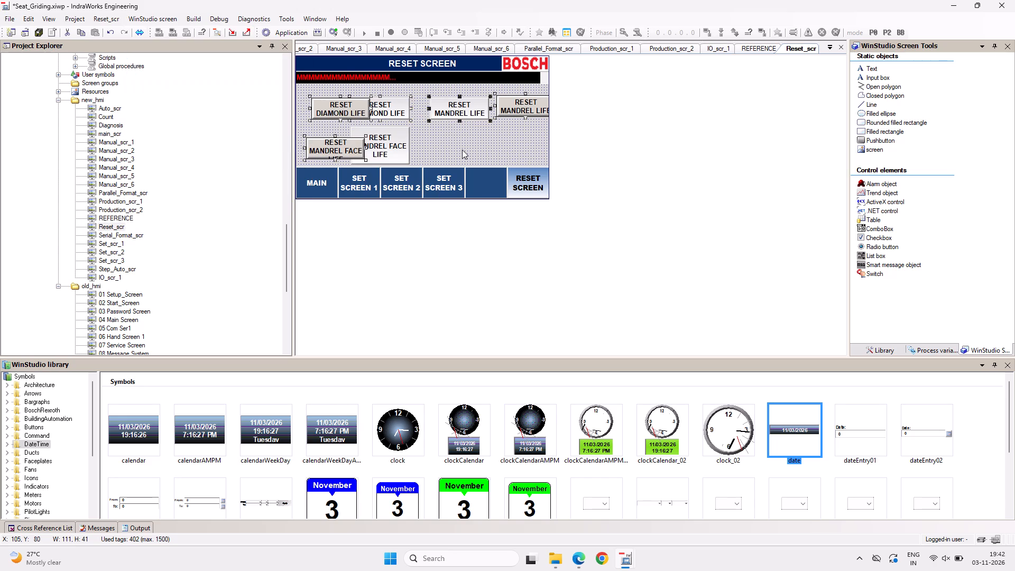
pyautogui.click(462, 145)
# Delete the old RESET DIAMOND LIFE, RESET MANDREL FACE LIFE and RESET MANDREL LIFE command buttons.
pyautogui.click(382, 112)
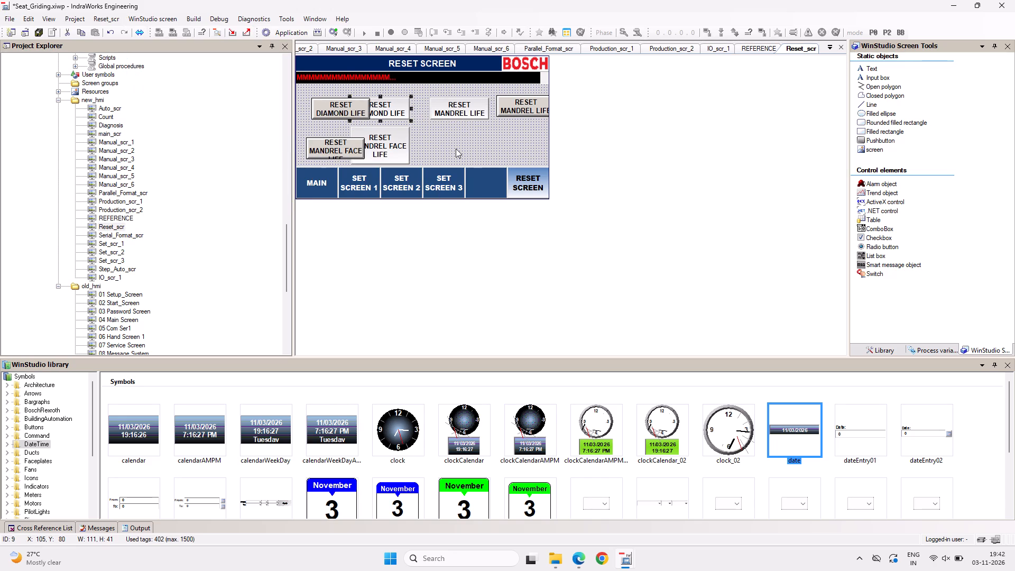
pyautogui.press('Delete')
pyautogui.click(395, 146)
pyautogui.press('Delete')
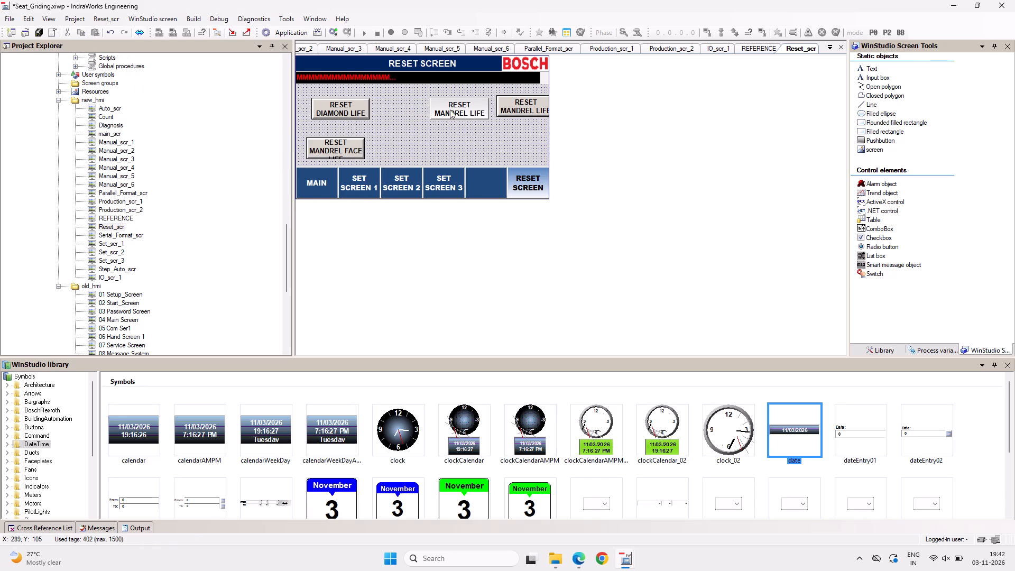
pyautogui.click(450, 108)
pyautogui.press('Delete')
# Stack the RESET DIAMOND LIFE and RESET MANDREL FACE LIFE pushbuttons in a column at X 150, each widened to 121.
pyautogui.moveTo(344, 110); pyautogui.dragTo(408, 102)
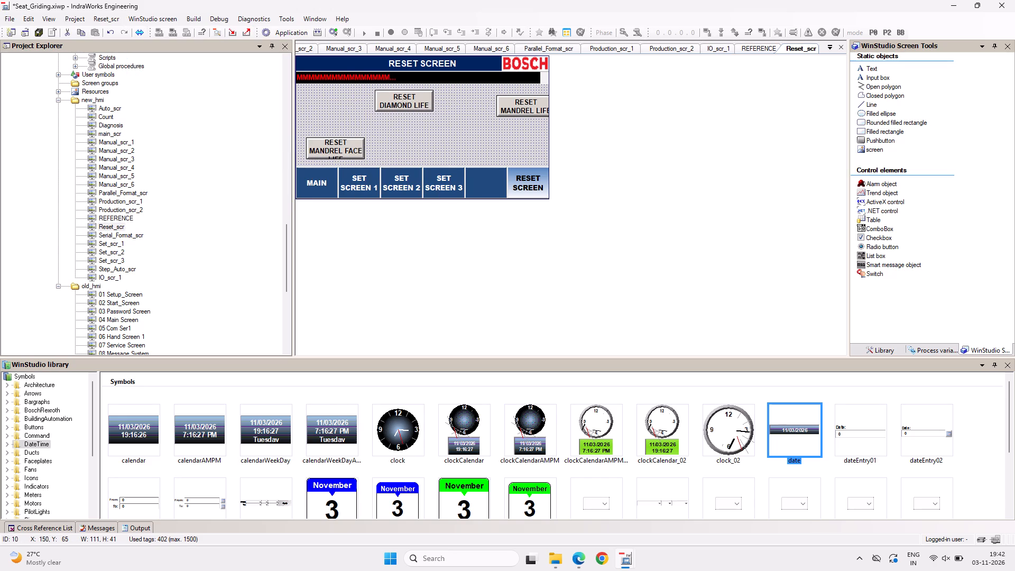
pyautogui.moveTo(408, 102); pyautogui.dragTo(408, 101)
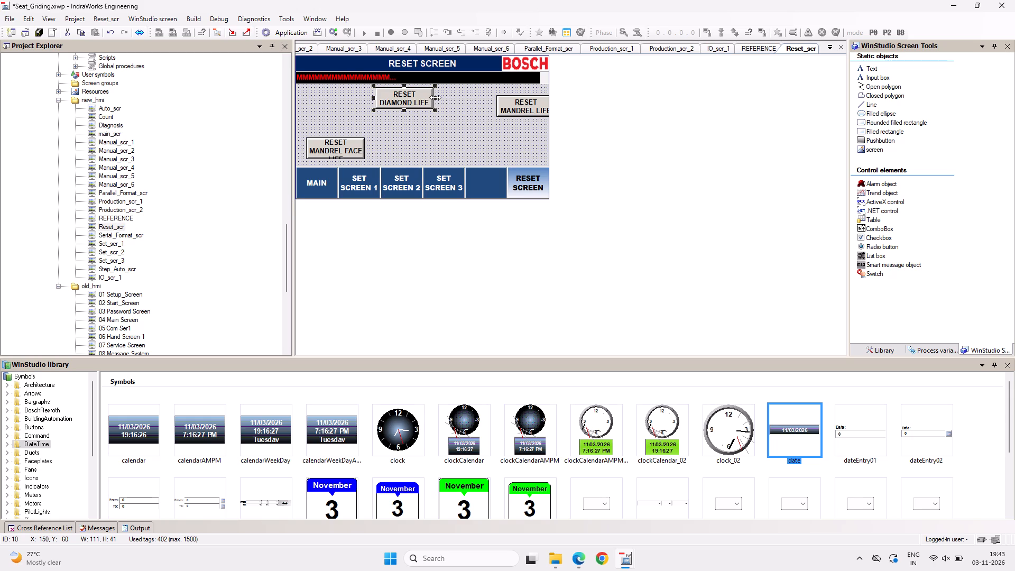
pyautogui.moveTo(433, 98); pyautogui.dragTo(438, 98)
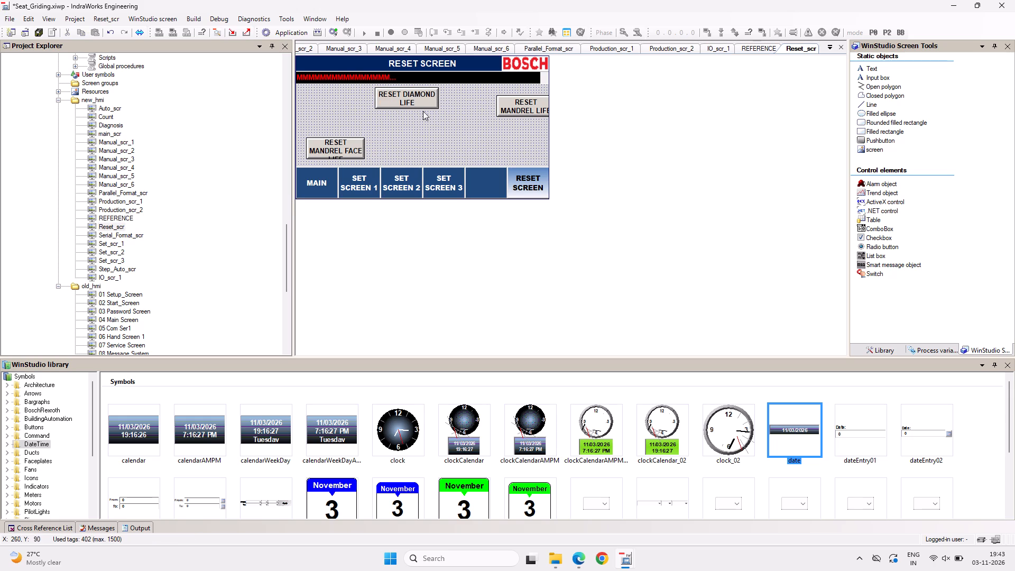
pyautogui.moveTo(347, 149); pyautogui.dragTo(418, 127)
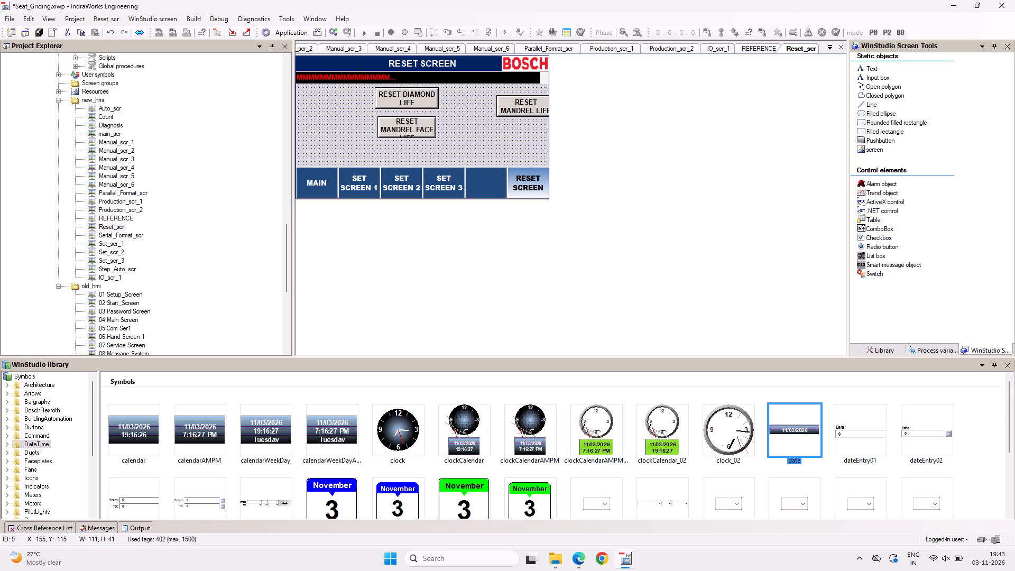
pyautogui.moveTo(418, 127); pyautogui.dragTo(415, 128)
pyautogui.moveTo(434, 127); pyautogui.dragTo(439, 127)
pyautogui.click(464, 129)
# Place the RESET MANDREL LIFE pushbutton below RESET MANDREL FACE LIFE at X 150, Y 165, widened to 121.
pyautogui.moveTo(521, 106); pyautogui.dragTo(394, 149)
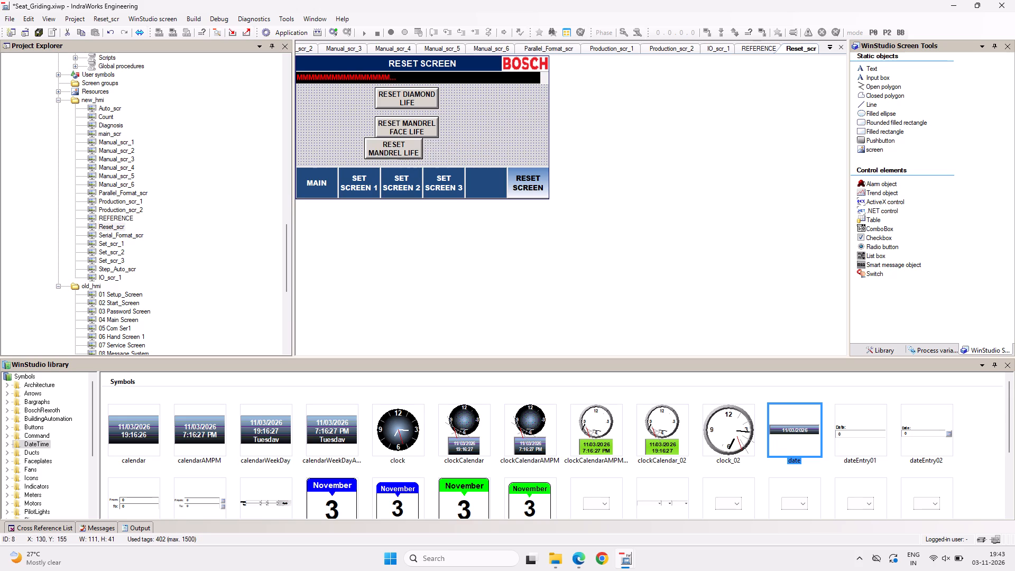
pyautogui.moveTo(394, 149); pyautogui.dragTo(404, 155)
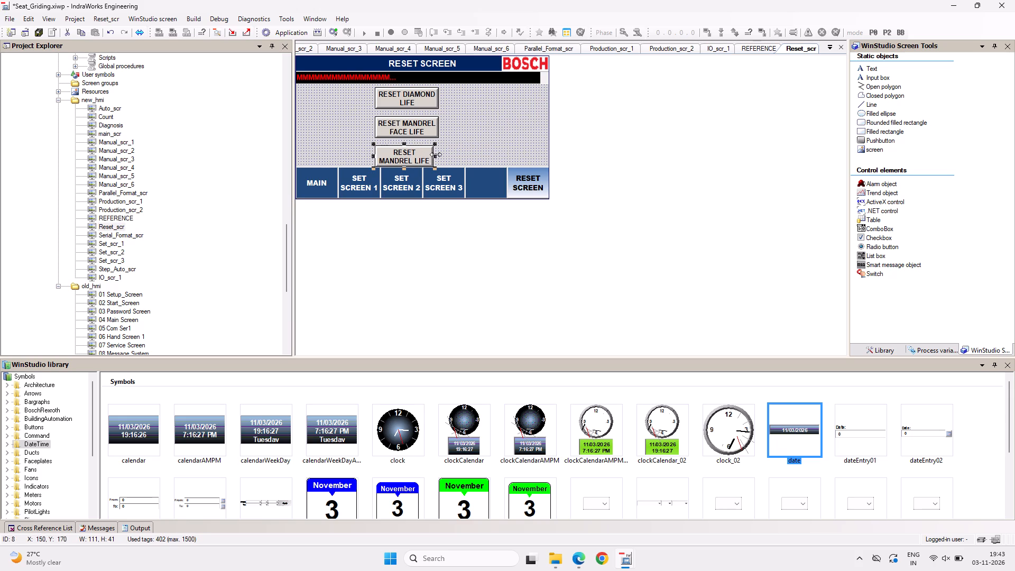
pyautogui.click(436, 156)
pyautogui.click(420, 156)
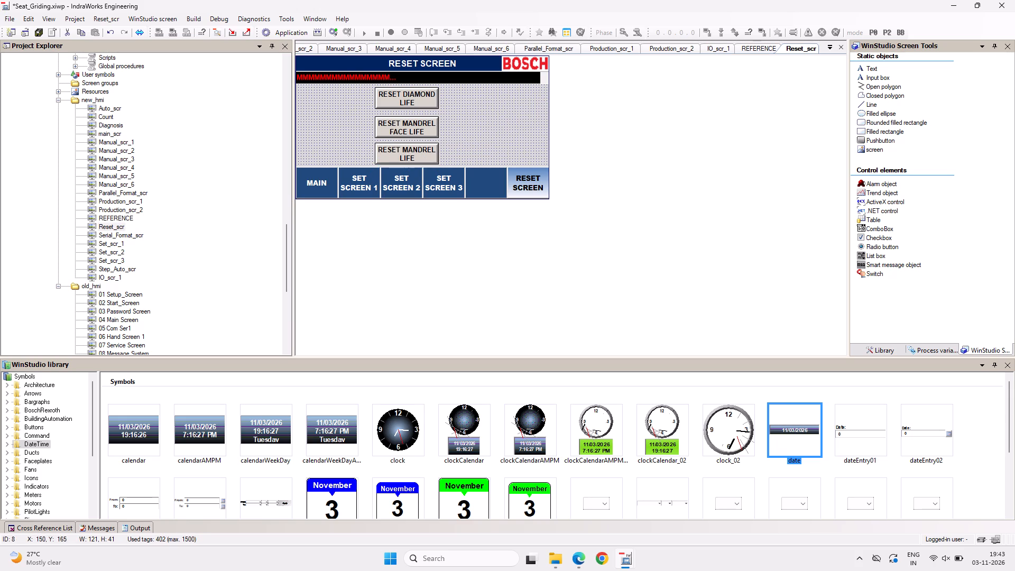
# Nudge the RESET MANDREL FACE LIFE and RESET MANDREL LIFE pushbuttons slightly upward to even out the column's vertical spacing.
pyautogui.click(417, 127)
pyautogui.click(415, 151)
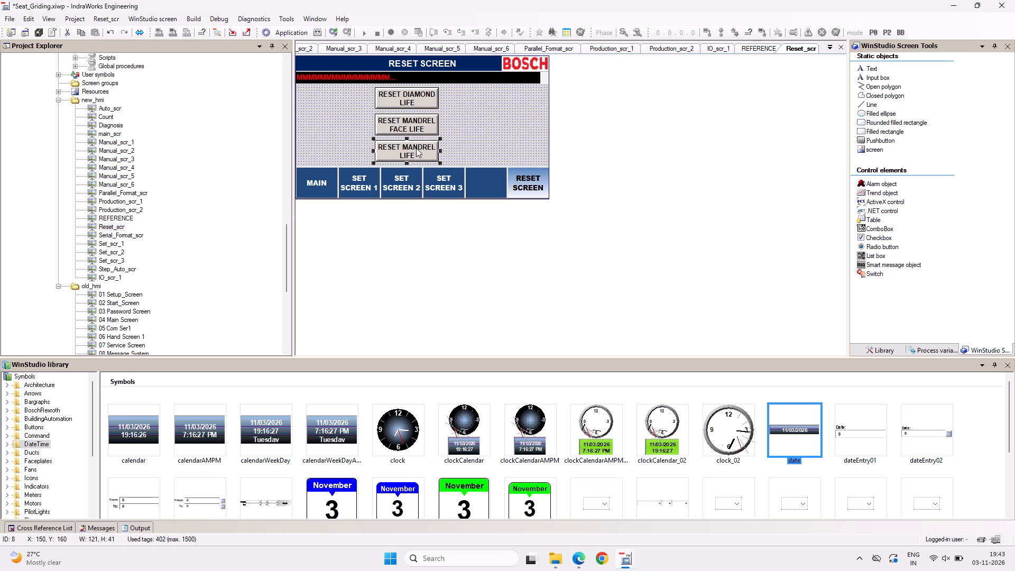
pyautogui.click(469, 135)
# Shift the column of three reset pushbuttons together slightly to the right to centre it on the screen design.
pyautogui.moveTo(364, 86); pyautogui.dragTo(450, 165)
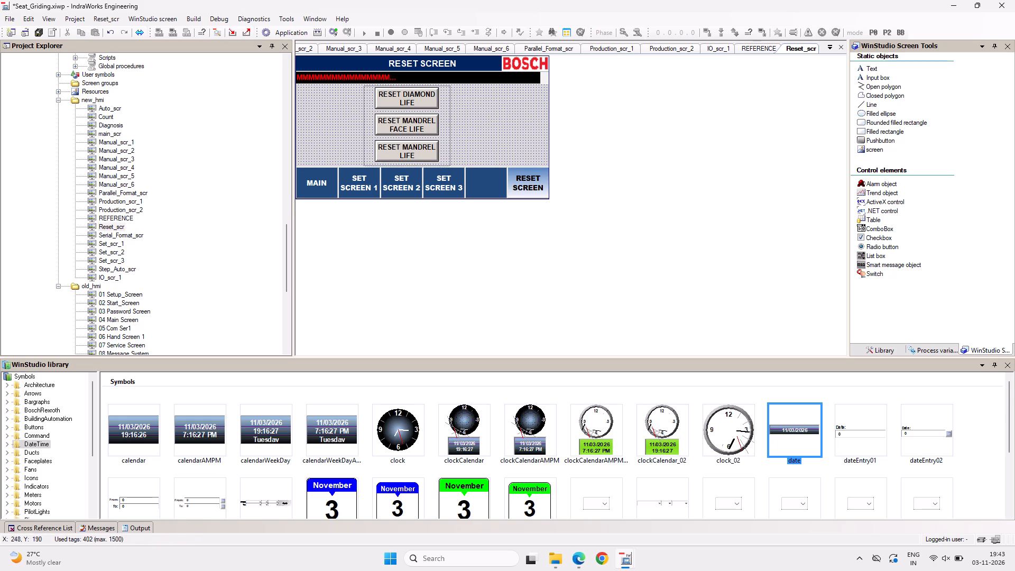
pyautogui.moveTo(450, 165); pyautogui.dragTo(477, 172)
pyautogui.moveTo(411, 144); pyautogui.dragTo(425, 144)
pyautogui.click(504, 133)
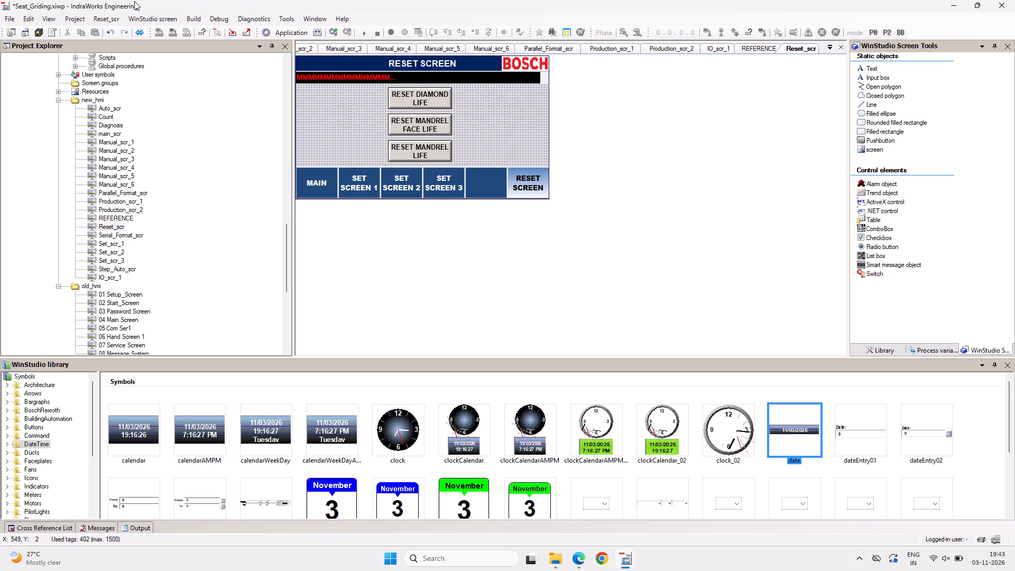
# Save the project and close Reset_scr.
pyautogui.click(34, 28)
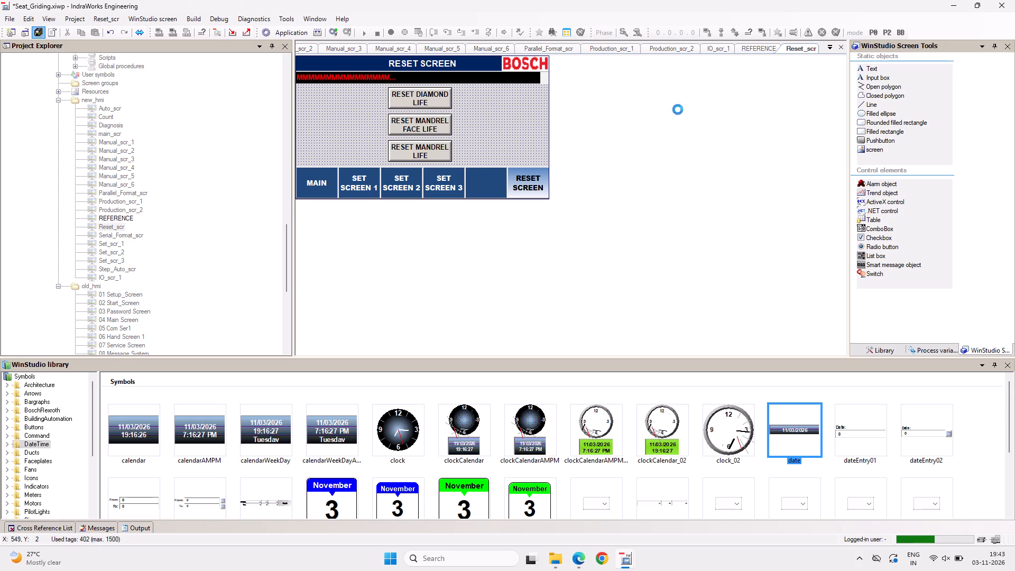
pyautogui.click(839, 46)
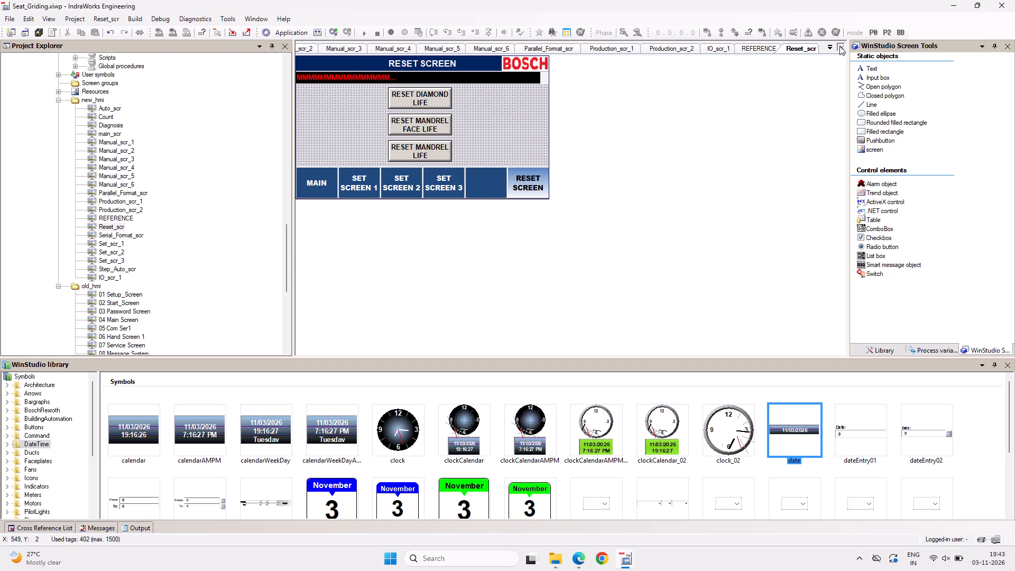
# On Production_scr_2, assign the old INC button's On While tag REC_IN to the upper new pushbutton.
pyautogui.click(705, 48)
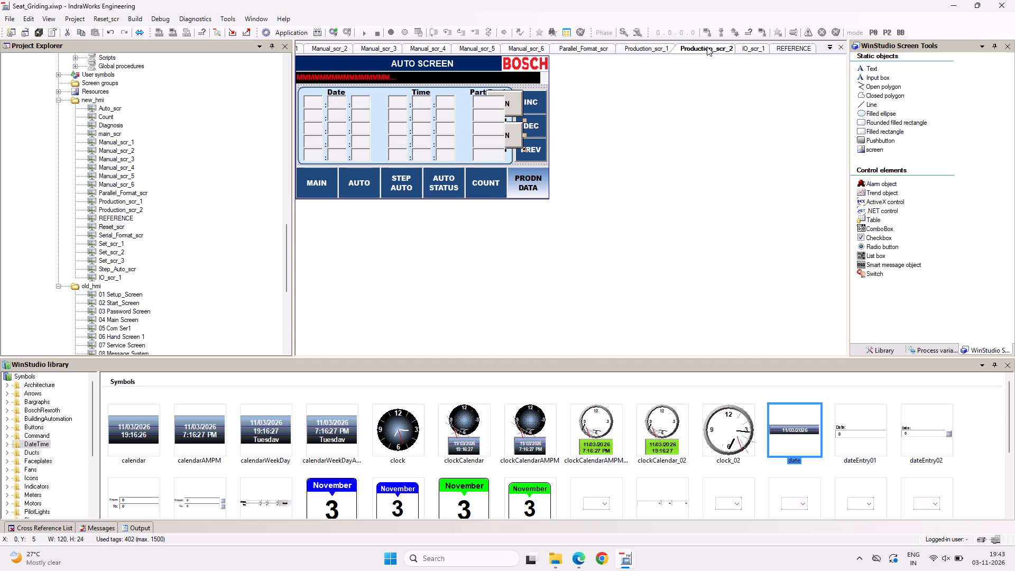
pyautogui.doubleClick(538, 97)
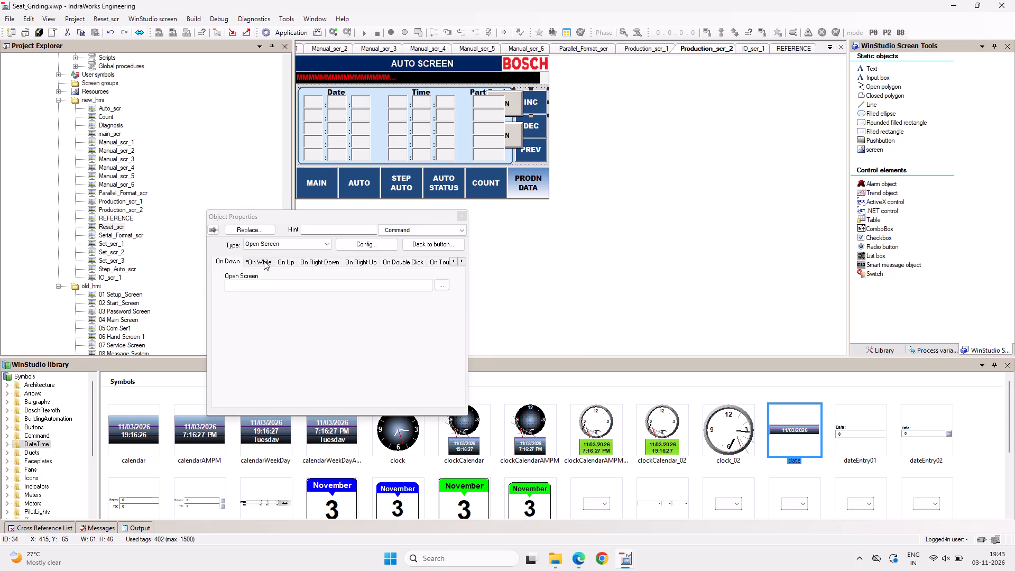
pyautogui.click(264, 261)
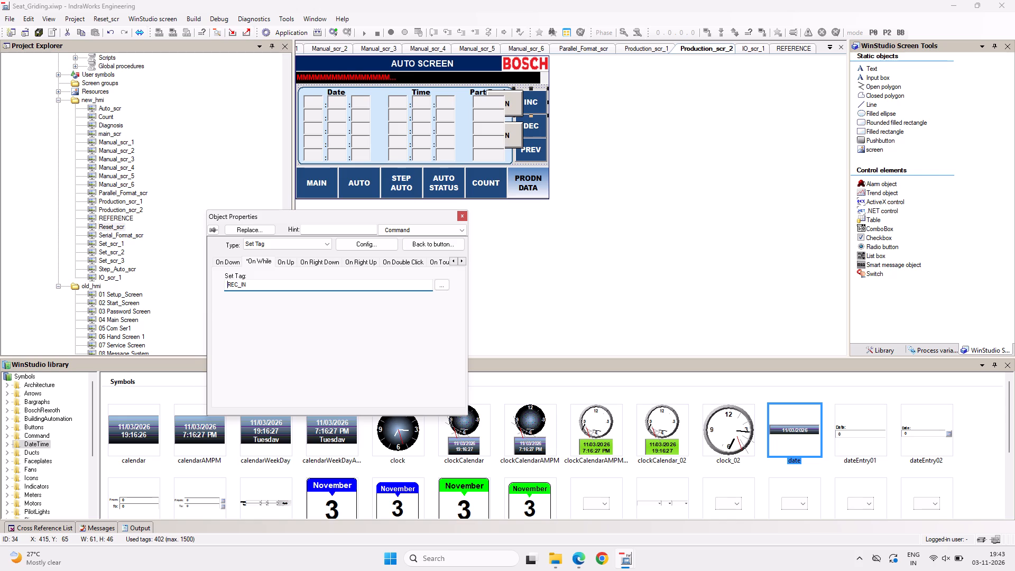
pyautogui.moveTo(254, 285); pyautogui.dragTo(201, 283)
pyautogui.hotkey('ctrl', 'c')
pyautogui.doubleClick(512, 97)
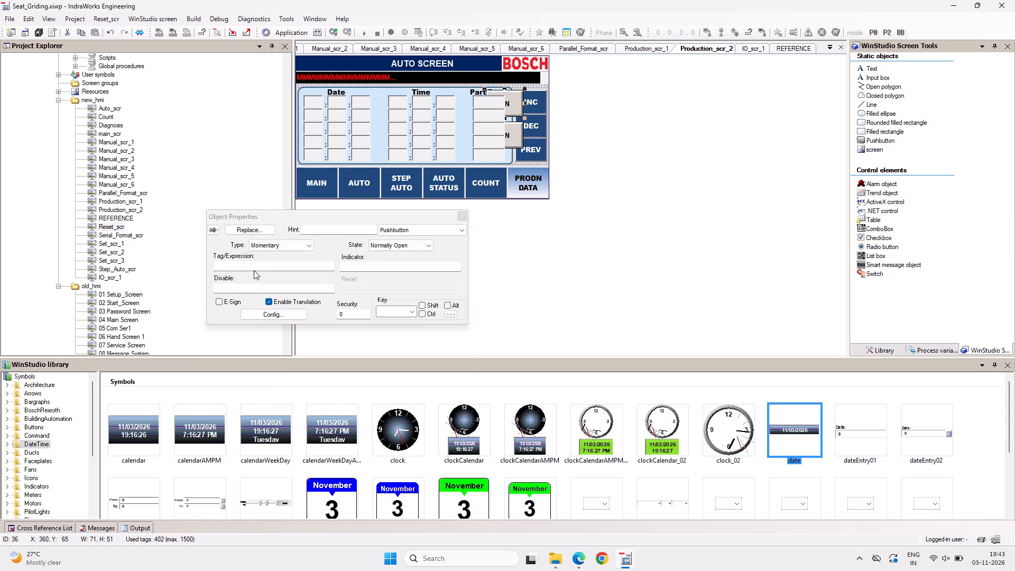
pyautogui.click(261, 263)
pyautogui.hotkey('ctrl', 'v')
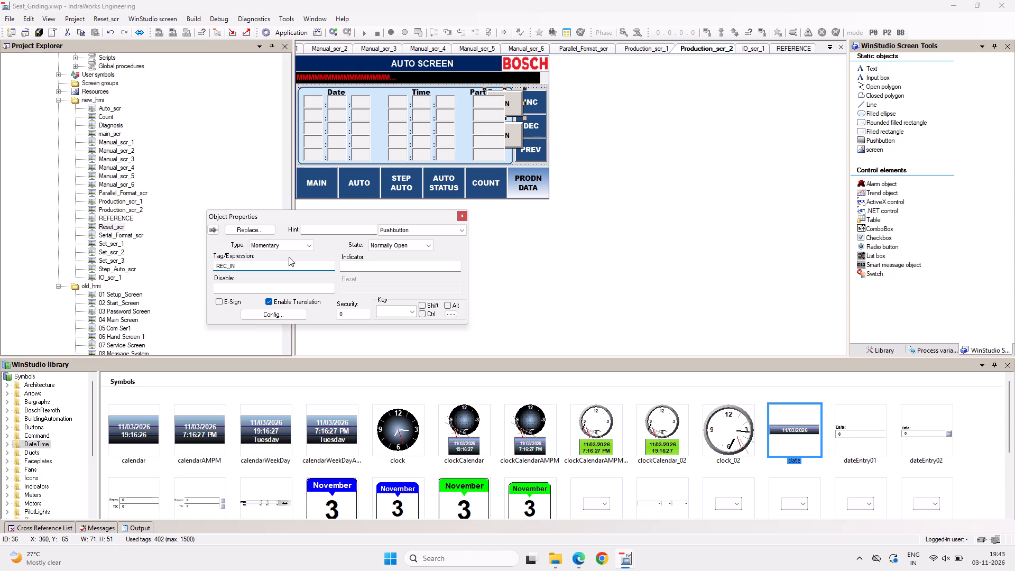
# Assign the old DEC button's On While tag INC to the lower new pushbutton.
pyautogui.doubleClick(538, 132)
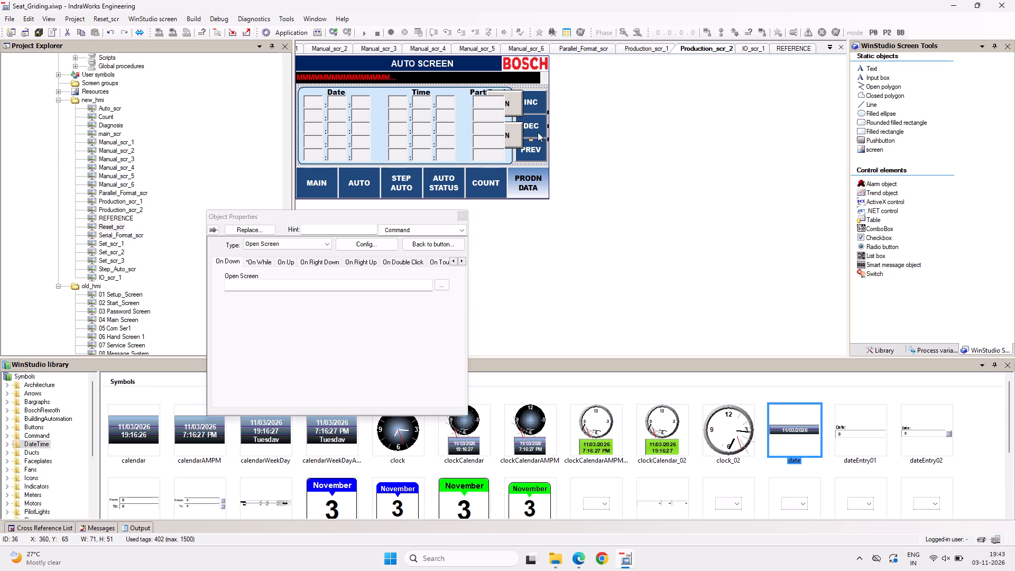
pyautogui.click(251, 260)
pyautogui.moveTo(252, 285); pyautogui.dragTo(155, 285)
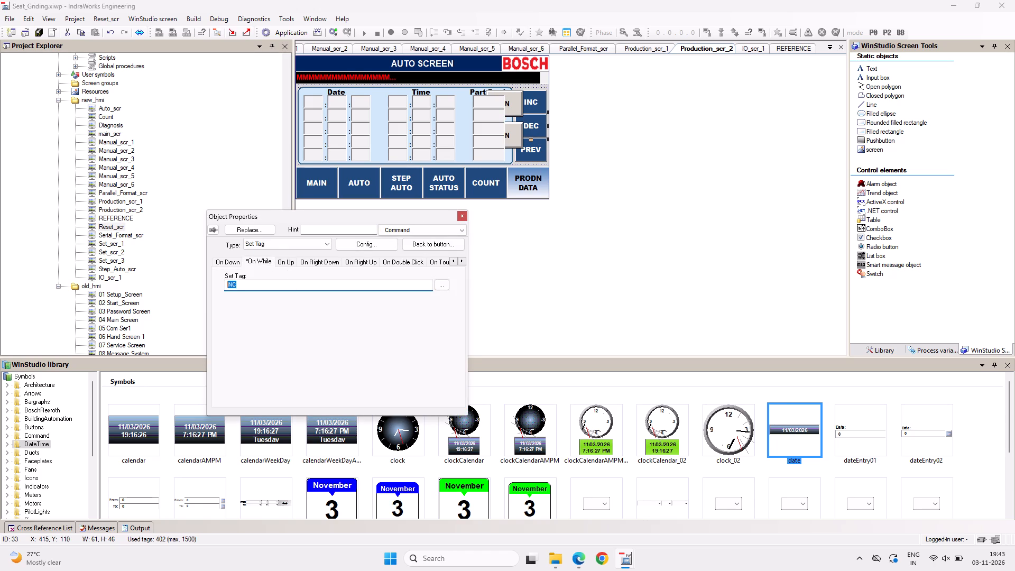
pyautogui.moveTo(155, 285); pyautogui.dragTo(150, 285)
pyautogui.hotkey('ctrl', 'c')
pyautogui.click(515, 136)
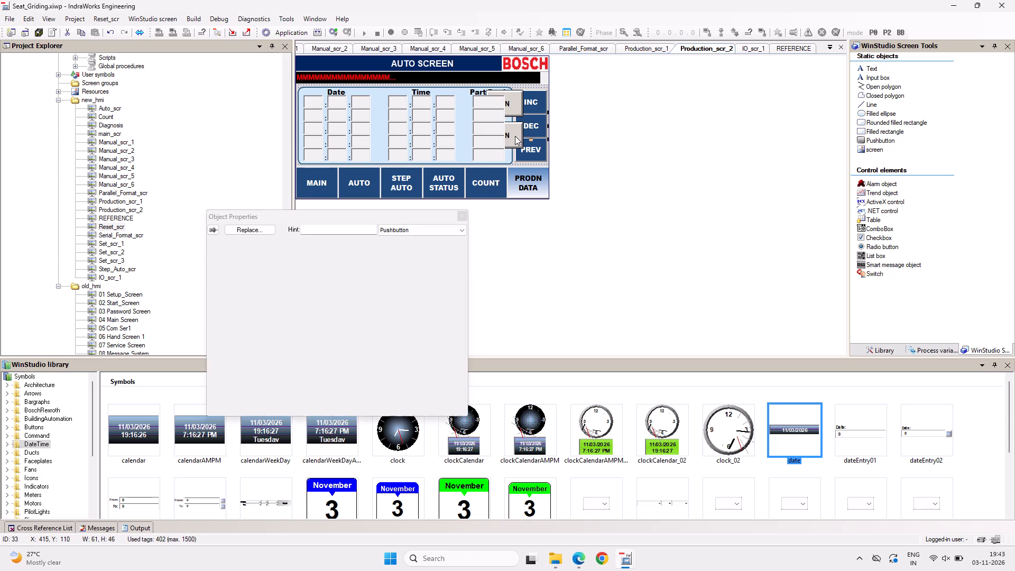
pyautogui.click(256, 265)
pyautogui.hotkey('ctrl', 'v')
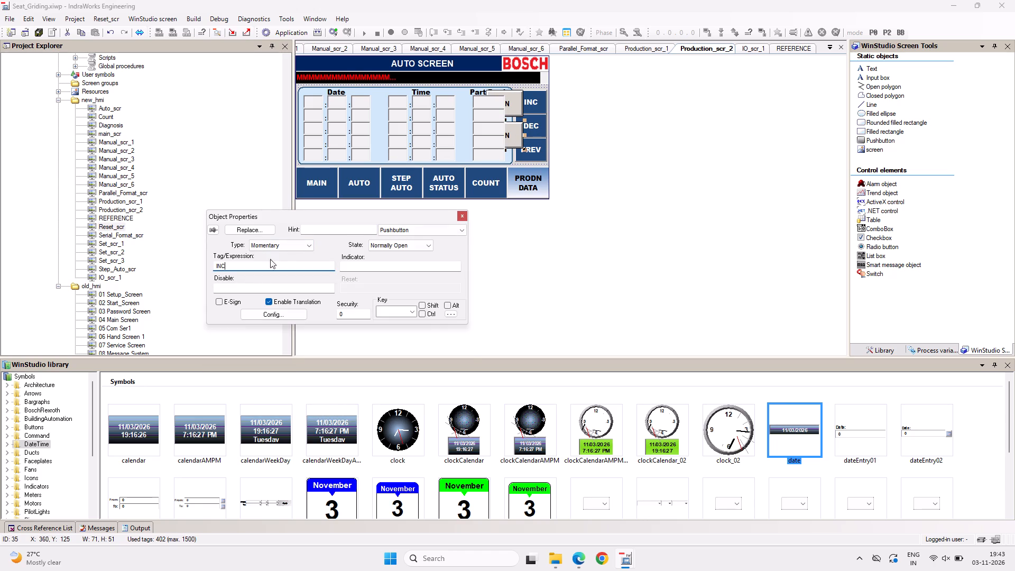
# Caption the upper pushbutton INC in both its open and closed states, copying the text from the old INC button.
pyautogui.doubleClick(534, 107)
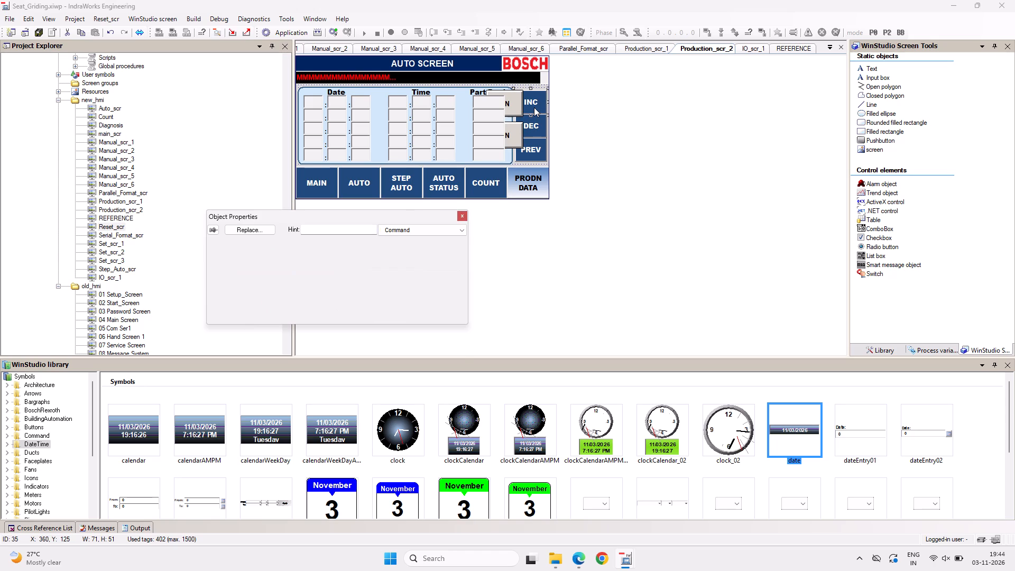
pyautogui.click(457, 246)
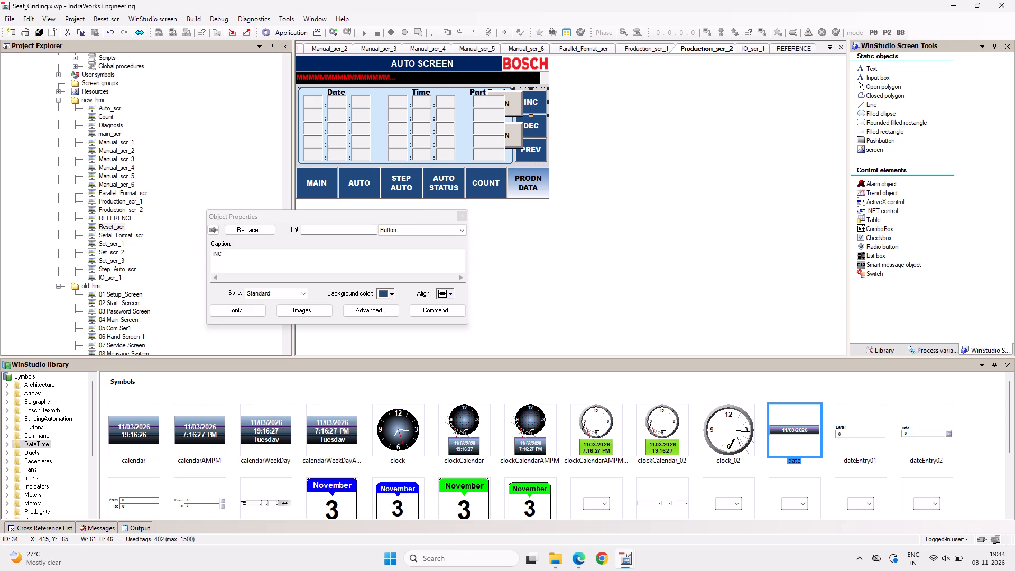
pyautogui.moveTo(260, 255); pyautogui.dragTo(154, 255)
pyautogui.hotkey('ctrl', 'c')
pyautogui.click(512, 104)
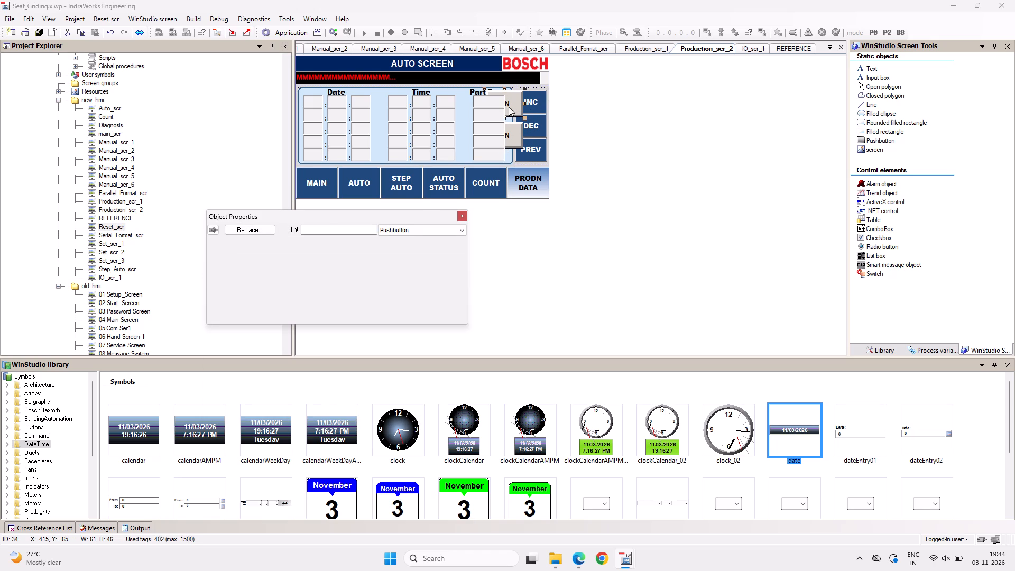
pyautogui.click(266, 315)
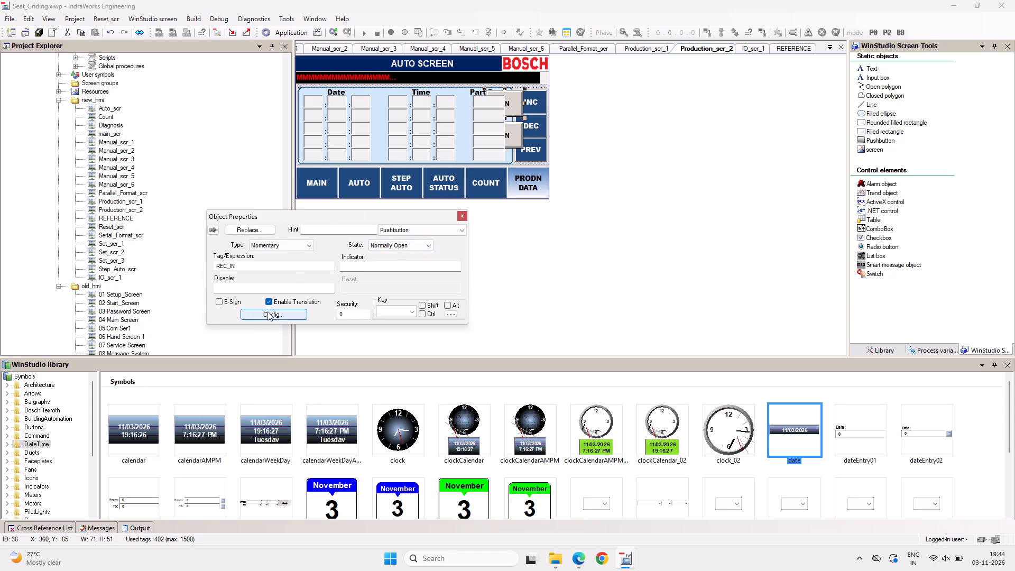
pyautogui.moveTo(290, 260); pyautogui.dragTo(208, 257)
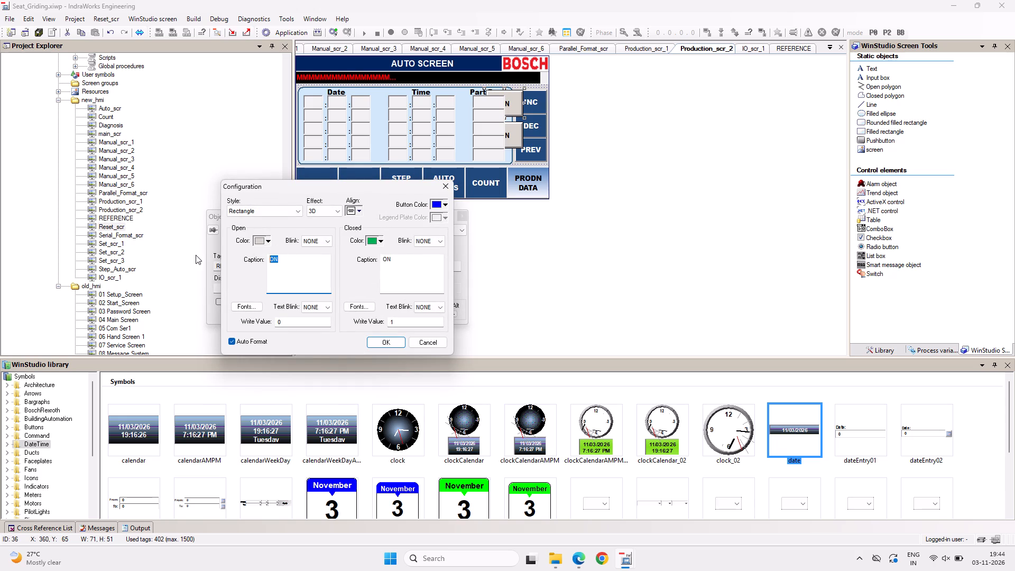
pyautogui.hotkey('ctrl', 'v')
pyautogui.moveTo(419, 258); pyautogui.dragTo(316, 257)
pyautogui.hotkey('ctrl', 'v')
pyautogui.click(391, 344)
# Caption the lower pushbutton DEC in both its open and closed states, copying the text from the old DEC button.
pyautogui.click(535, 135)
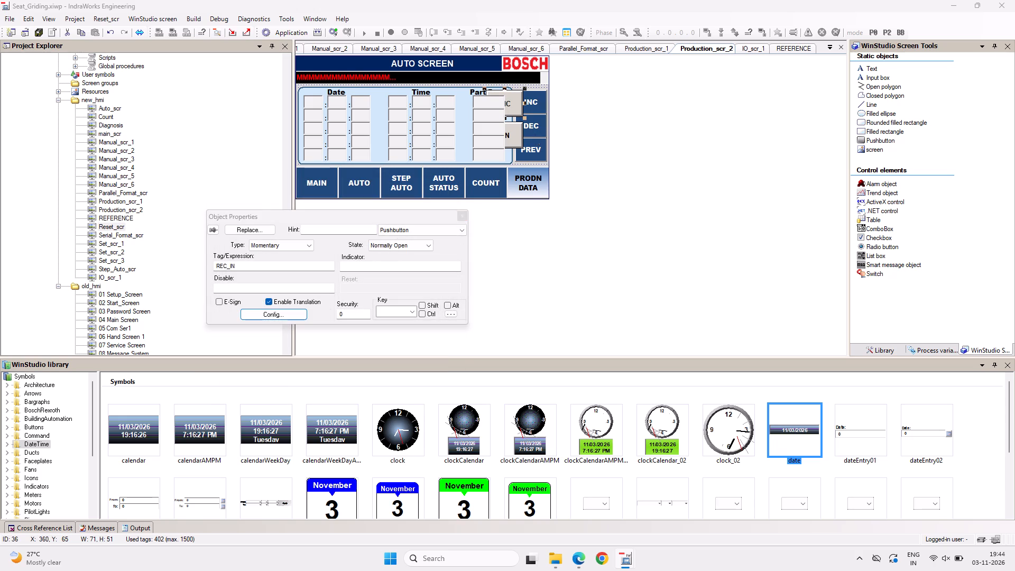
pyautogui.click(448, 247)
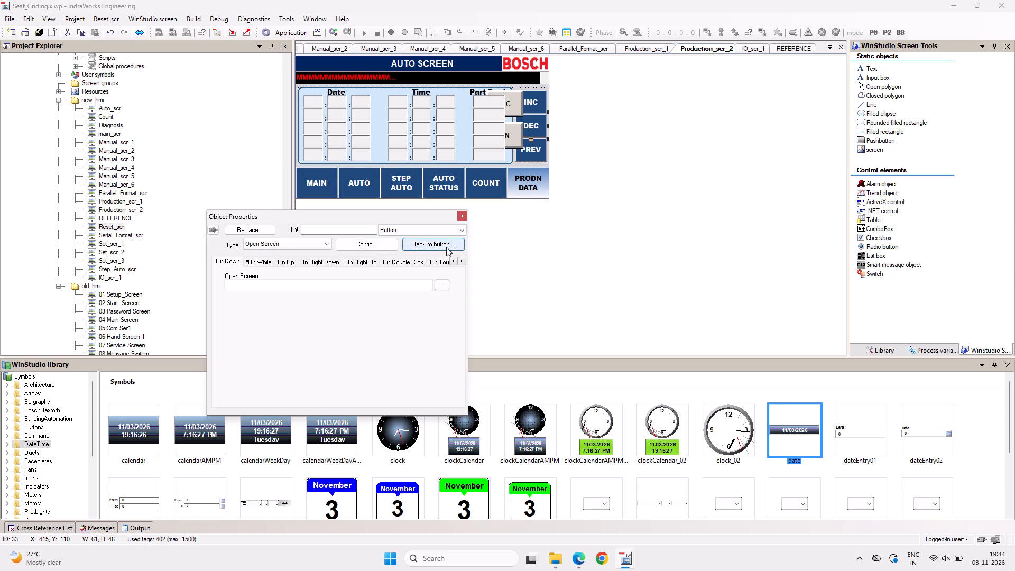
pyautogui.moveTo(239, 258); pyautogui.dragTo(159, 257)
pyautogui.hotkey('ctrl', 'c')
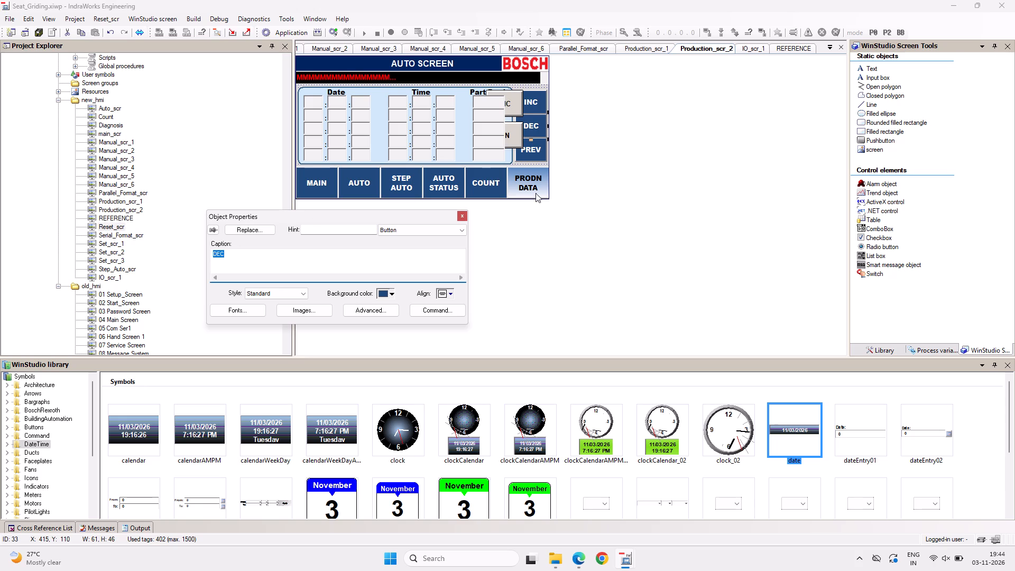
pyautogui.click(509, 138)
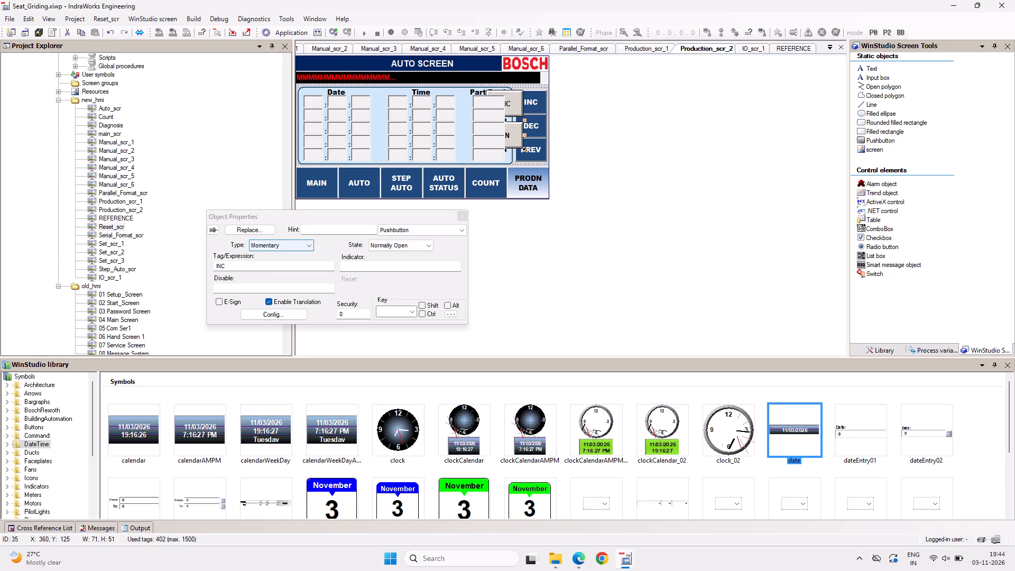
pyautogui.click(284, 308)
pyautogui.click(285, 314)
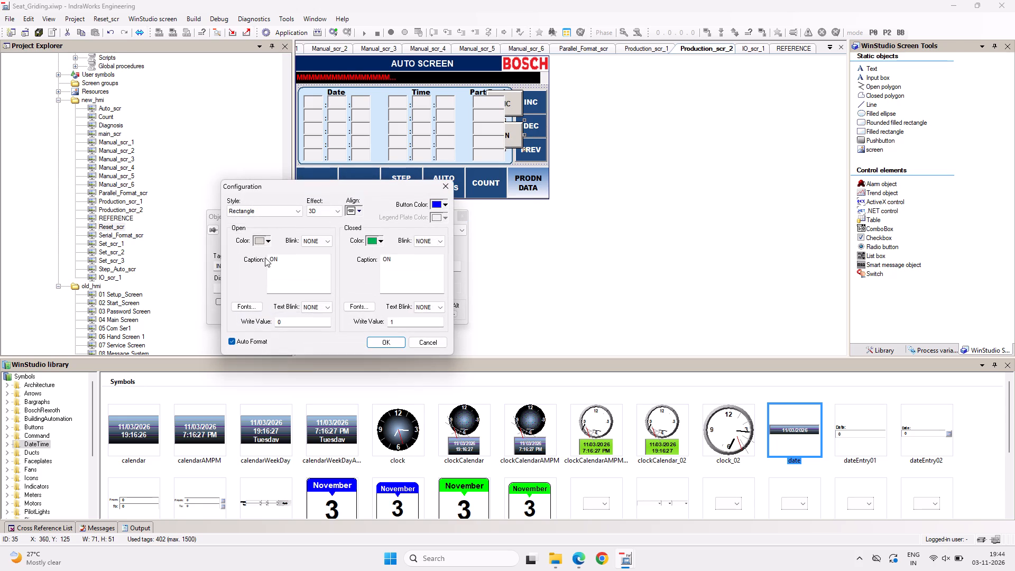
pyautogui.moveTo(290, 262); pyautogui.dragTo(218, 250)
pyautogui.hotkey('ctrl', 'v')
pyautogui.moveTo(403, 262); pyautogui.dragTo(305, 254)
pyautogui.hotkey('ctrl', 'v')
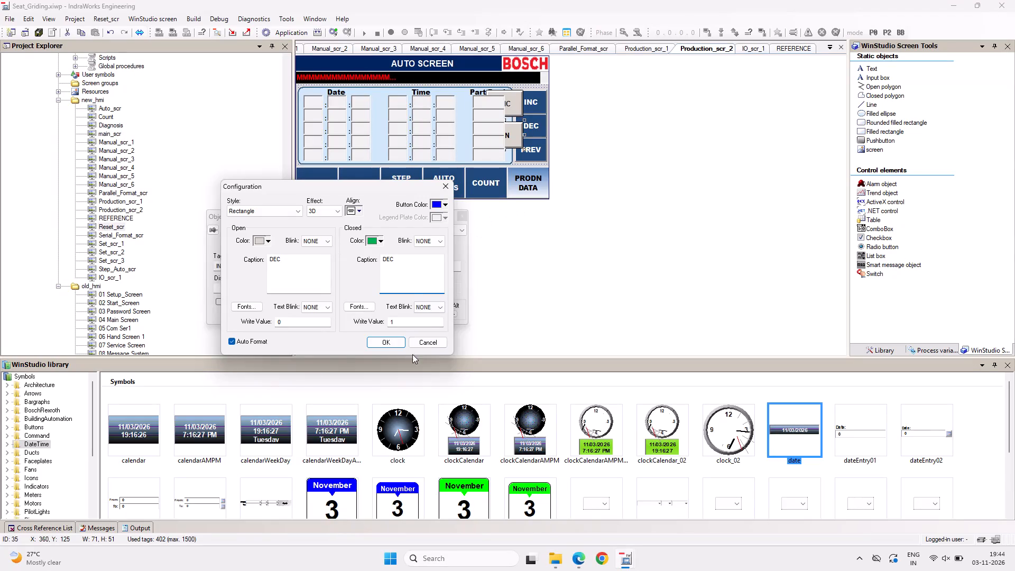
pyautogui.click(382, 342)
# Match the width and height of both new pushbuttons to the old INC button, 61 by 46.
pyautogui.click(538, 99)
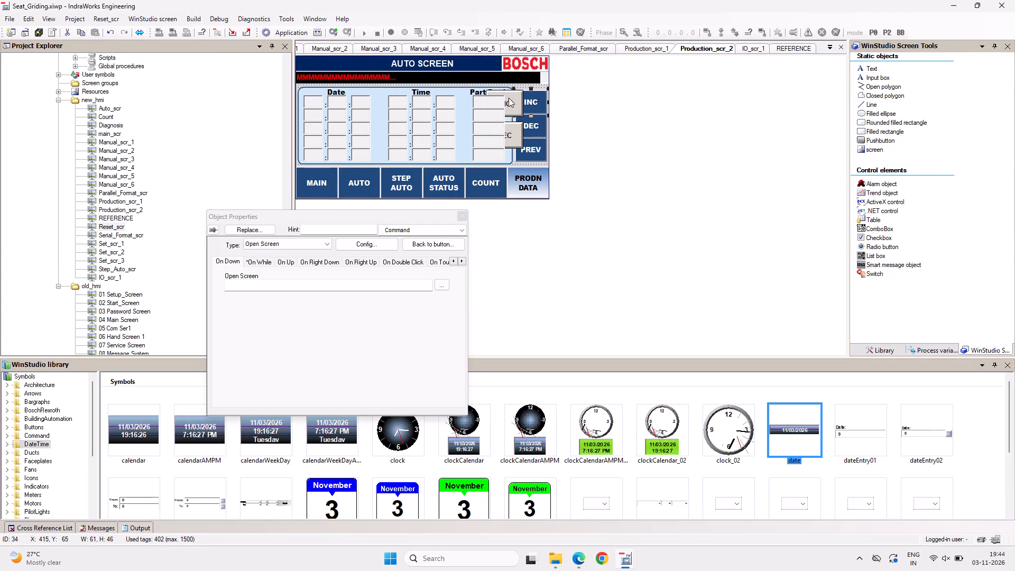
pyautogui.click(516, 98)
pyautogui.keyDown('shift'); pyautogui.click(513, 135); pyautogui.keyUp('shift')
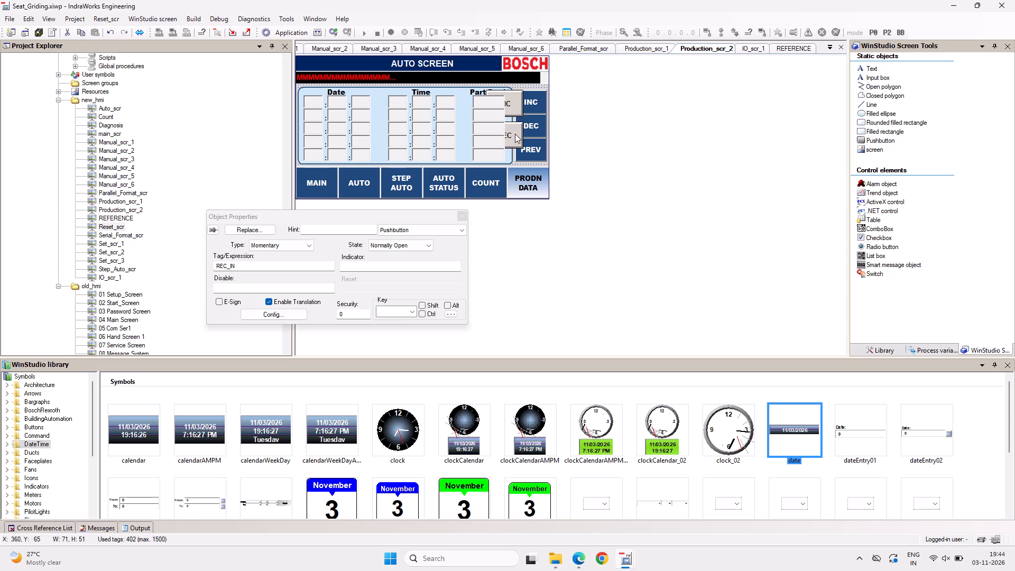
pyautogui.keyDown('shift'); pyautogui.click(540, 99); pyautogui.keyUp('shift')
pyautogui.click(144, 20)
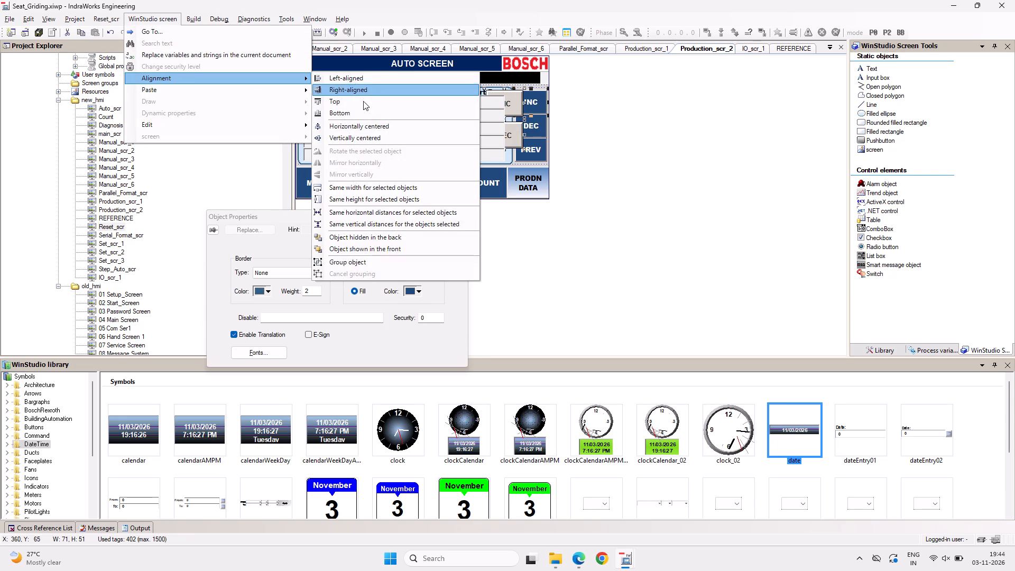
pyautogui.click(352, 191)
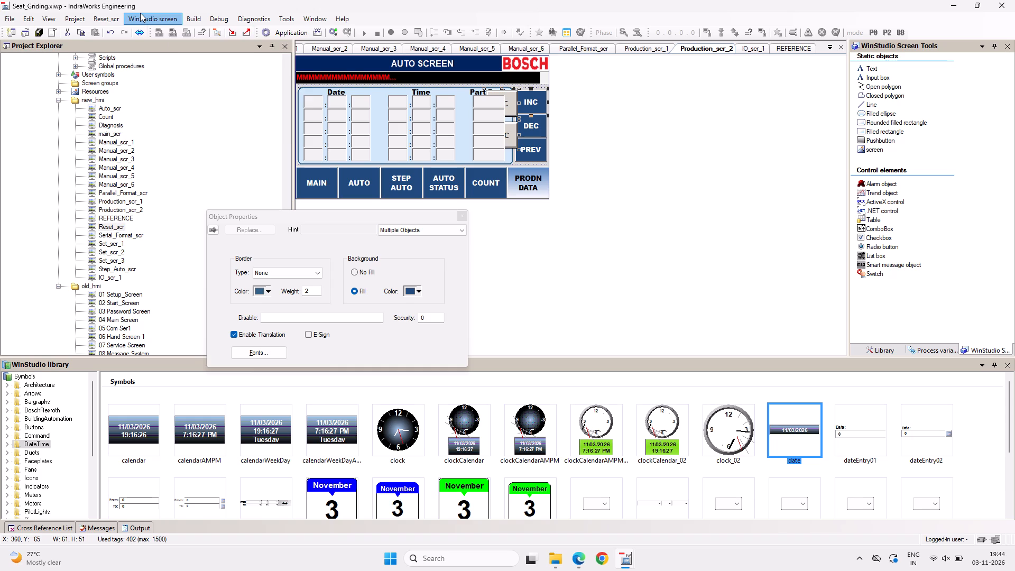
pyautogui.click(140, 13)
pyautogui.click(174, 75)
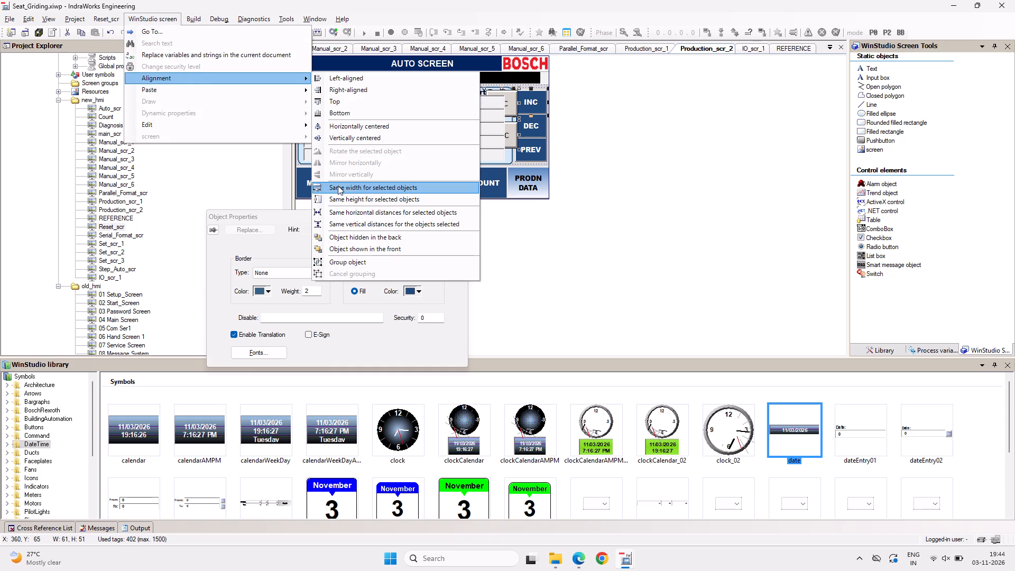
pyautogui.click(340, 196)
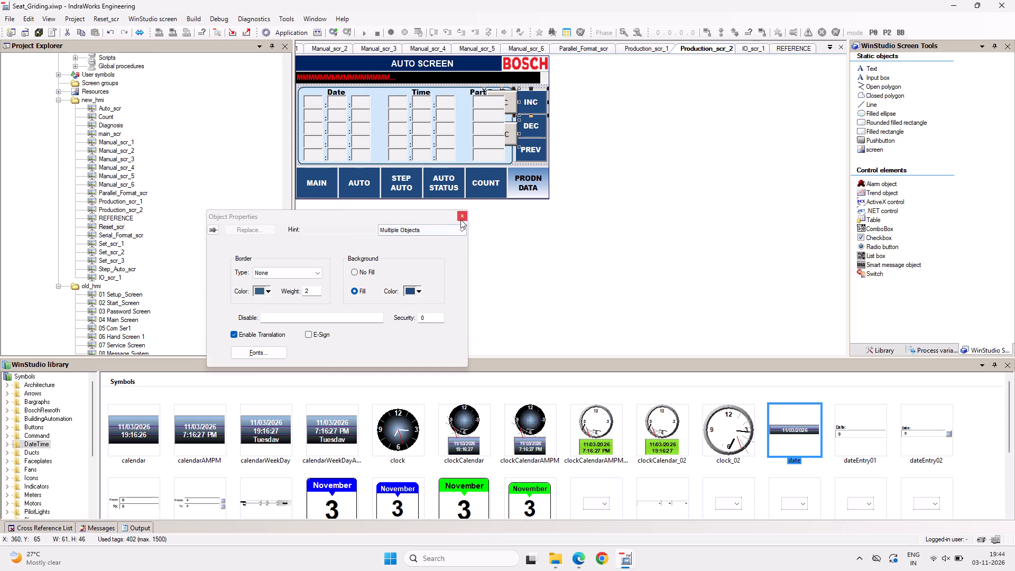
pyautogui.click(460, 219)
# Delete the old blue INC and DEC command buttons above PREV.
pyautogui.click(529, 103)
pyautogui.click(530, 103)
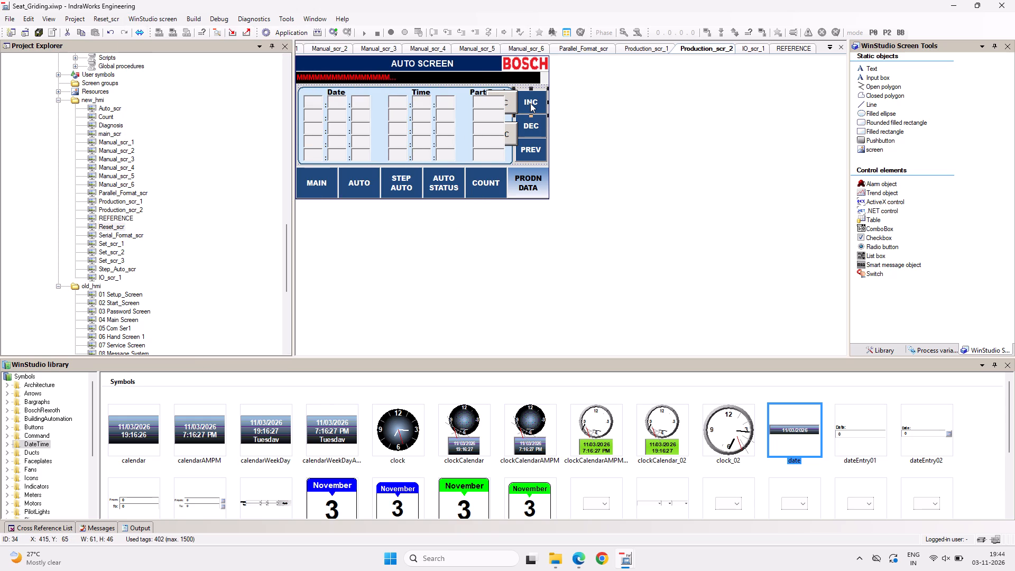
pyautogui.press('Delete')
pyautogui.click(532, 125)
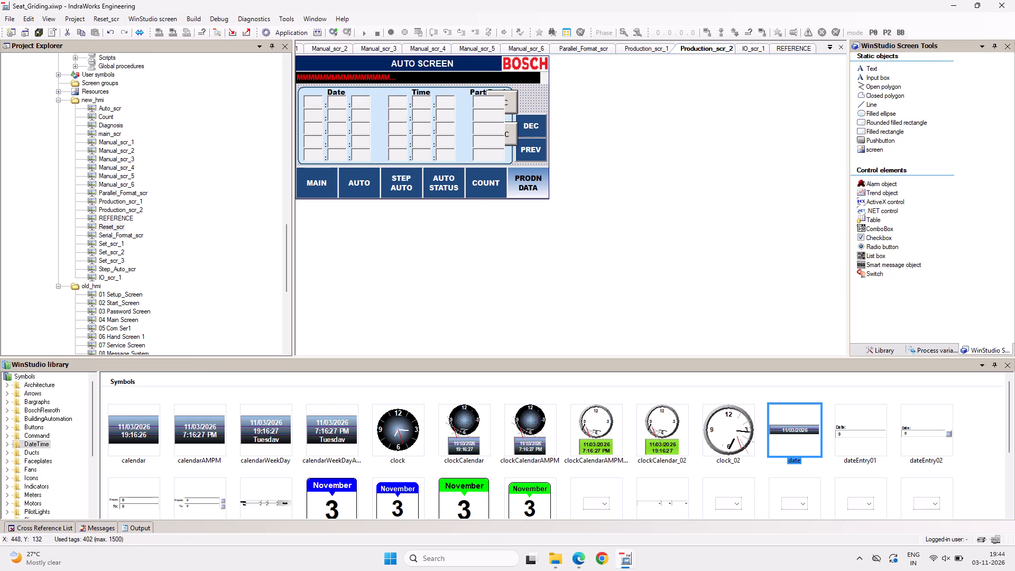
pyautogui.press('Delete')
# Stack the new INC and DEC pushbuttons in the freed space above PREV, with DEC at X 415, Y 105.
pyautogui.moveTo(514, 105); pyautogui.dragTo(557, 102)
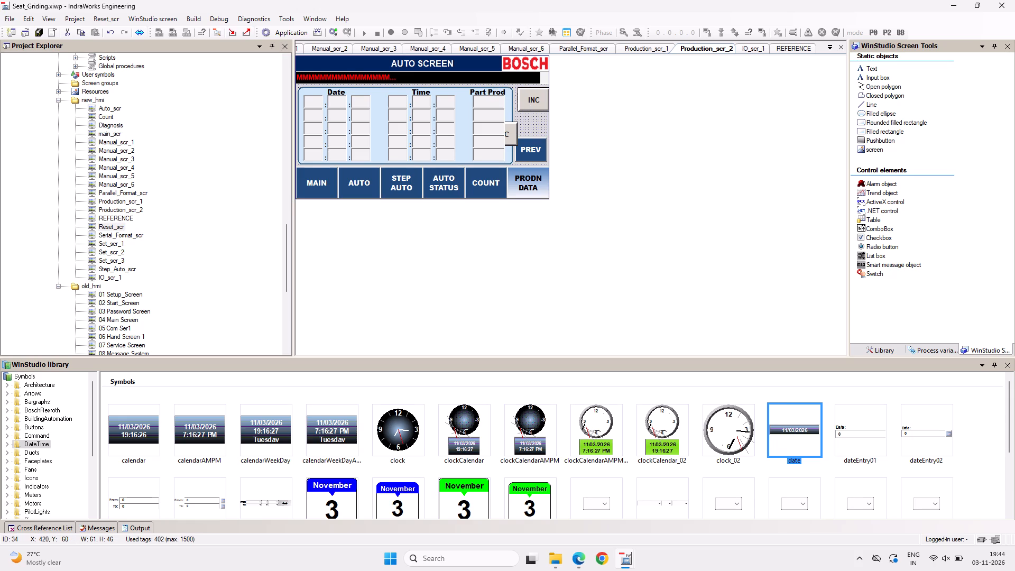
pyautogui.moveTo(557, 102); pyautogui.dragTo(554, 102)
pyautogui.moveTo(509, 128); pyautogui.dragTo(537, 121)
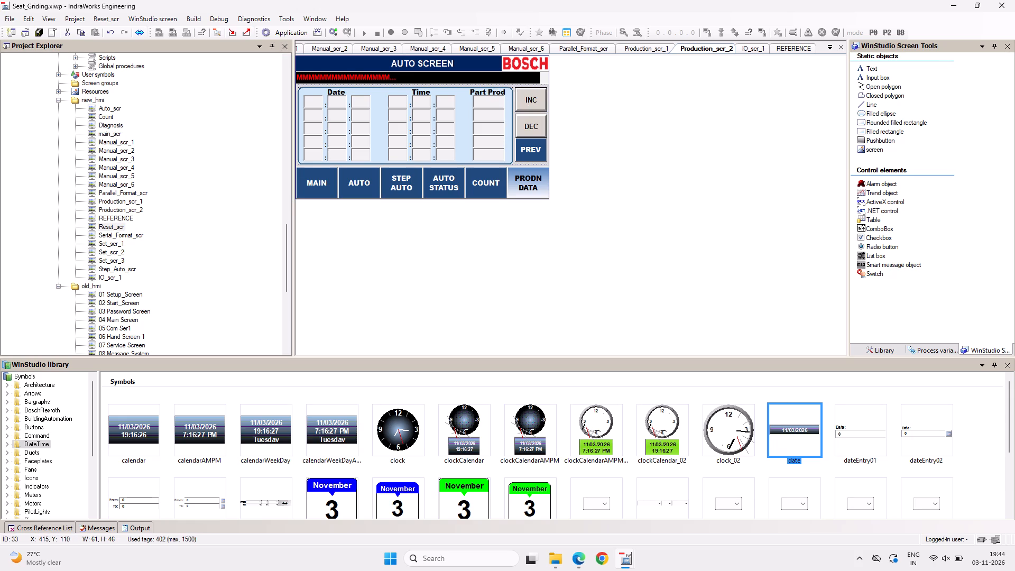
pyautogui.moveTo(537, 121); pyautogui.dragTo(538, 118)
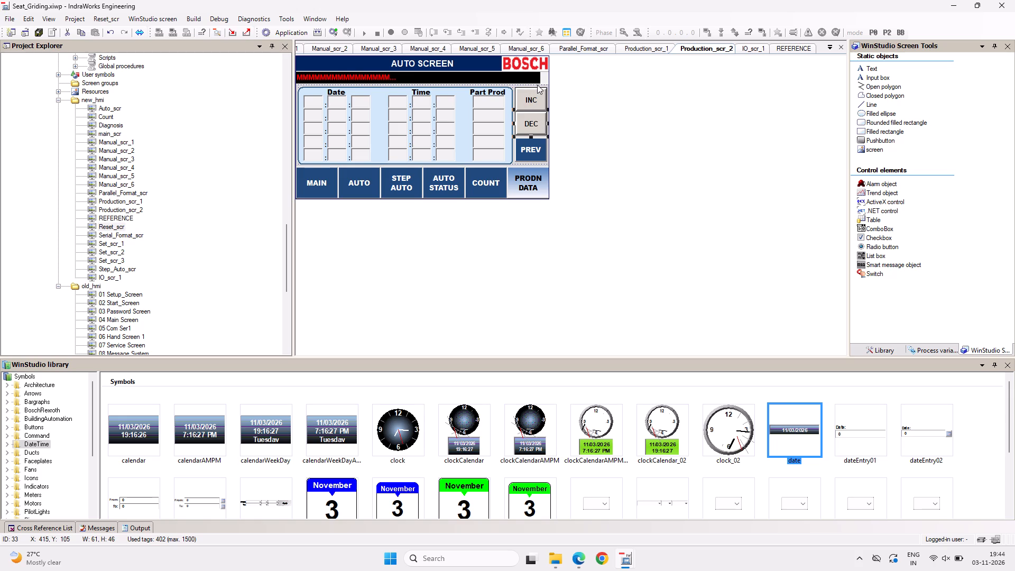
# Move the PREV button on Production_scr_2 slightly down, to X 415, Y 160.
pyautogui.click(537, 85)
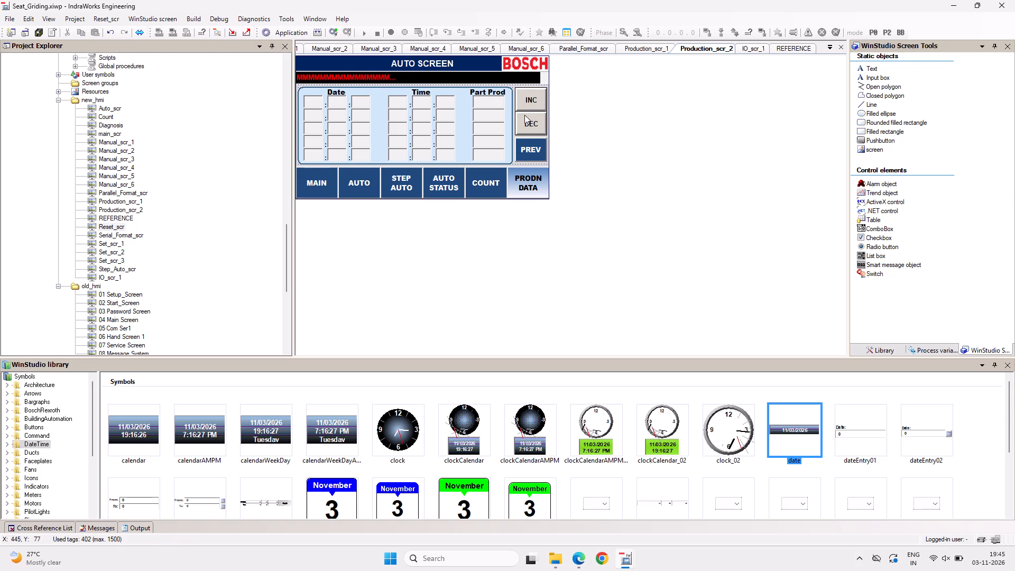
pyautogui.click(529, 148)
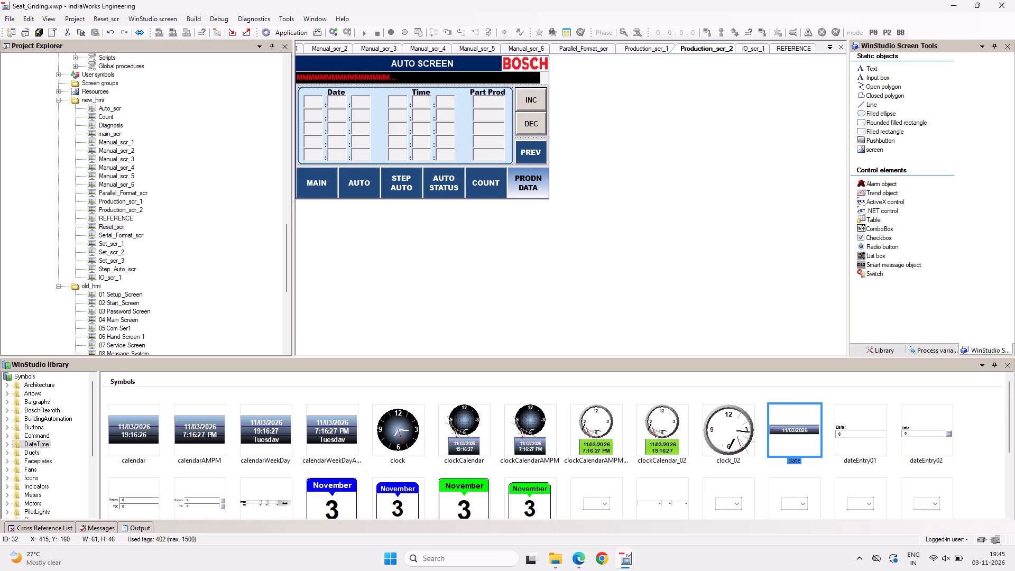
pyautogui.click(512, 84)
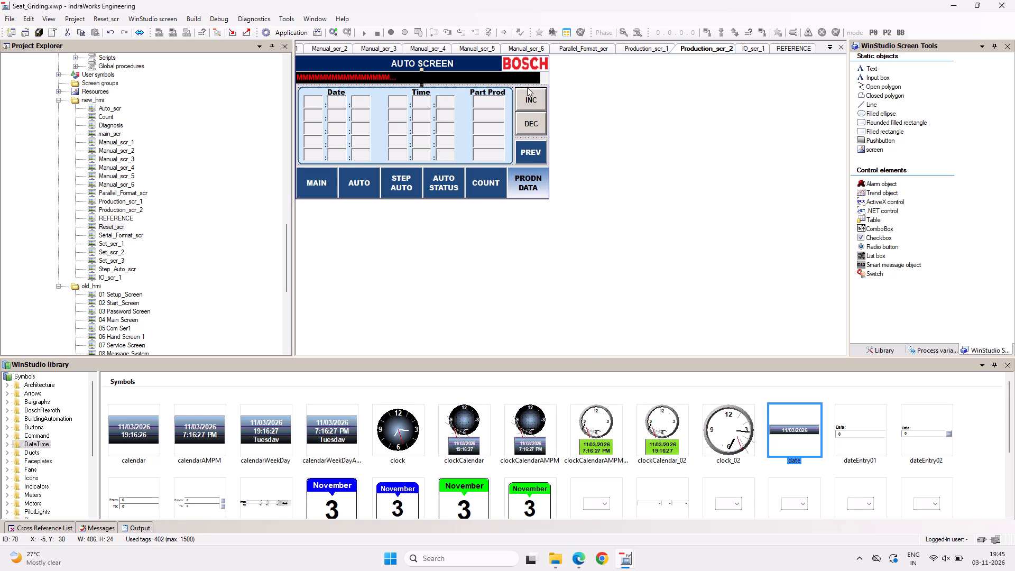
pyautogui.click(538, 84)
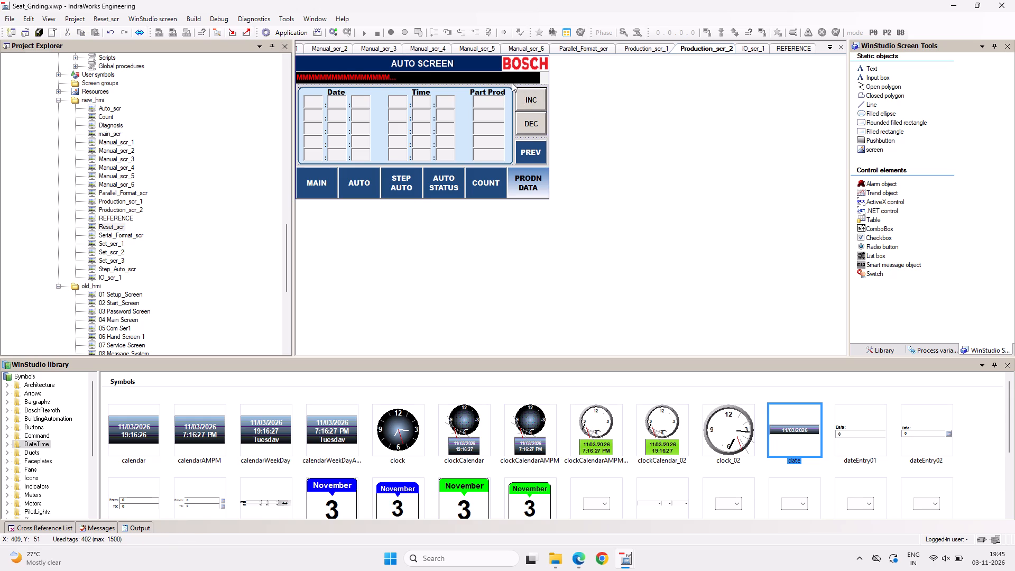
pyautogui.moveTo(512, 84); pyautogui.dragTo(540, 82)
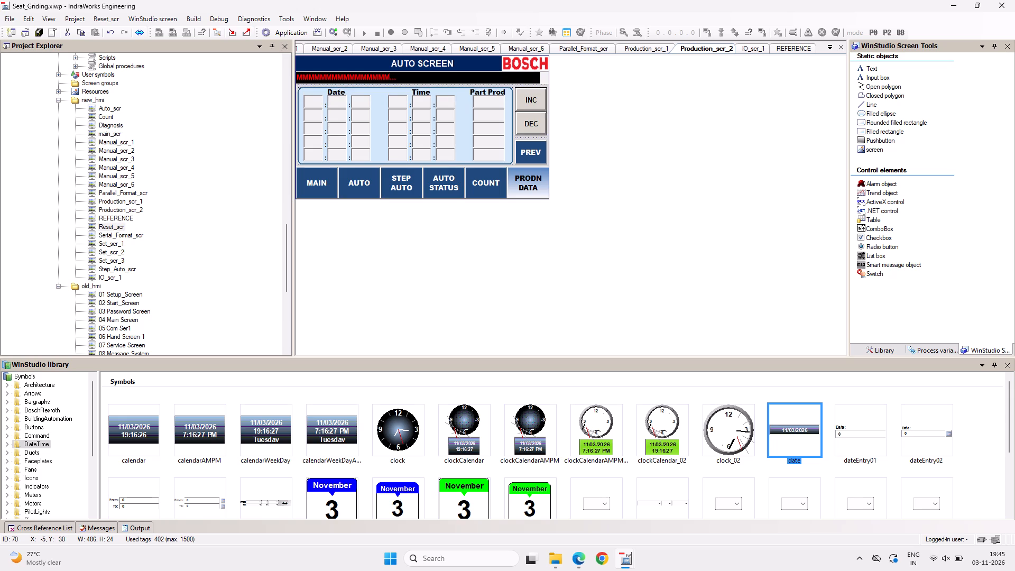
pyautogui.moveTo(540, 82); pyautogui.dragTo(540, 84)
# Copy the new INC and DEC pushbuttons from Production_scr_2.
pyautogui.click(539, 102)
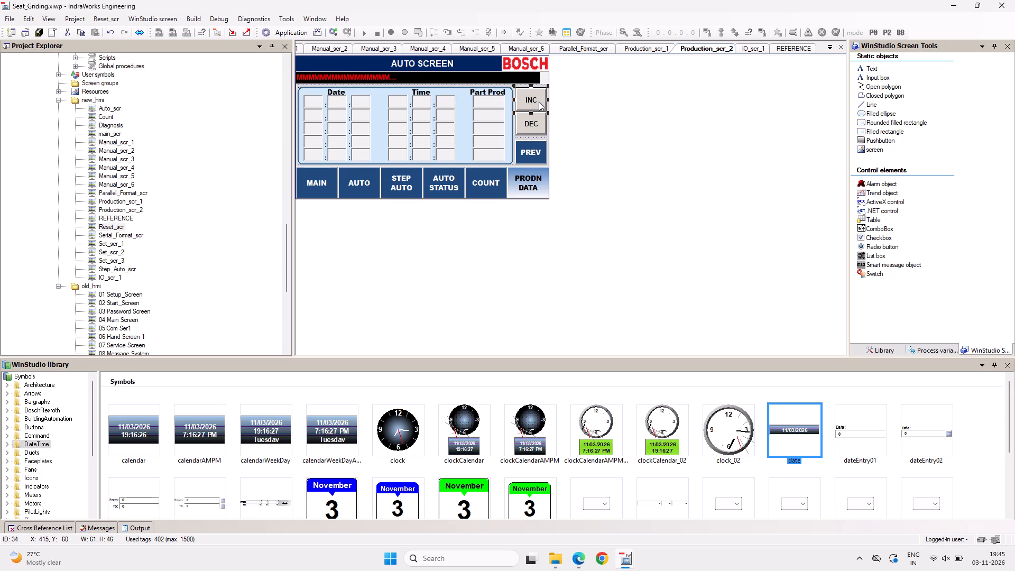
pyautogui.keyDown('shift'); pyautogui.click(543, 119); pyautogui.keyUp('shift')
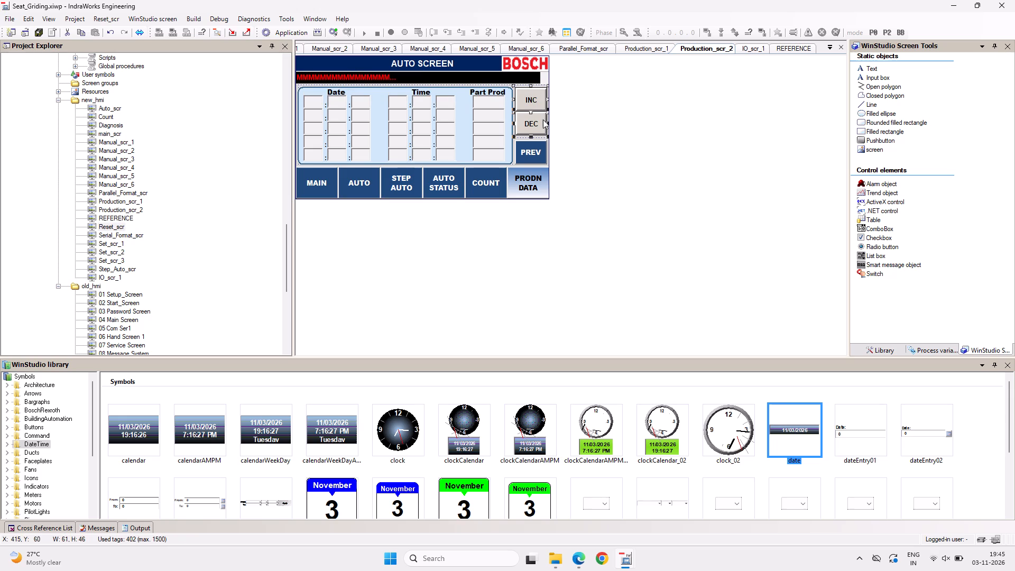
pyautogui.hotkey('ctrl', 'c')
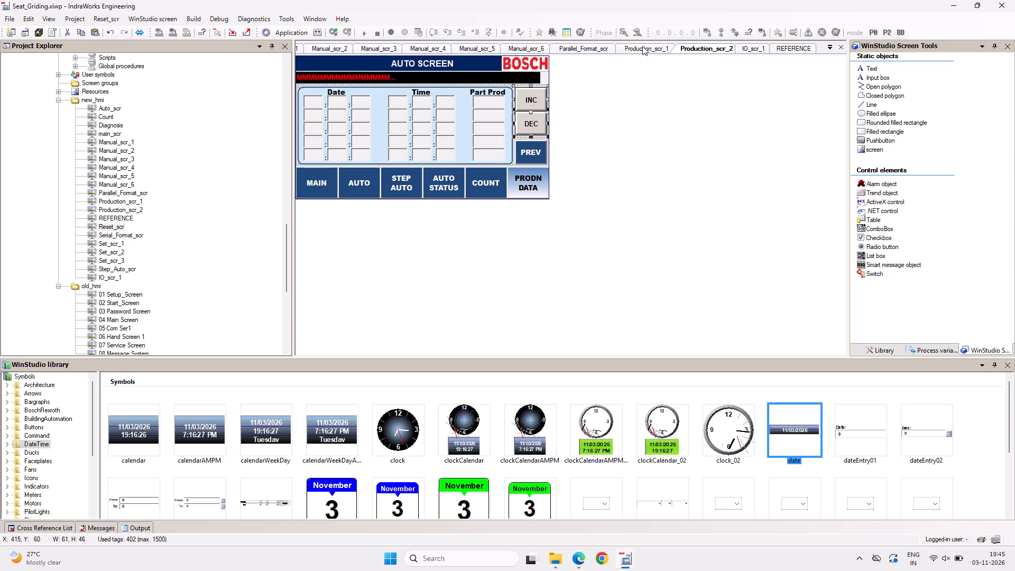
# On Production_scr_1, delete the old blue INC and DEC buttons and the two loose ON pushbuttons overlapping them.
pyautogui.click(642, 46)
pyautogui.click(537, 104)
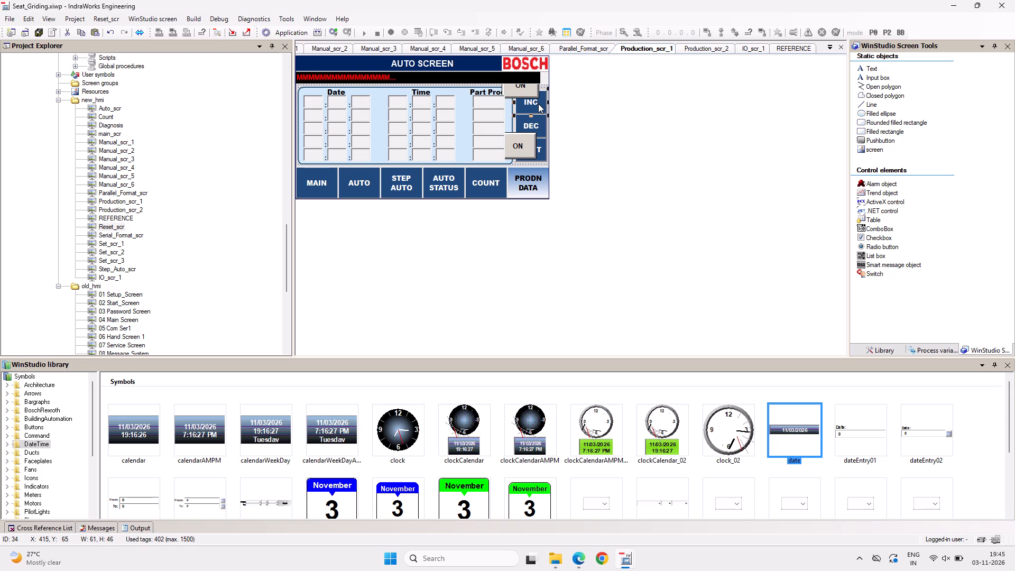
pyautogui.press('Delete')
pyautogui.click(540, 123)
pyautogui.press('Delete')
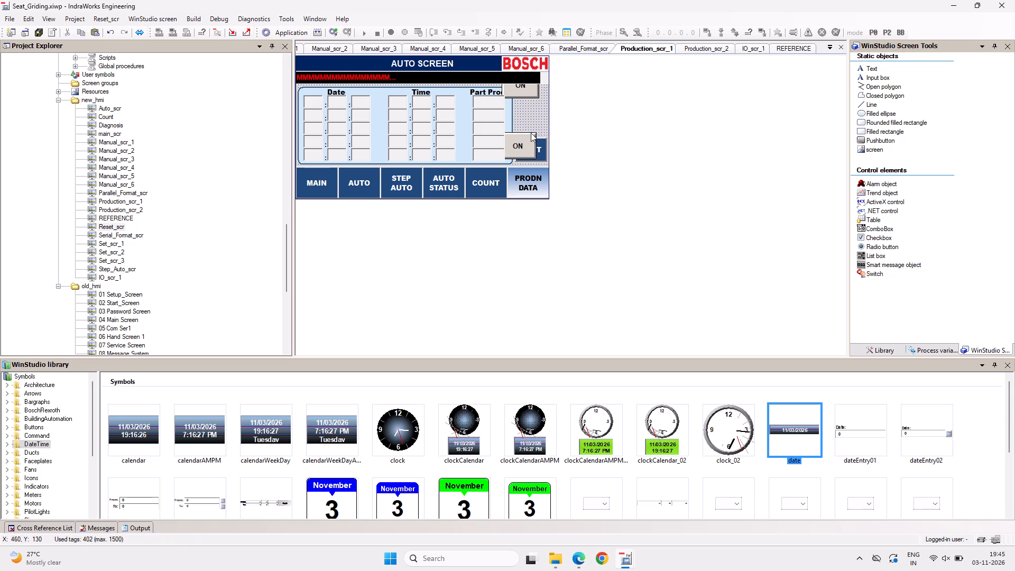
pyautogui.click(528, 139)
pyautogui.press('Delete')
pyautogui.click(532, 87)
pyautogui.press('Delete')
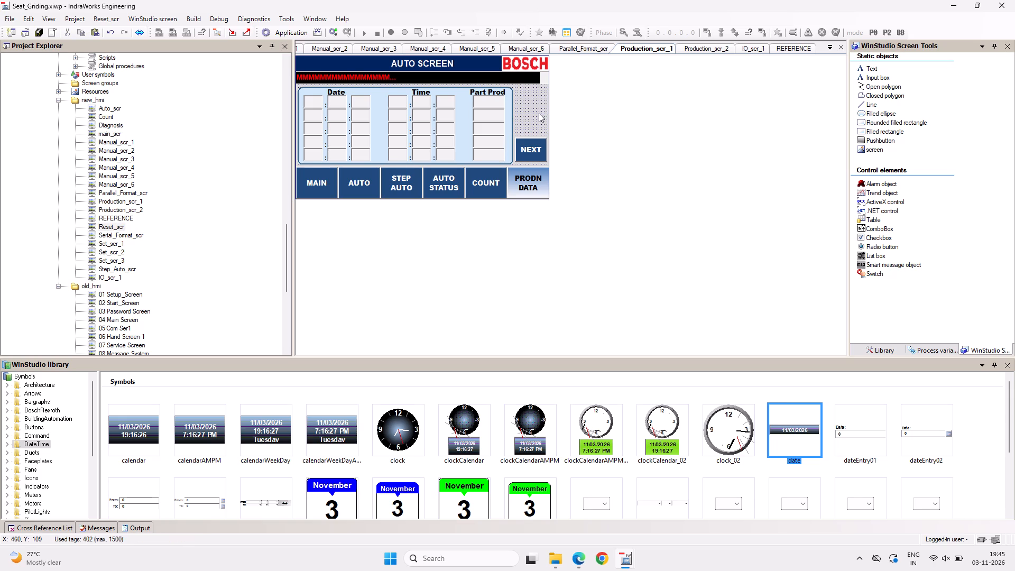
# Paste the copied INC and DEC pushbuttons into Production_scr_1 and place the pair above NEXT at X 415, Y 60.
pyautogui.hotkey('ctrl', 'v')
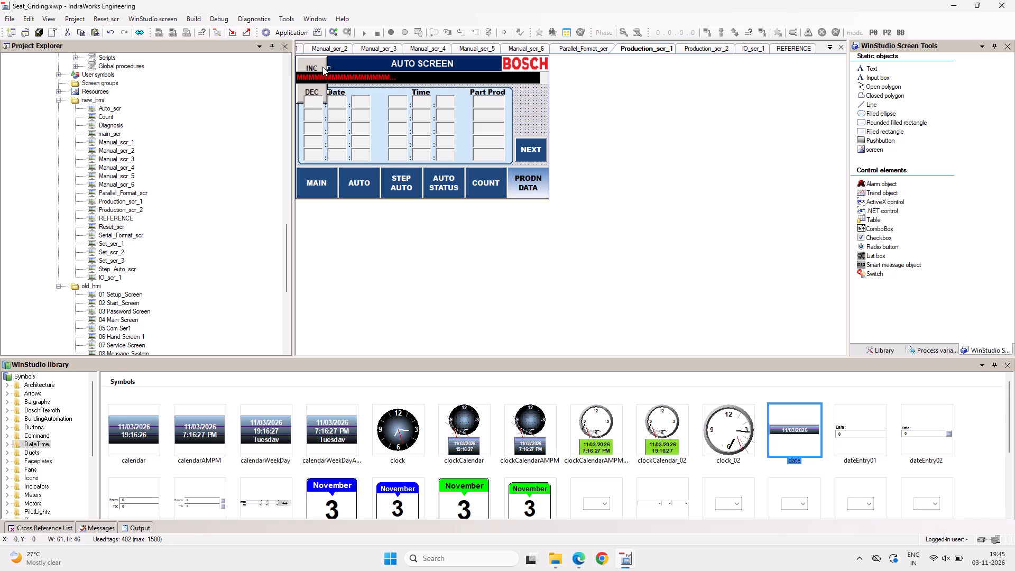
pyautogui.moveTo(318, 62); pyautogui.dragTo(539, 93)
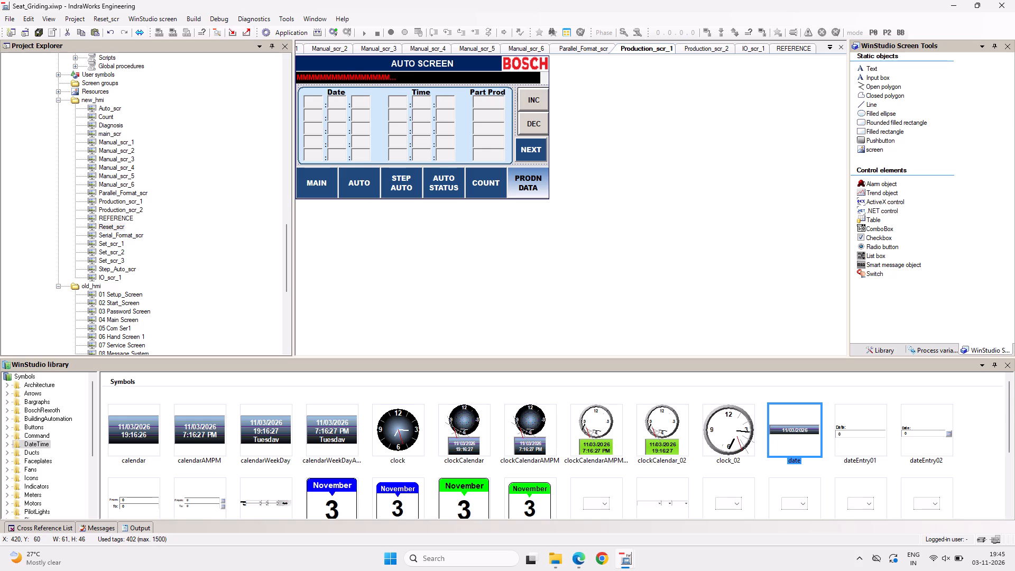
pyautogui.moveTo(539, 93); pyautogui.dragTo(538, 93)
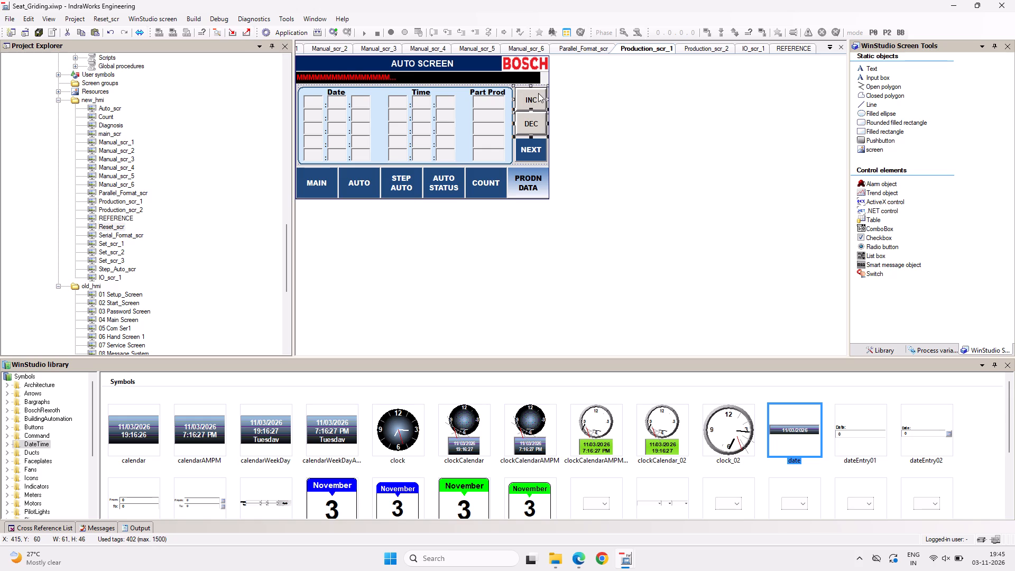
# Move the NEXT button on Production_scr_1 slightly down, to X 415, Y 160.
pyautogui.click(539, 144)
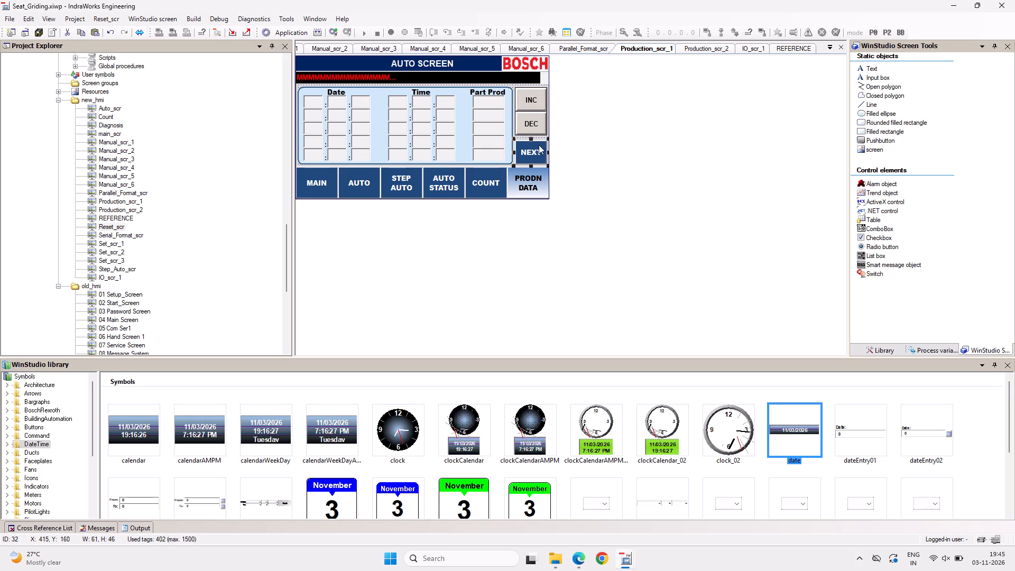
pyautogui.click(513, 86)
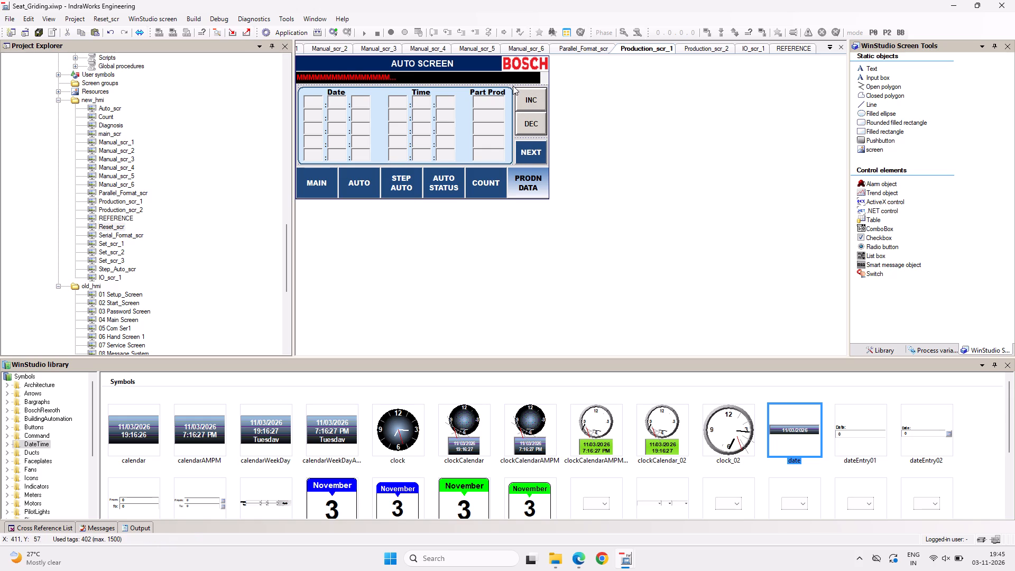
# Check Production_scr_2, and close the Production_scr_1, Production_scr_2 and Parallel_Format_scr screens.
pyautogui.click(698, 48)
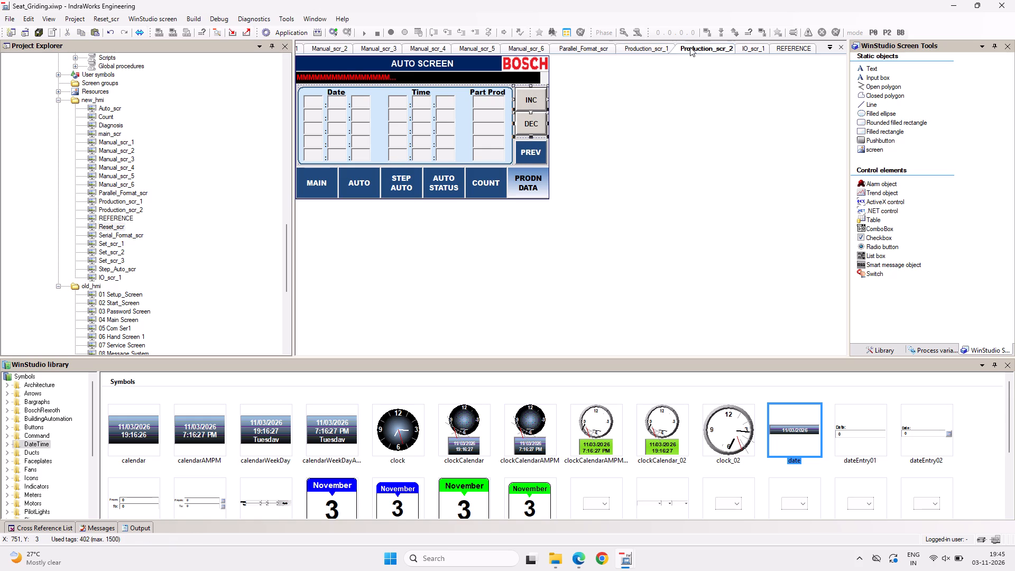
pyautogui.click(508, 86)
pyautogui.click(32, 33)
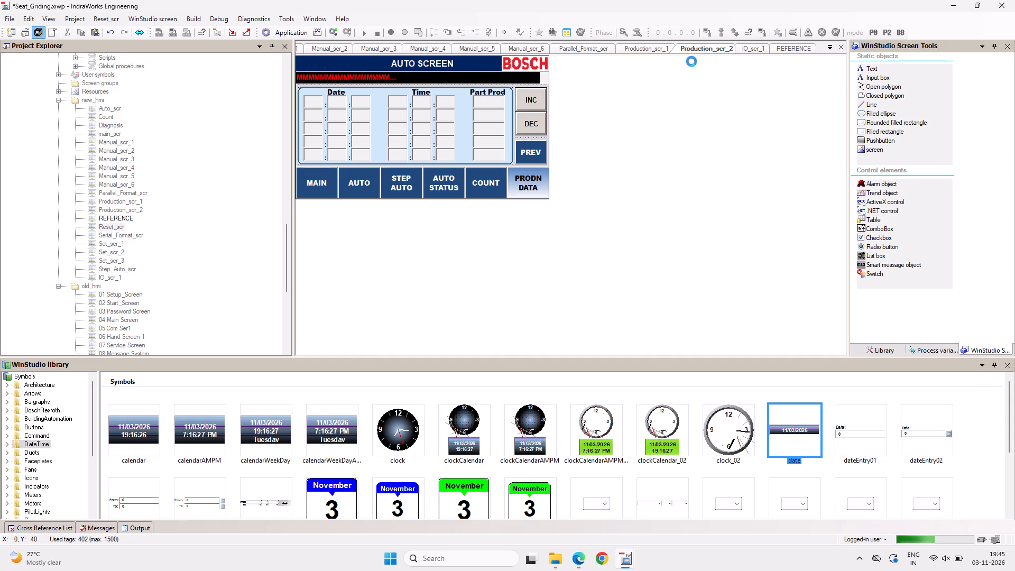
pyautogui.click(653, 46)
pyautogui.click(842, 45)
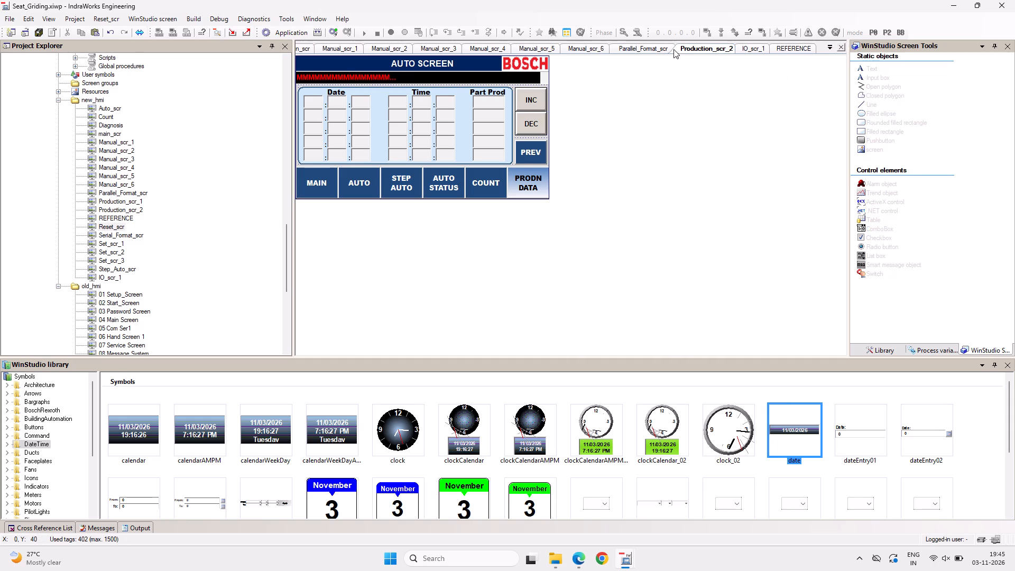
pyautogui.click(842, 46)
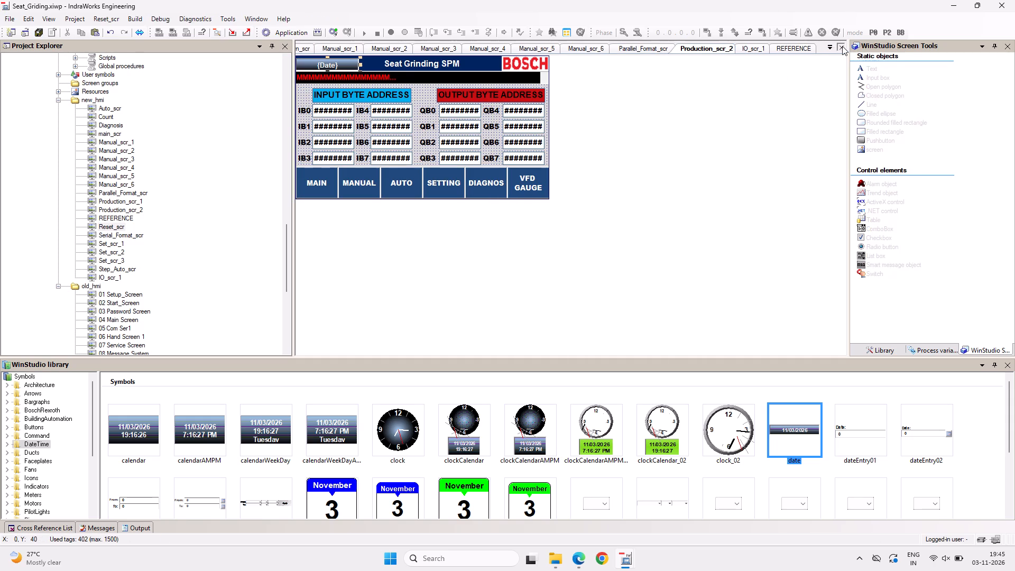
pyautogui.click(706, 51)
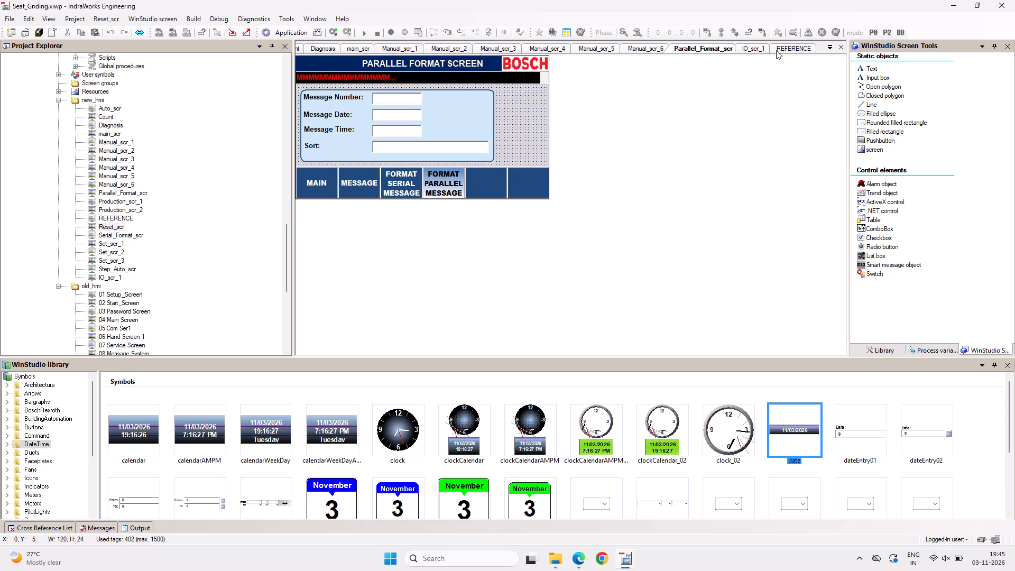
pyautogui.click(842, 47)
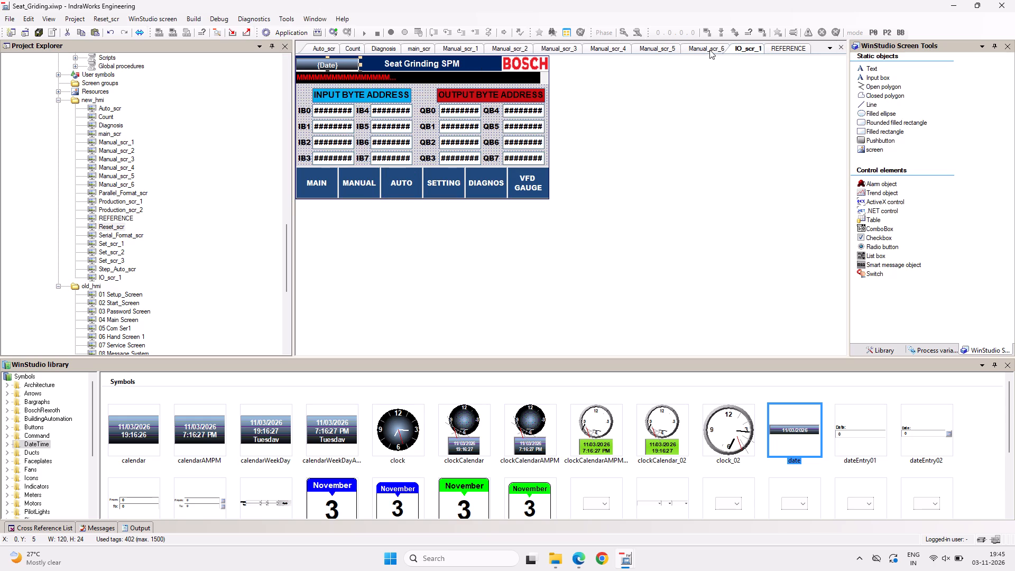
# On Manual_scr_1, match the width and height of the four new ON pushbuttons to the SPDL COOLANT MOTOR OFF button, 60 by 50.
pyautogui.click(709, 50)
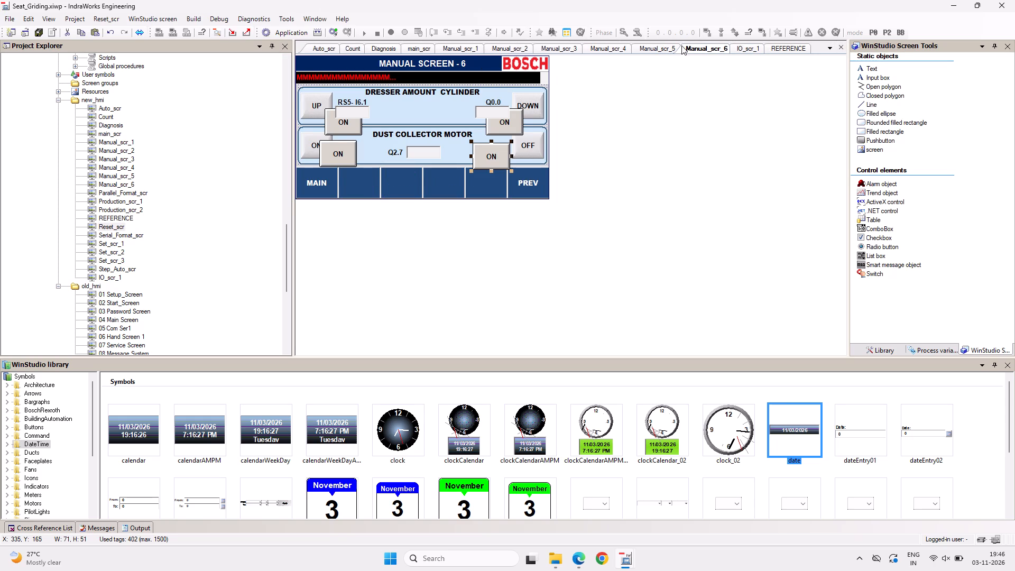
pyautogui.click(657, 46)
pyautogui.click(616, 48)
pyautogui.click(574, 49)
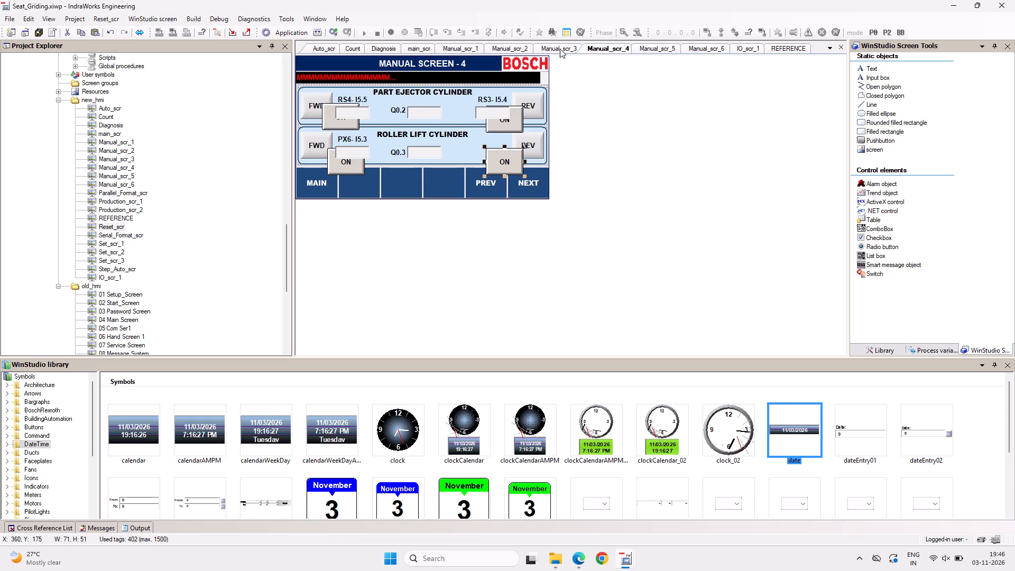
pyautogui.click(520, 49)
pyautogui.click(470, 47)
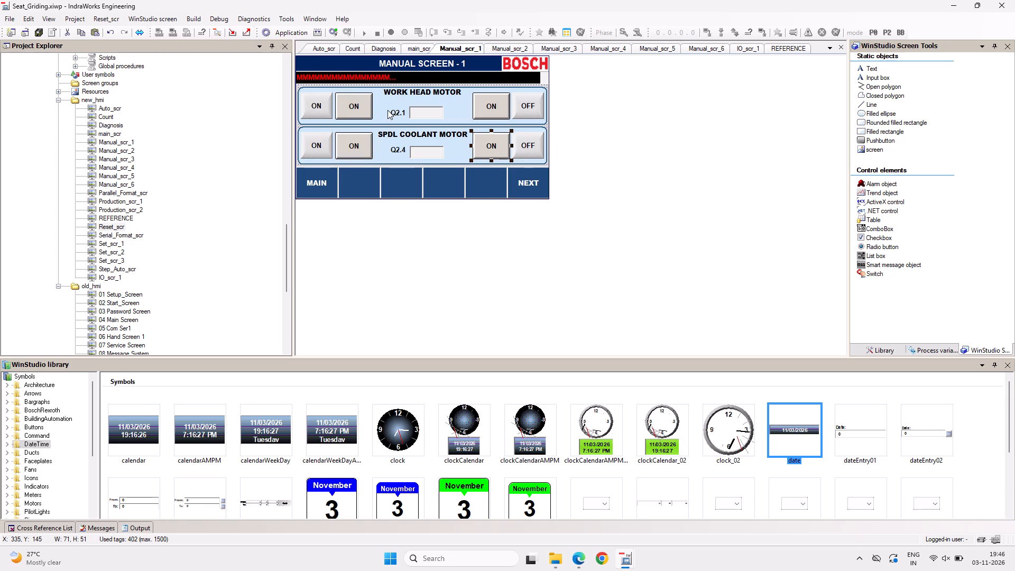
pyautogui.click(548, 87)
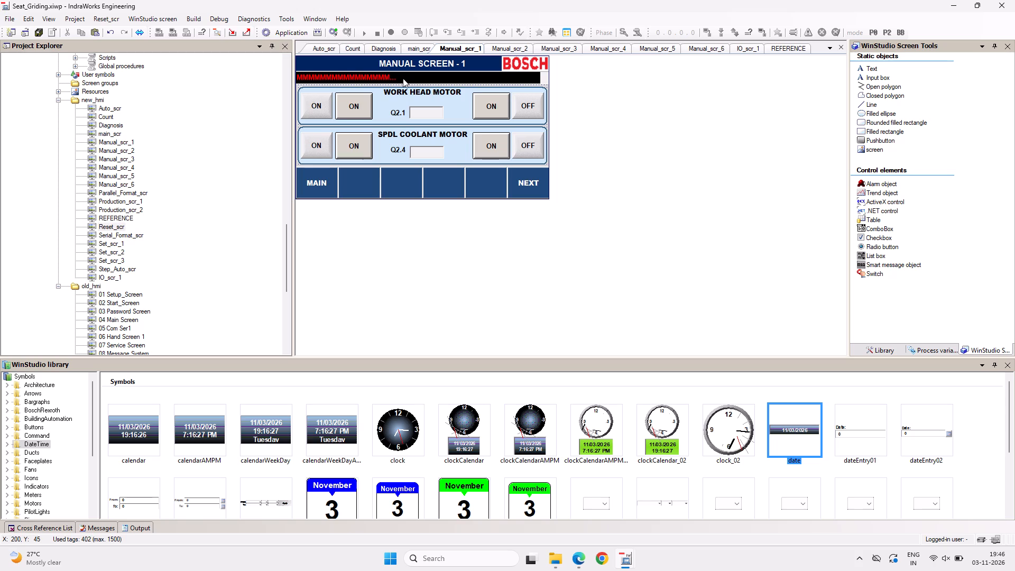
pyautogui.click(356, 106)
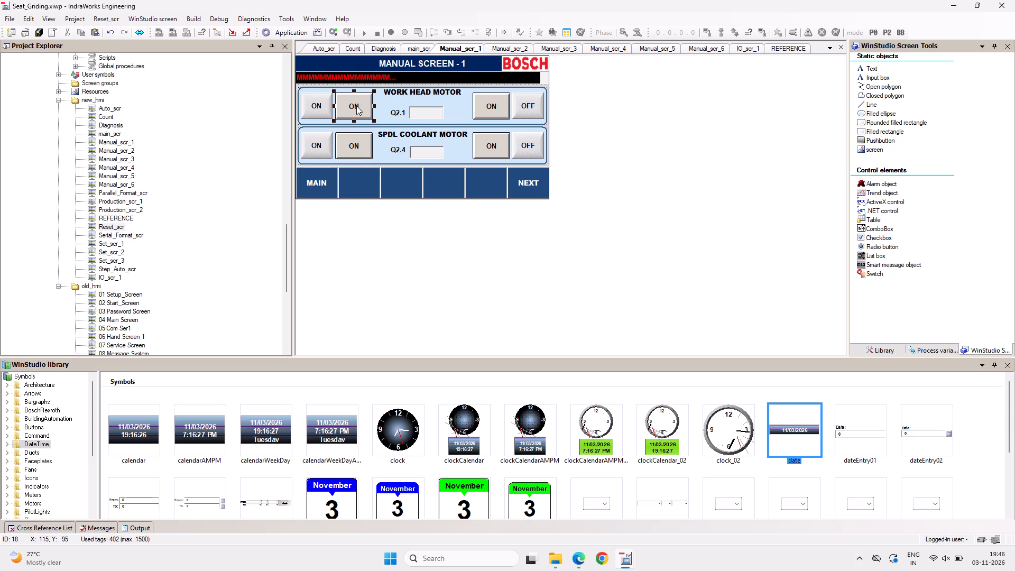
pyautogui.keyDown('shift'); pyautogui.click(359, 149); pyautogui.keyUp('shift')
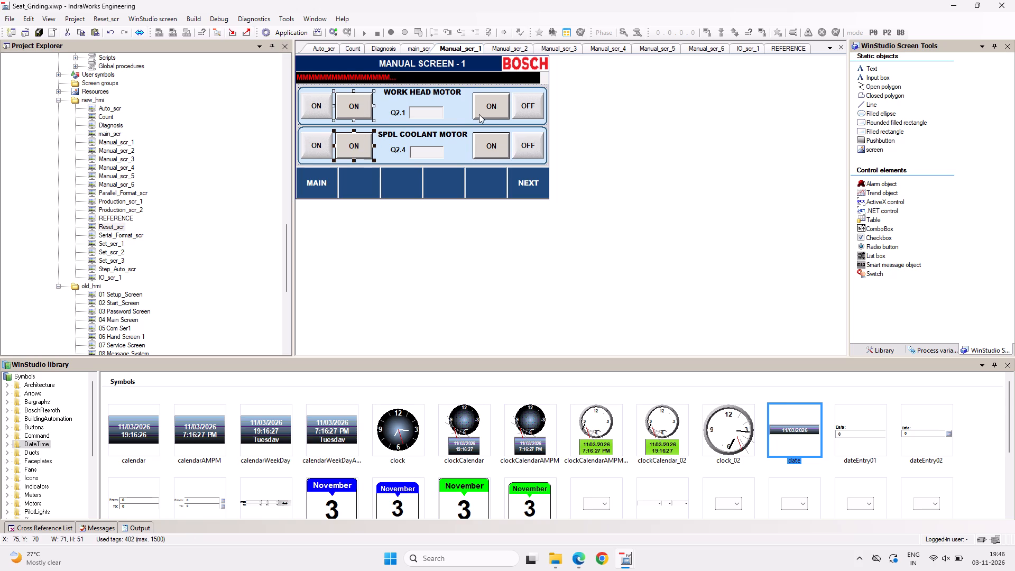
pyautogui.keyDown('shift'); pyautogui.click(482, 110); pyautogui.keyUp('shift')
pyautogui.keyDown('shift'); pyautogui.click(479, 142); pyautogui.keyUp('shift')
pyautogui.keyDown('shift'); pyautogui.click(525, 146); pyautogui.keyUp('shift')
pyautogui.click(160, 21)
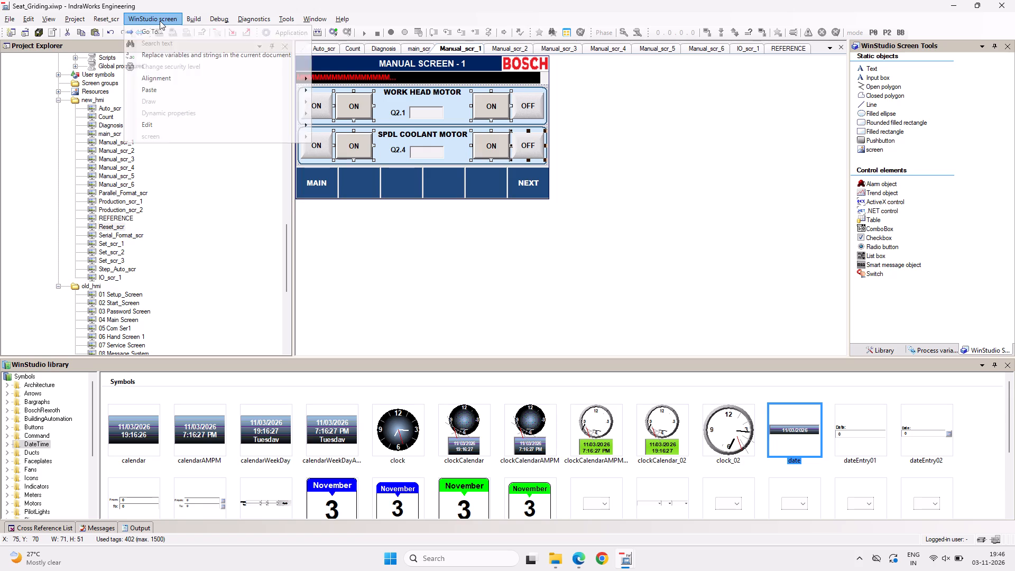
pyautogui.click(174, 77)
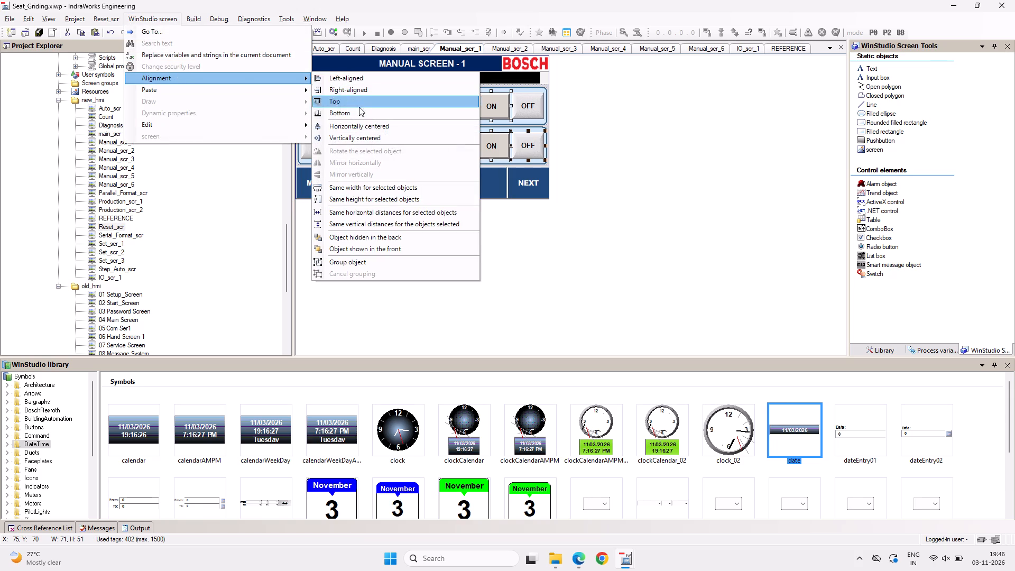
pyautogui.click(363, 182)
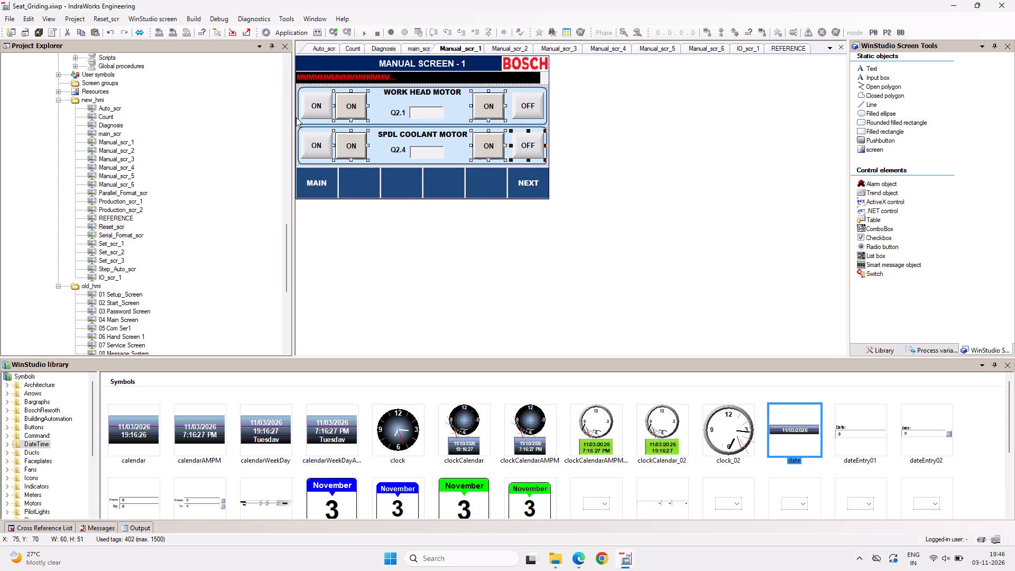
pyautogui.click(140, 21)
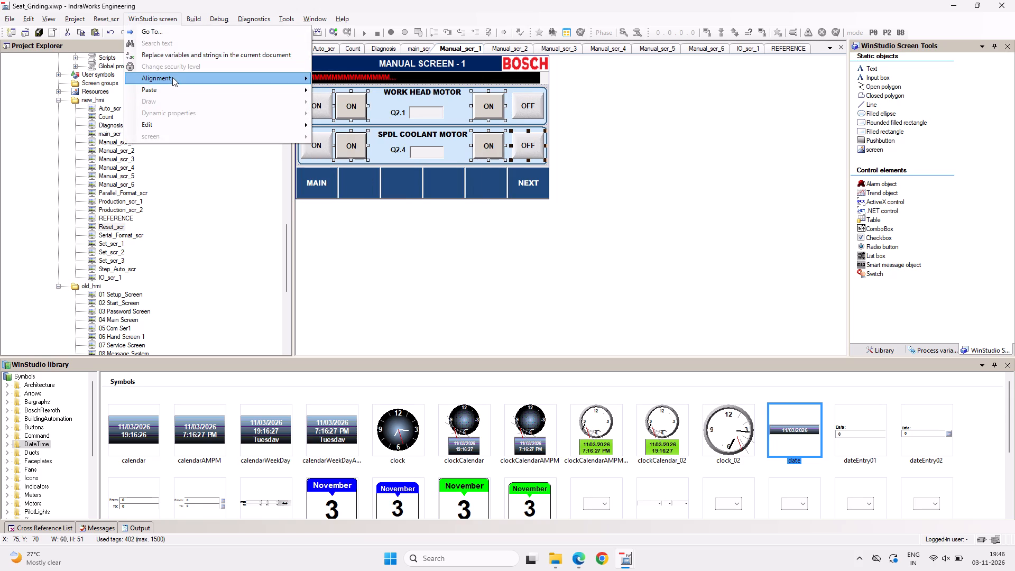
pyautogui.click(172, 77)
pyautogui.click(377, 198)
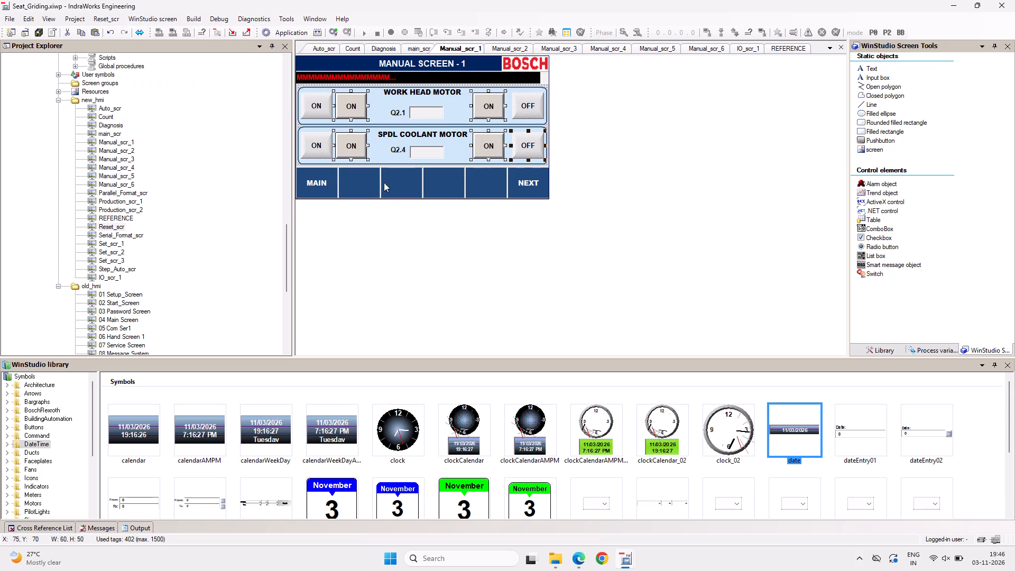
# Copy the tag WK_HD_ON_CMD_OP from the old WORK HEAD MOTOR ON button into the new ON pushbutton beside it.
pyautogui.click(547, 85)
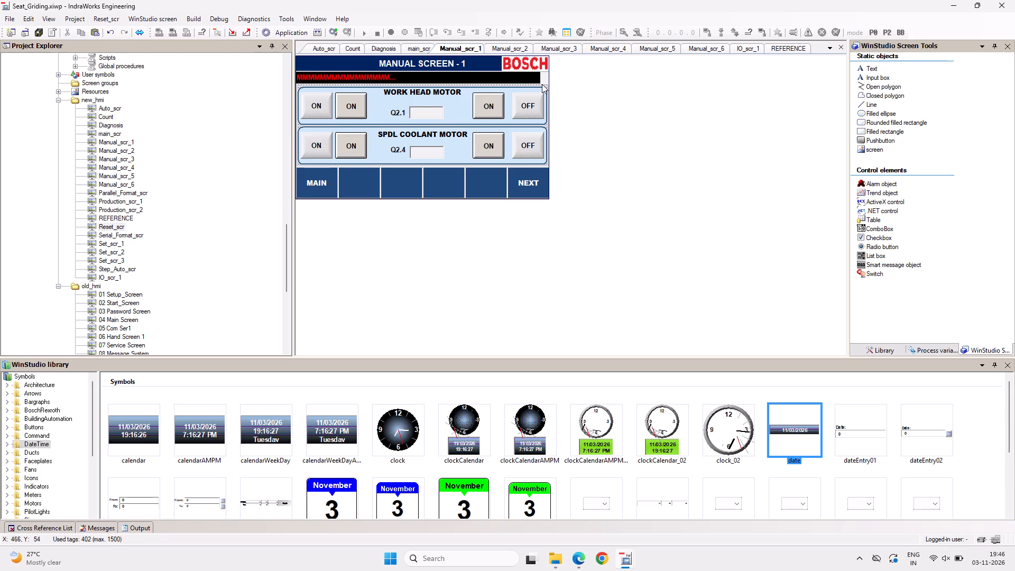
pyautogui.doubleClick(322, 107)
pyautogui.click(258, 263)
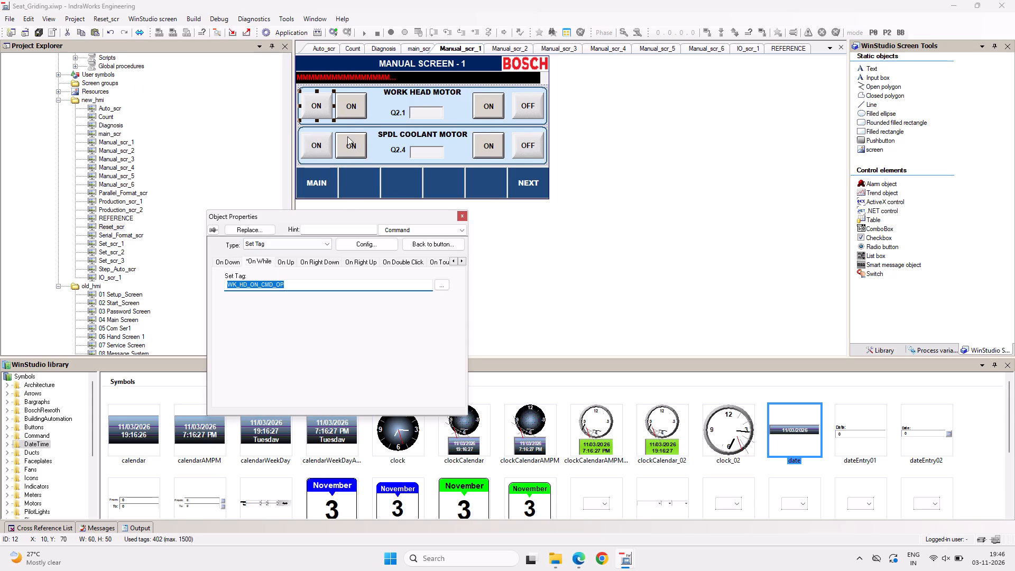
pyautogui.hotkey('ctrl', 'c')
pyautogui.click(348, 108)
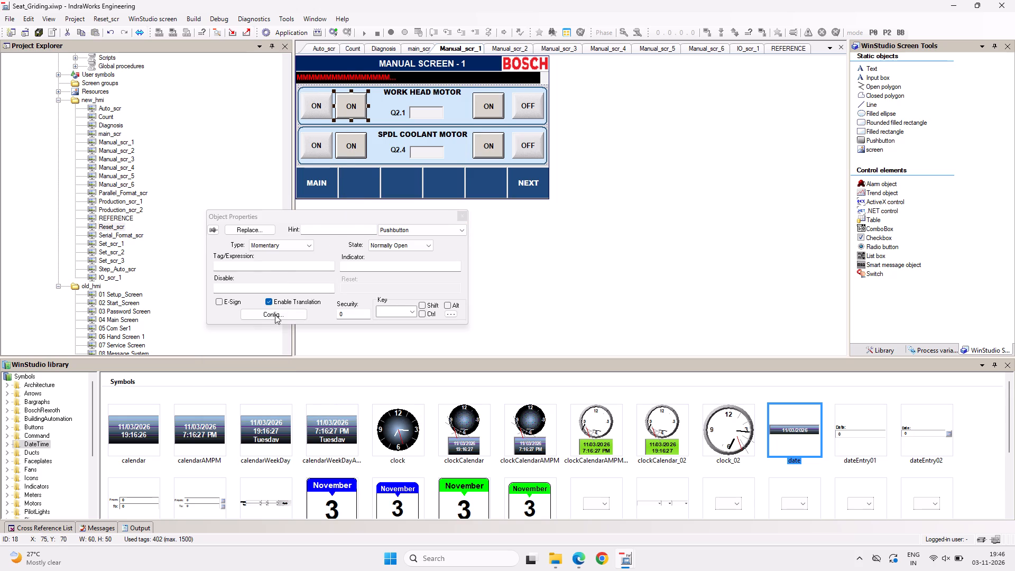
pyautogui.click(273, 268)
pyautogui.hotkey('ctrl', 'v')
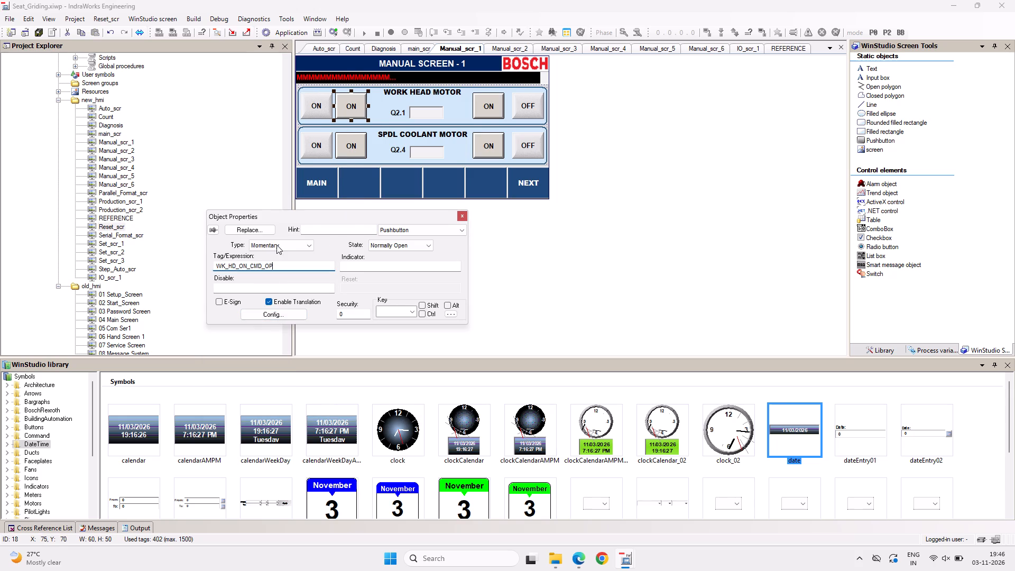
# Copy the tag WK_HD_OFF_CMD_OP from the old WORK HEAD MOTOR OFF button into the new pushbutton beside it.
pyautogui.click(523, 107)
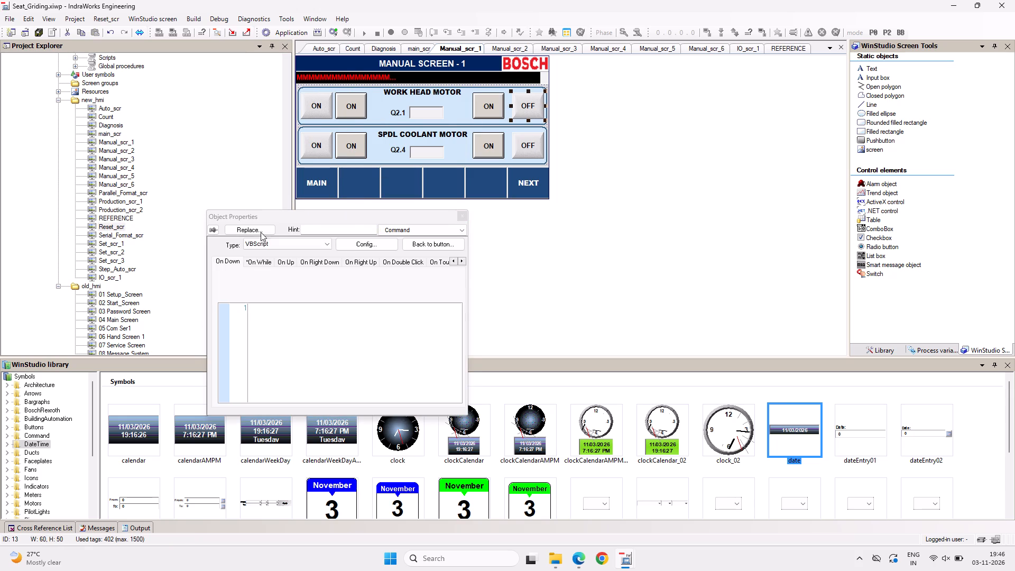
pyautogui.click(259, 260)
pyautogui.hotkey('ctrl', 'c')
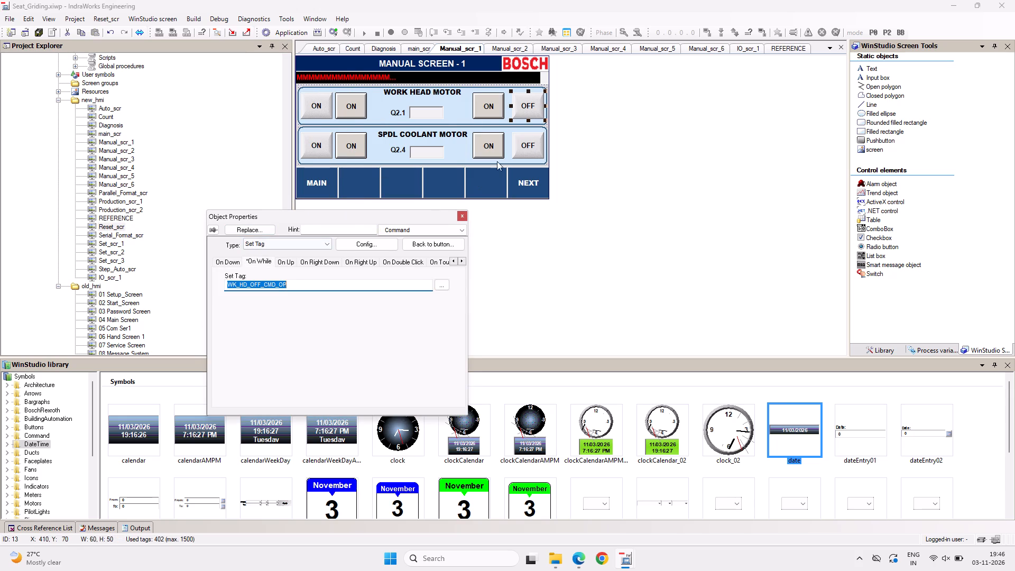
pyautogui.click(485, 115)
pyautogui.click(252, 267)
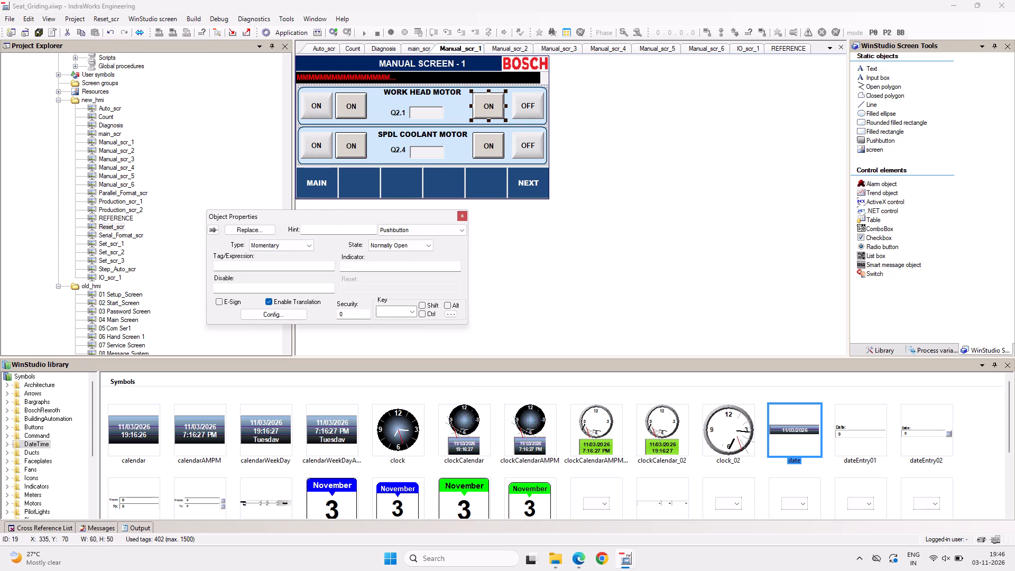
pyautogui.hotkey('ctrl', 'v')
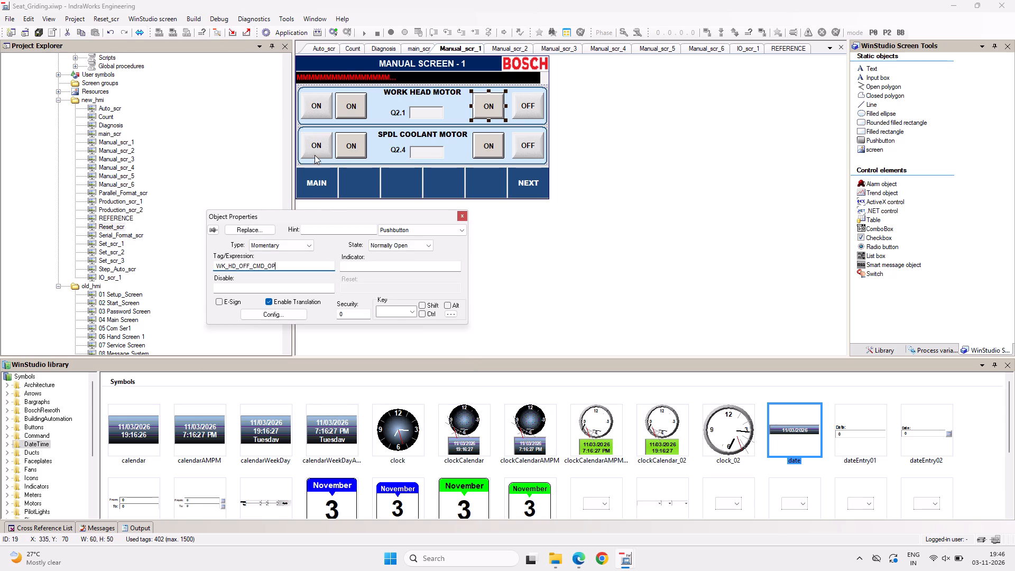
# Copy the tag SP_CLNT_ON_CMD_OP from the old SPDL COOLANT MOTOR ON button into the new ON pushbutton beside it.
pyautogui.click(316, 153)
pyautogui.click(267, 261)
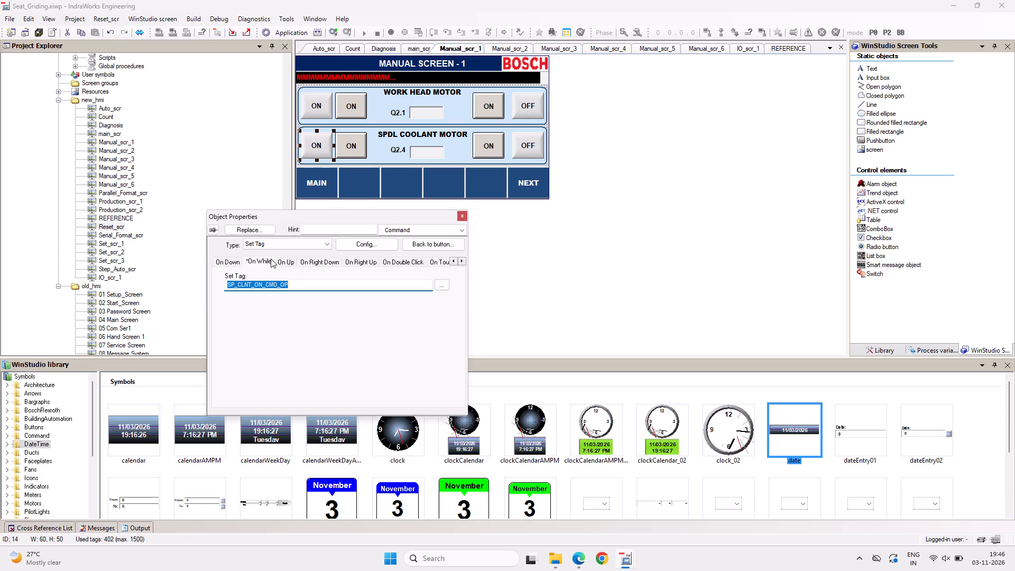
pyautogui.hotkey('ctrl', 'c')
pyautogui.click(349, 149)
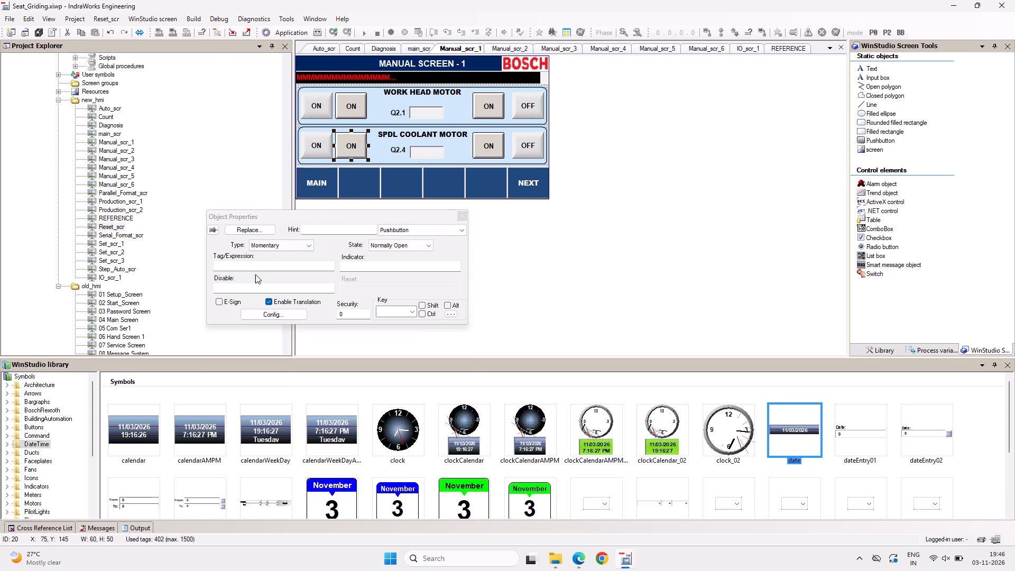
pyautogui.click(259, 264)
pyautogui.hotkey('ctrl', 'v')
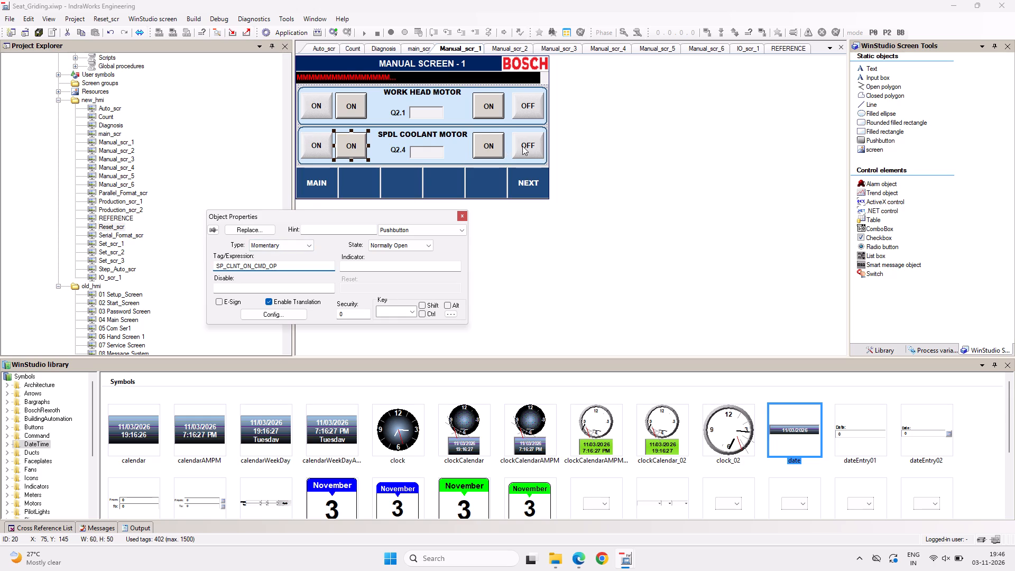
# Copy the tag SP_CLNT_OFF_CMD_OP from the old SPDL COOLANT MOTOR OFF button into the new pushbutton beside it.
pyautogui.click(526, 145)
pyautogui.click(267, 264)
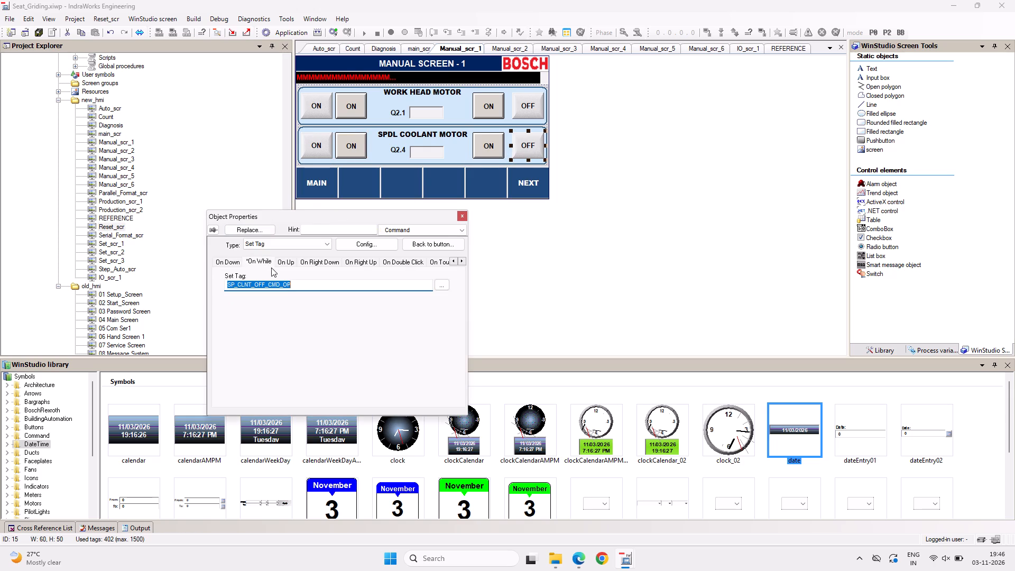
pyautogui.hotkey('ctrl', 'c')
pyautogui.click(476, 149)
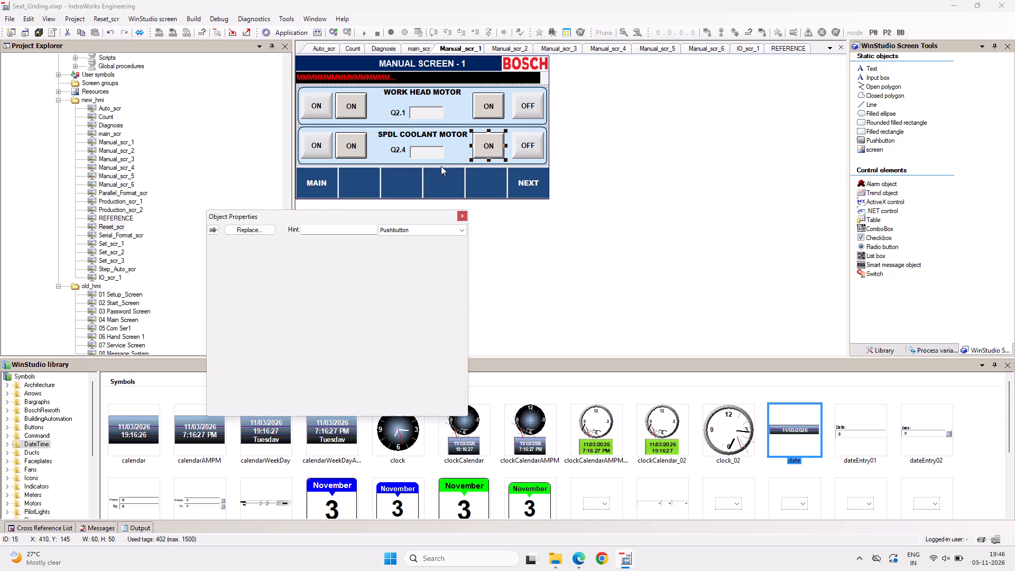
pyautogui.click(279, 266)
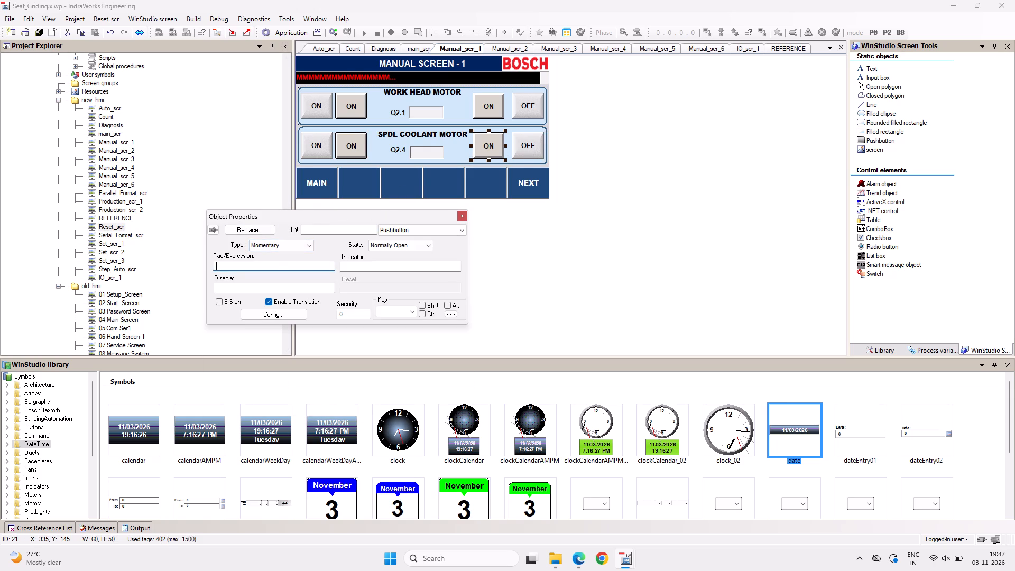
pyautogui.hotkey('ctrl', 'v')
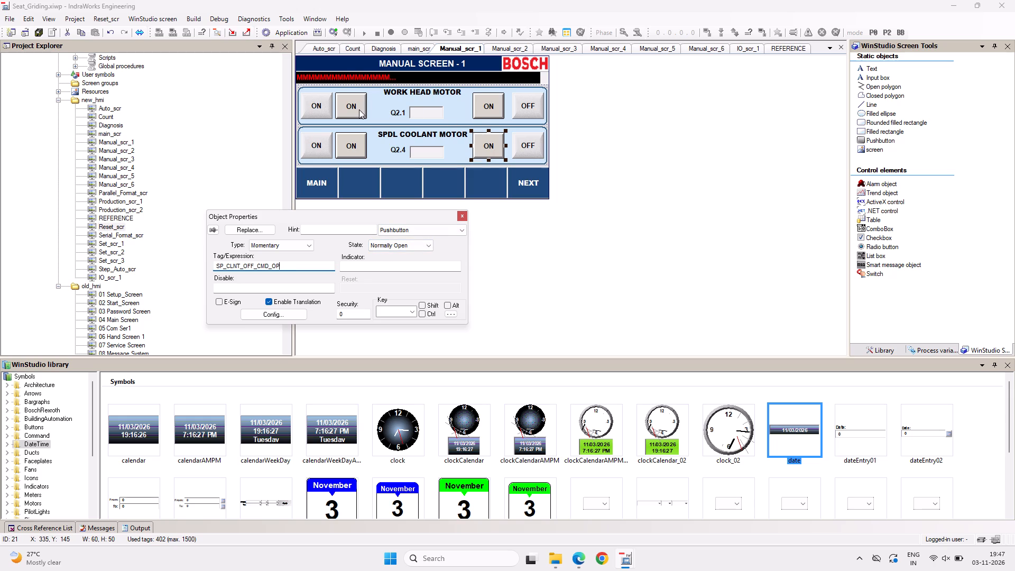
# Set both the open and closed captions of the new WORK HEAD MOTOR pushbutton beside the old OFF button to OFF.
pyautogui.doubleClick(495, 104)
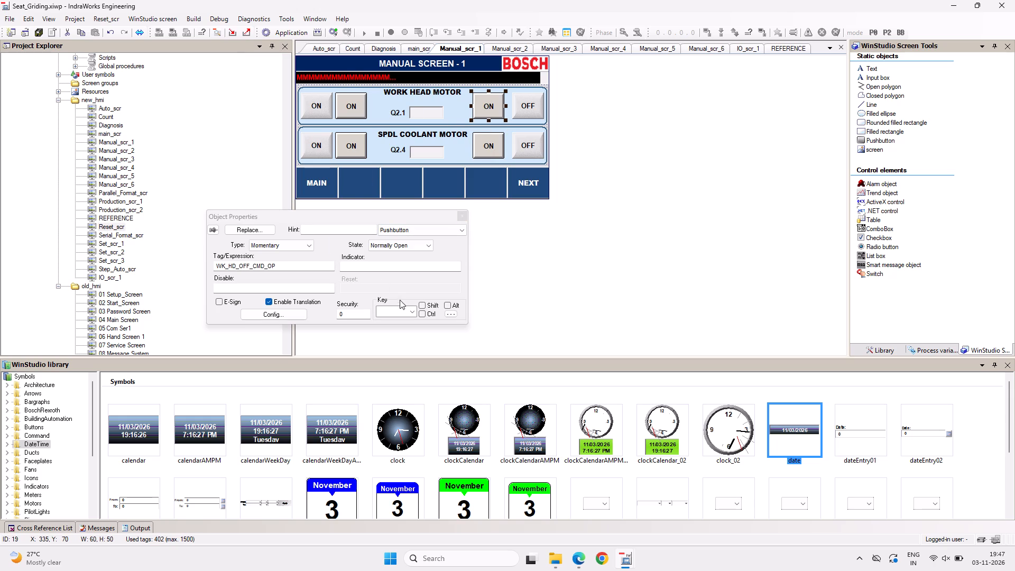
pyautogui.click(269, 311)
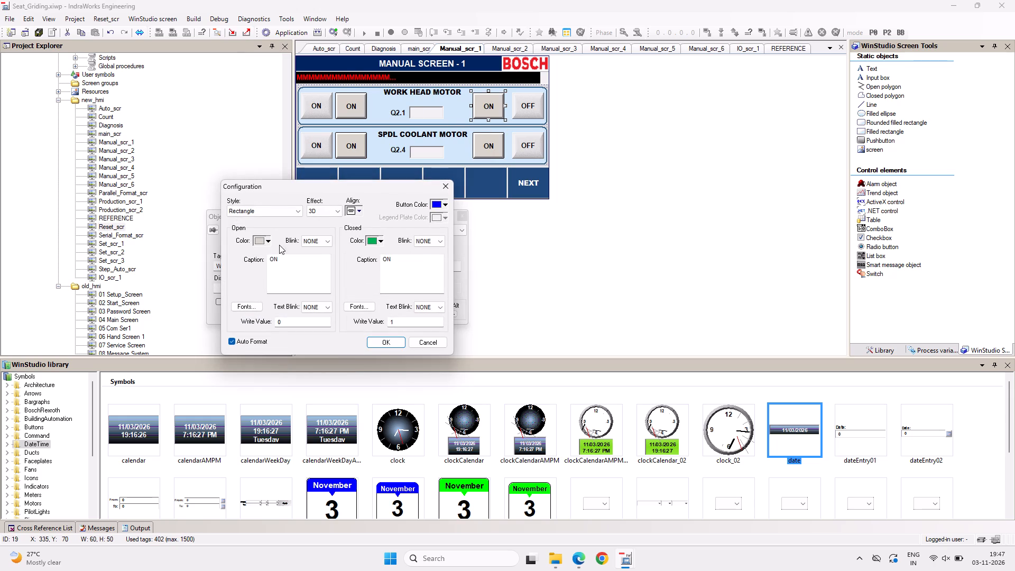
pyautogui.moveTo(287, 259); pyautogui.dragTo(230, 259)
pyautogui.write('OFF')
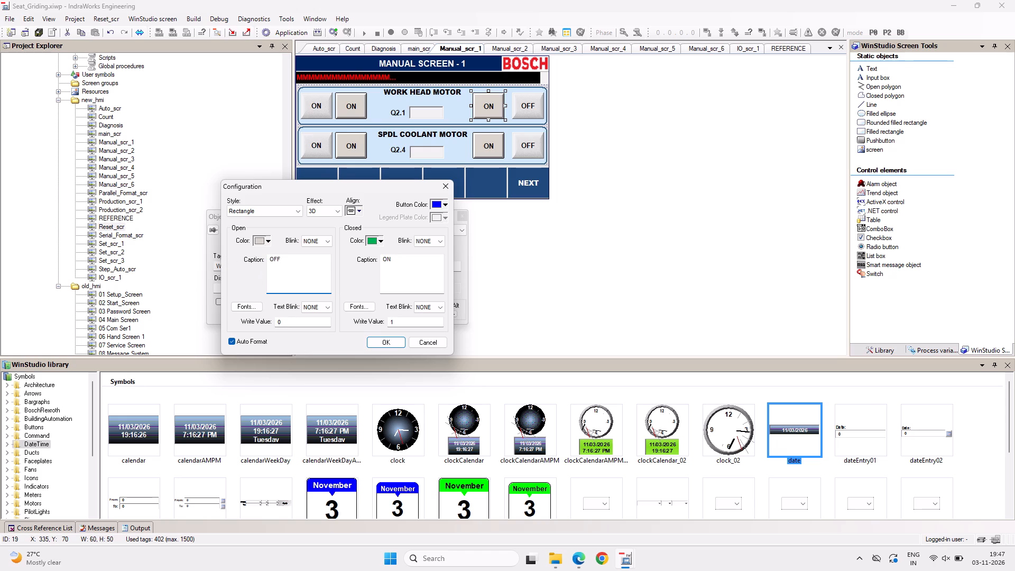
pyautogui.moveTo(299, 251); pyautogui.dragTo(242, 259)
pyautogui.moveTo(283, 260); pyautogui.dragTo(250, 261)
pyautogui.hotkey('ctrl', 'c')
pyautogui.moveTo(396, 264); pyautogui.dragTo(339, 259)
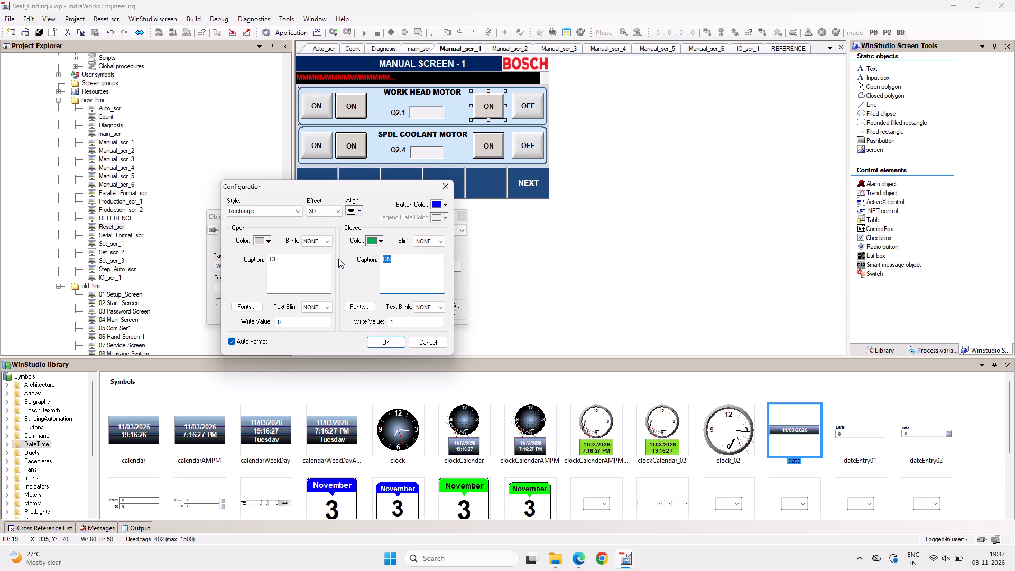
pyautogui.hotkey('ctrl', 'v')
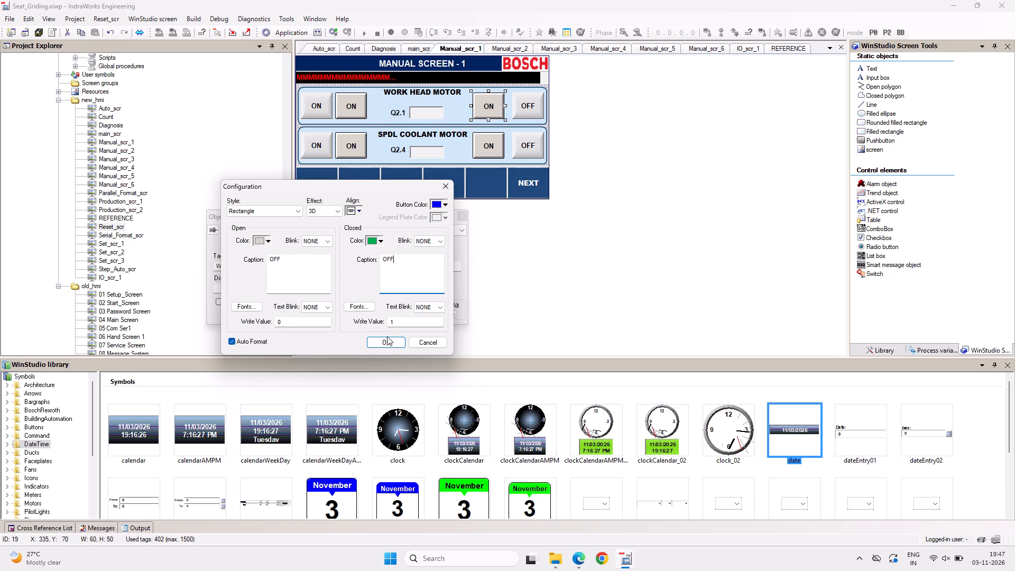
pyautogui.click(387, 340)
# Set both the open and closed captions of the new SPDL COOLANT MOTOR pushbutton beside the old OFF button to OFF.
pyautogui.click(479, 148)
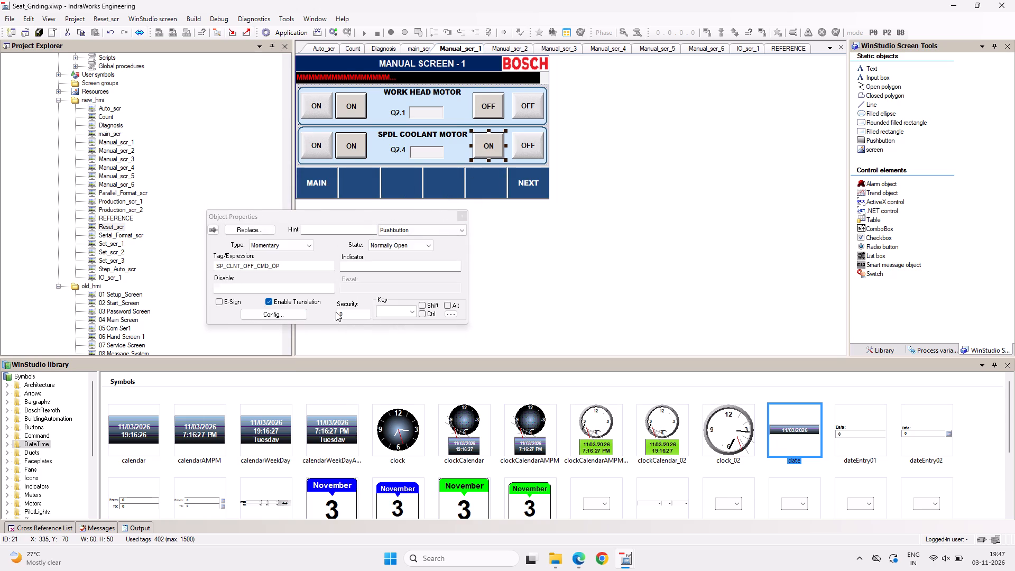
pyautogui.click(294, 314)
pyautogui.moveTo(296, 259); pyautogui.dragTo(216, 260)
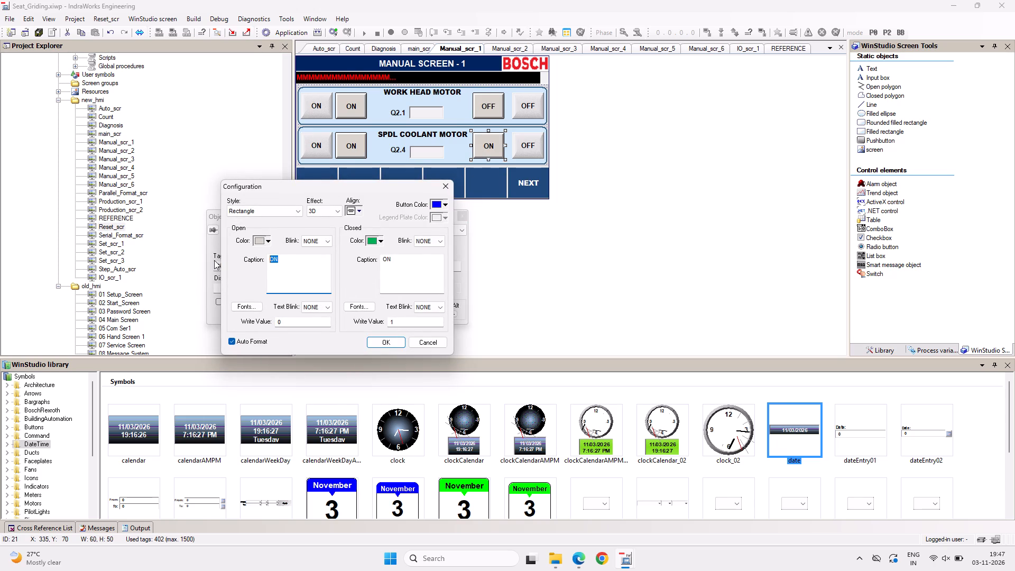
pyautogui.hotkey('ctrl', 'v')
pyautogui.moveTo(403, 260); pyautogui.dragTo(327, 260)
pyautogui.hotkey('ctrl', 'v')
pyautogui.click(392, 340)
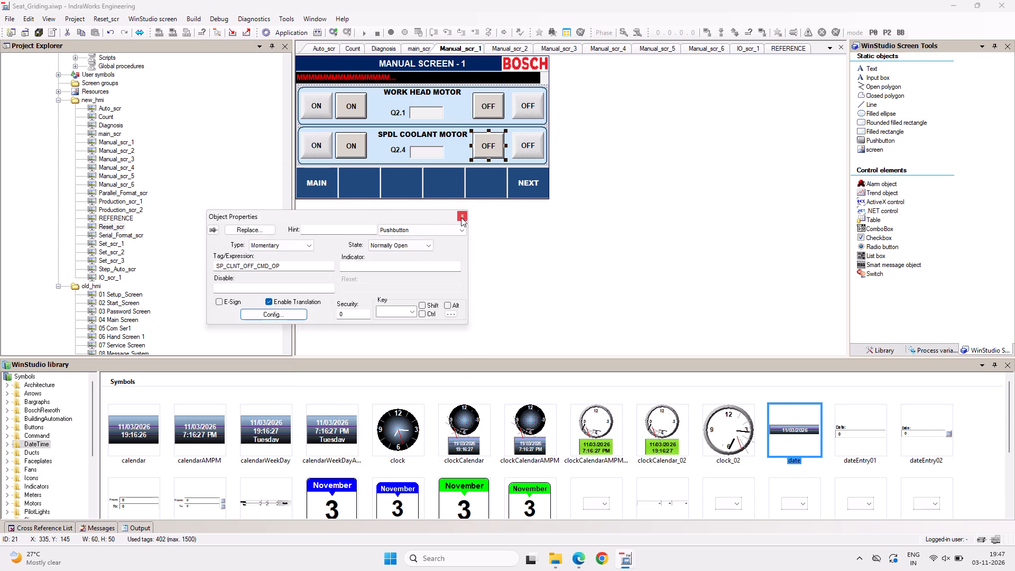
pyautogui.click(461, 217)
pyautogui.click(549, 163)
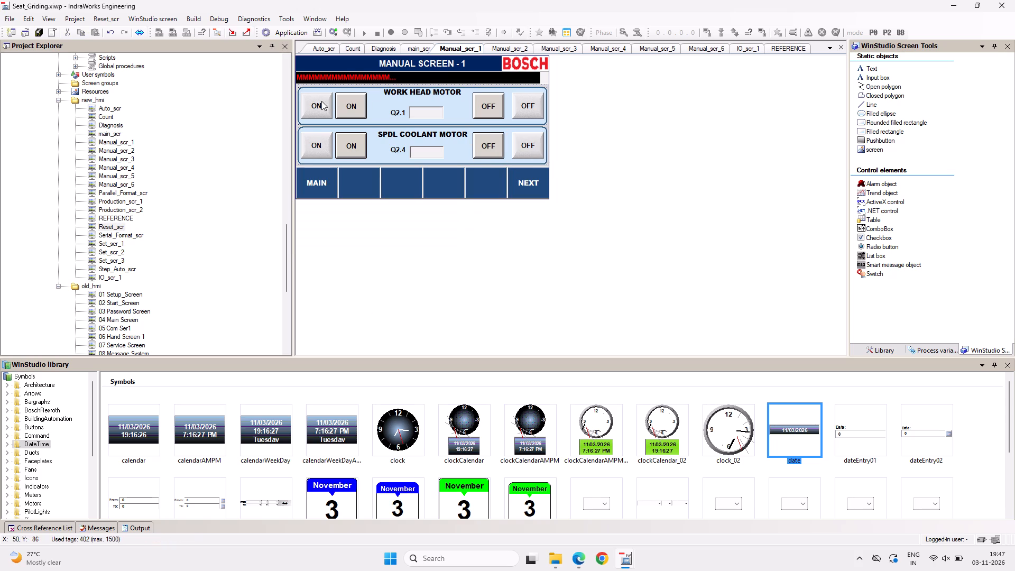
# Delete the four old ON and OFF command buttons from the WORK HEAD MOTOR and SPDL COOLANT MOTOR frames.
pyautogui.click(321, 101)
pyautogui.press('Delete')
pyautogui.click(316, 145)
pyautogui.press('Delete')
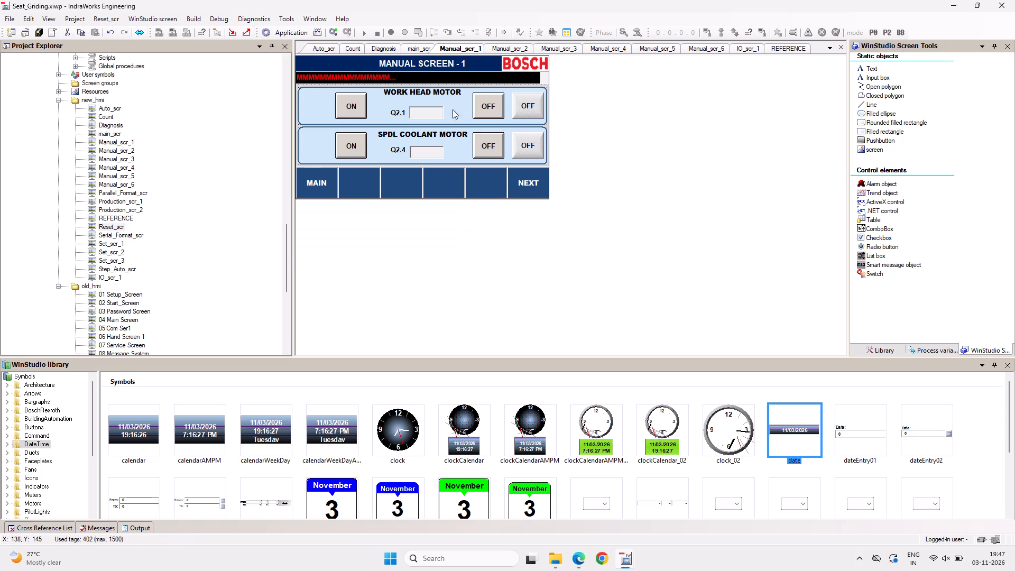
pyautogui.click(519, 103)
pyautogui.press('Delete')
pyautogui.click(528, 153)
pyautogui.press('Delete')
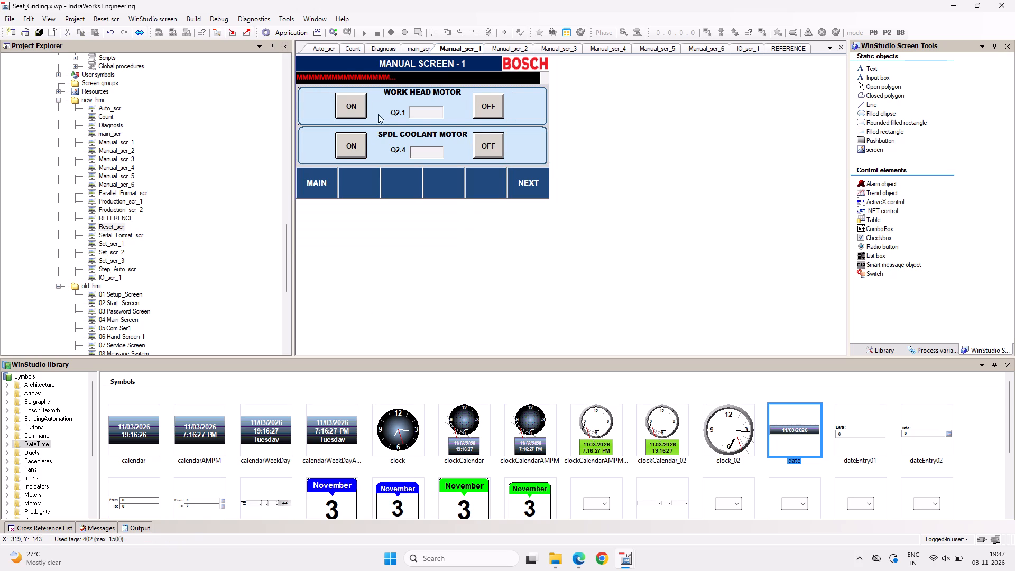
# Move the two new ON pushbuttons into the old ON positions, aligned at X 10, with Y 70 and Y 145.
pyautogui.moveTo(347, 106); pyautogui.dragTo(314, 106)
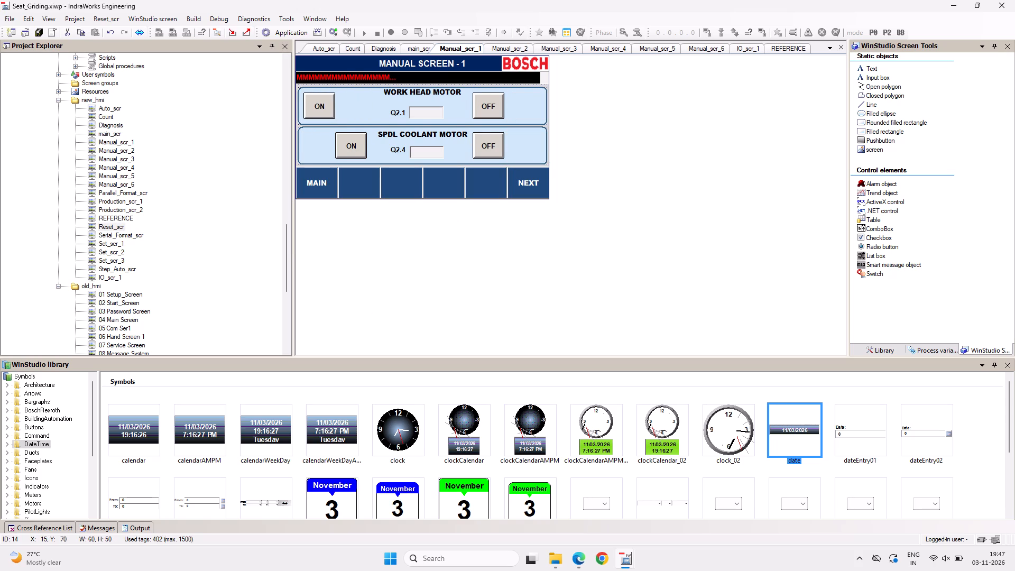
pyautogui.moveTo(314, 106); pyautogui.dragTo(313, 106)
pyautogui.moveTo(355, 151); pyautogui.dragTo(327, 153)
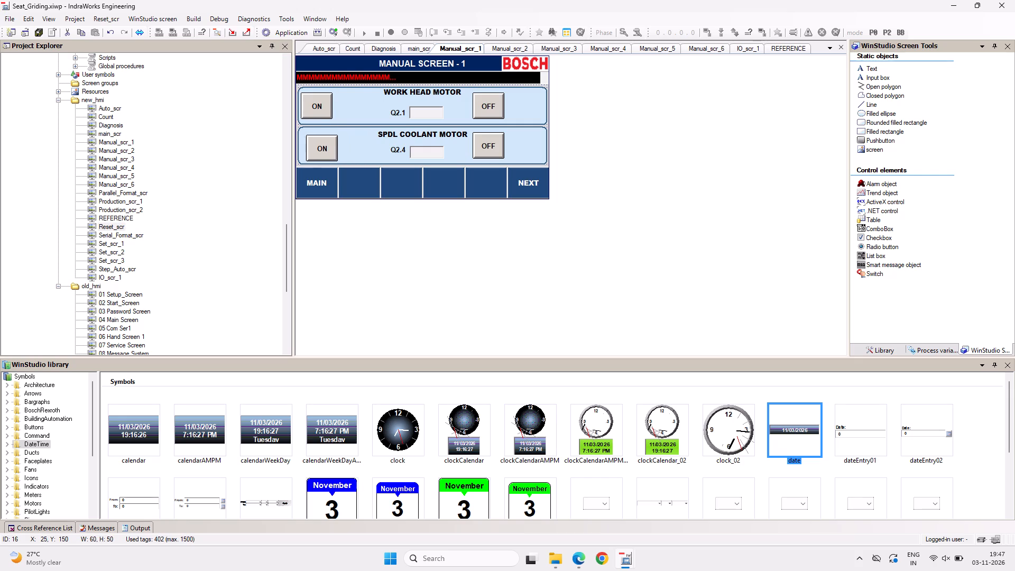
pyautogui.moveTo(327, 153); pyautogui.dragTo(324, 151)
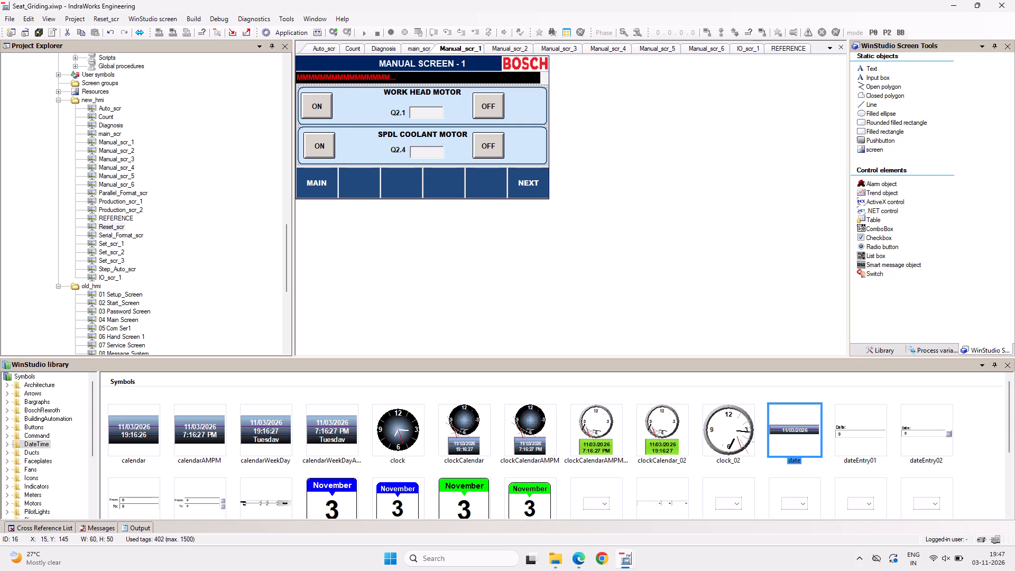
pyautogui.moveTo(324, 151); pyautogui.dragTo(321, 151)
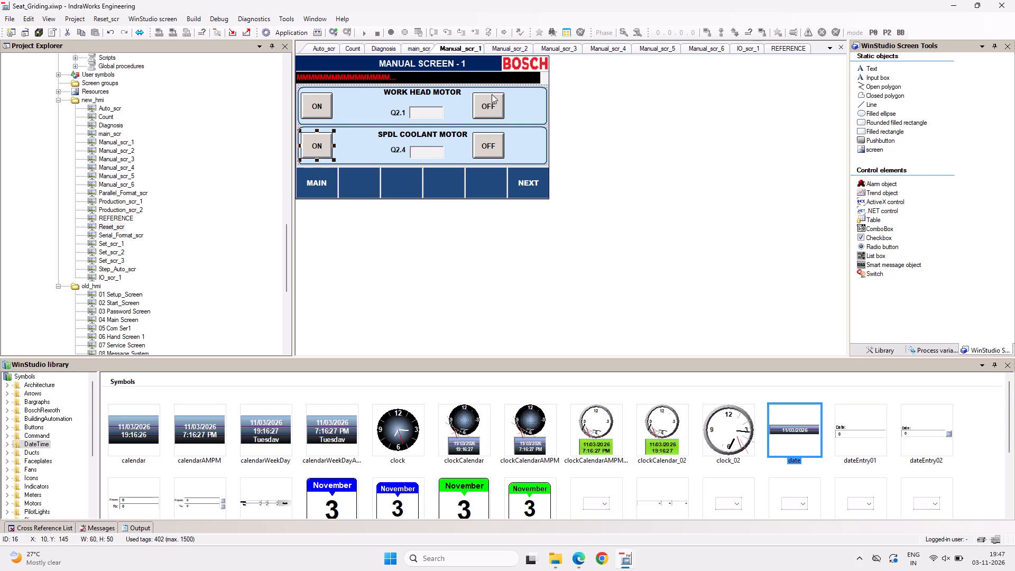
# Move the two new OFF pushbuttons into the old OFF positions, aligned at about X 410, with the lower one at Y 145.
pyautogui.moveTo(490, 105); pyautogui.dragTo(529, 105)
pyautogui.moveTo(487, 149); pyautogui.dragTo(525, 149)
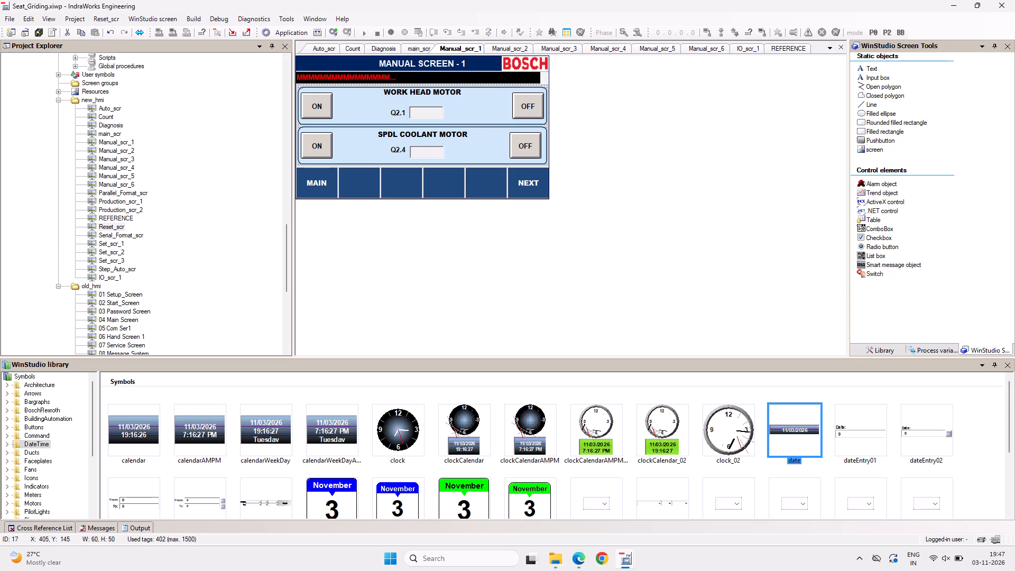
pyautogui.moveTo(525, 149); pyautogui.dragTo(527, 149)
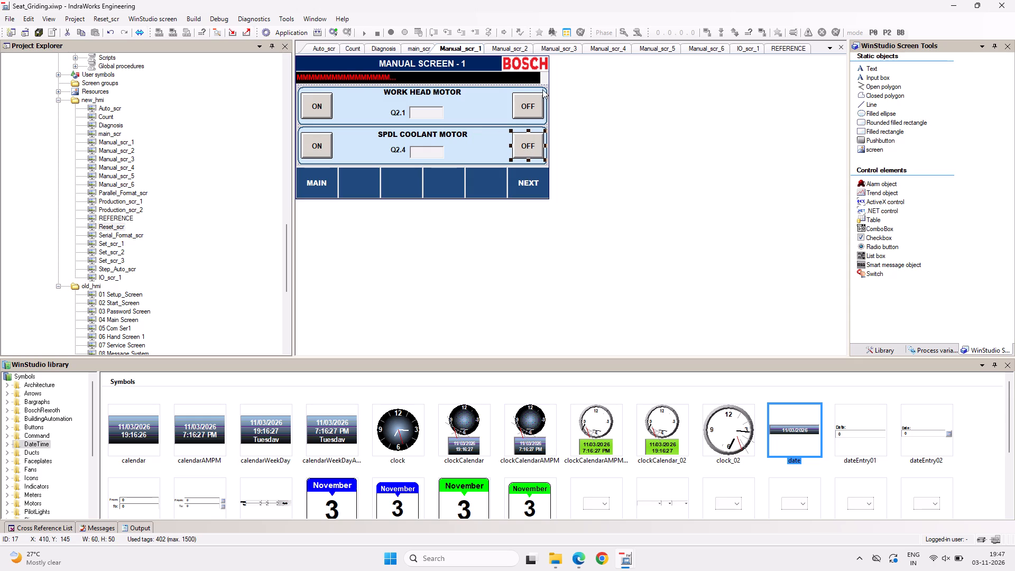
# Save the edited Manual_scr_1 screen.
pyautogui.click(546, 86)
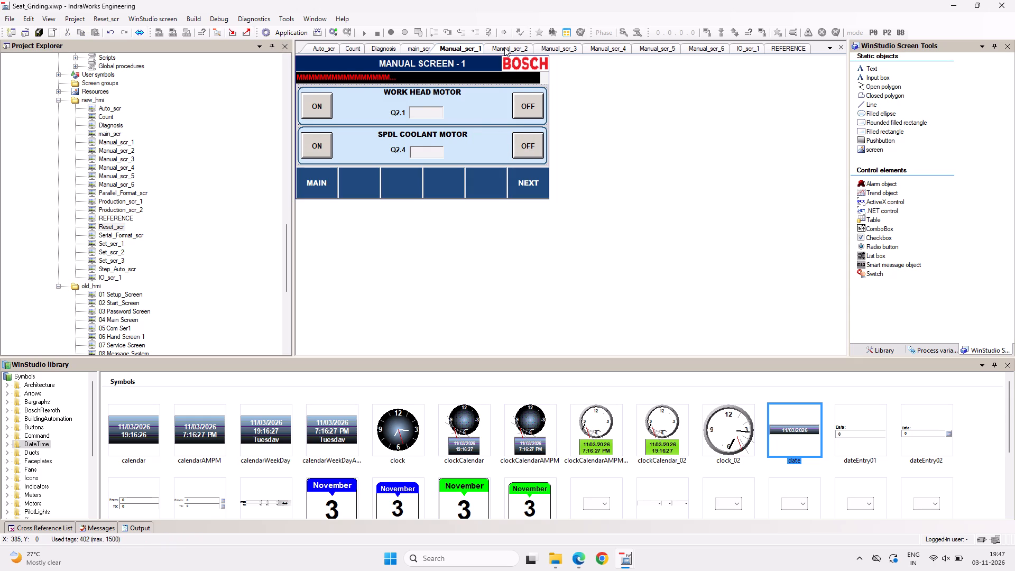
pyautogui.click(36, 33)
# On Manual_scr_2, match the four new pushbuttons to the old HF SPINDLE MOTOR ON button's width and height, 60 by 50.
pyautogui.click(506, 48)
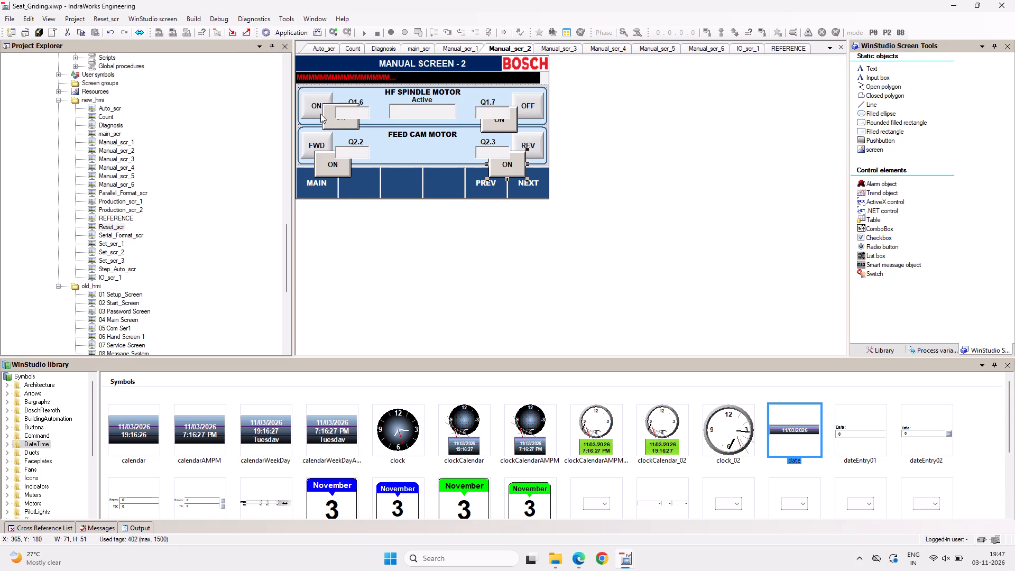
pyautogui.click(326, 127)
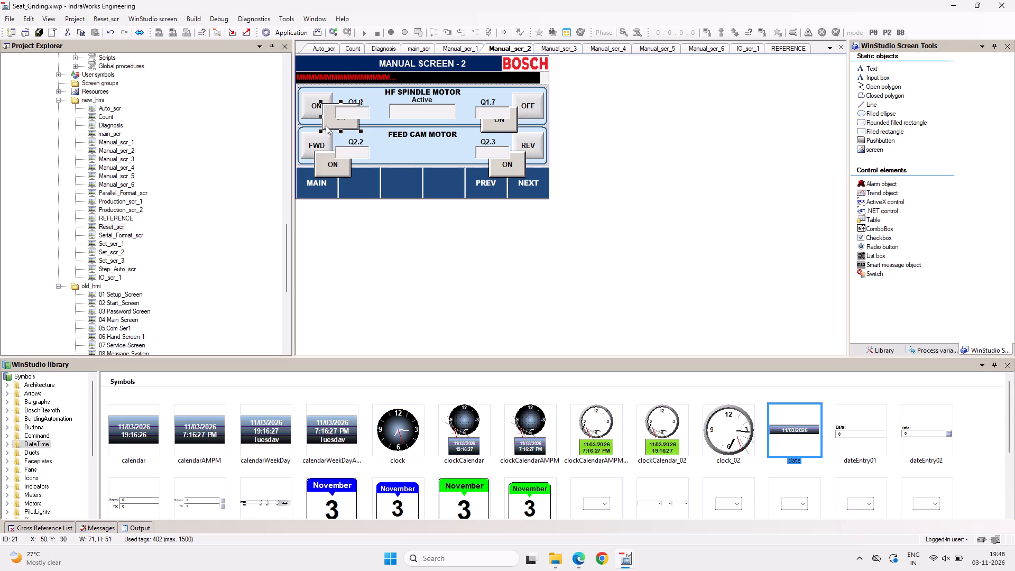
pyautogui.keyDown('shift'); pyautogui.click(327, 163); pyautogui.keyUp('shift')
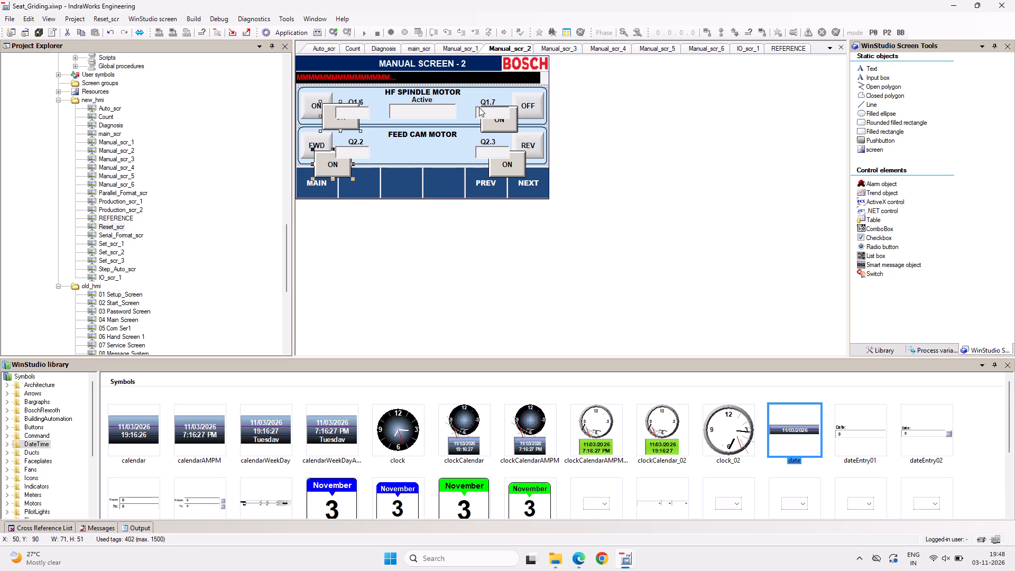
pyautogui.keyDown('shift'); pyautogui.click(496, 127); pyautogui.keyUp('shift')
pyautogui.keyDown('shift'); pyautogui.click(503, 173); pyautogui.keyUp('shift')
pyautogui.keyDown('shift'); pyautogui.click(313, 102); pyautogui.keyUp('shift')
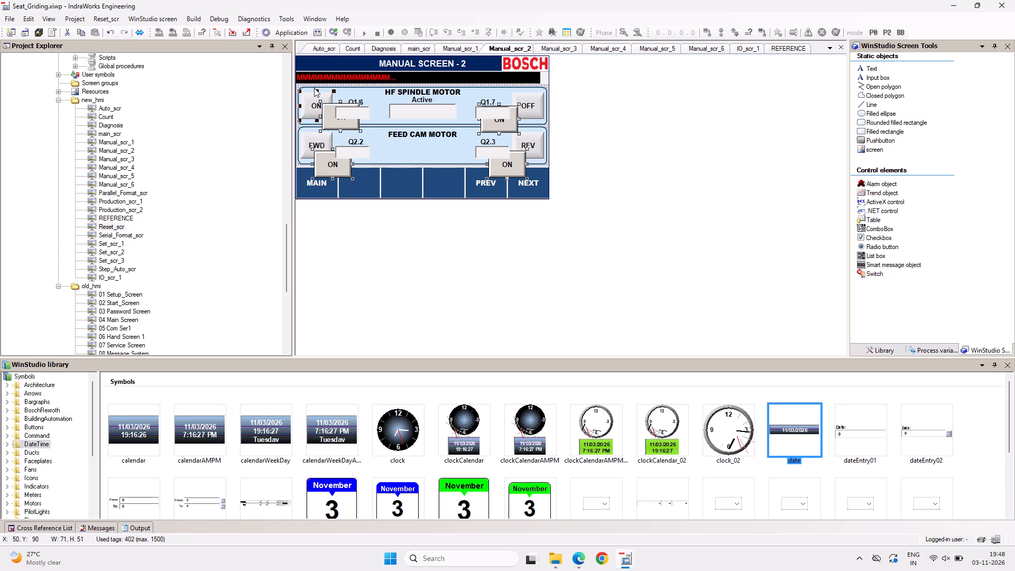
pyautogui.click(150, 15)
pyautogui.click(169, 79)
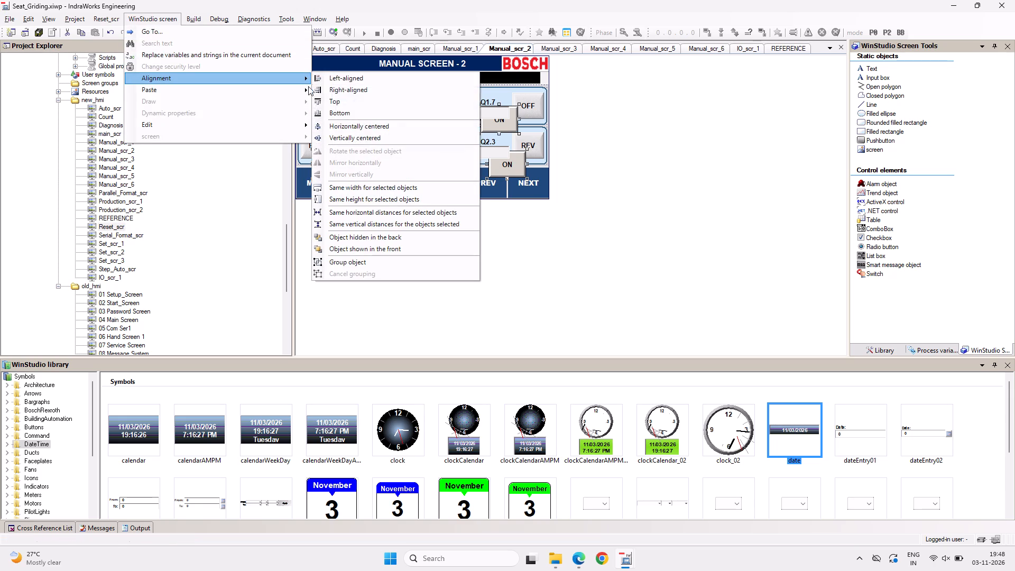
pyautogui.click(354, 184)
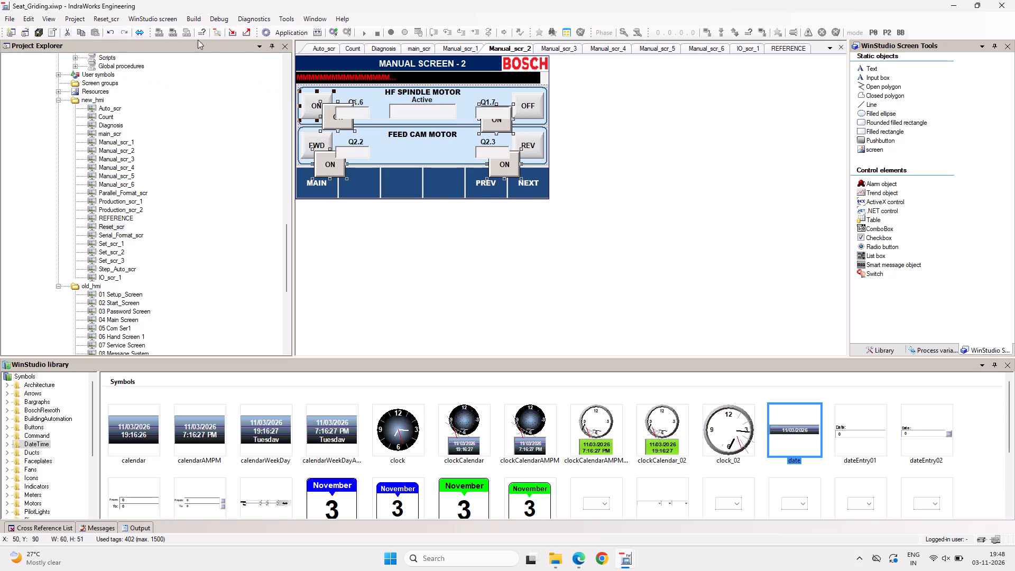
pyautogui.click(145, 13)
pyautogui.click(163, 75)
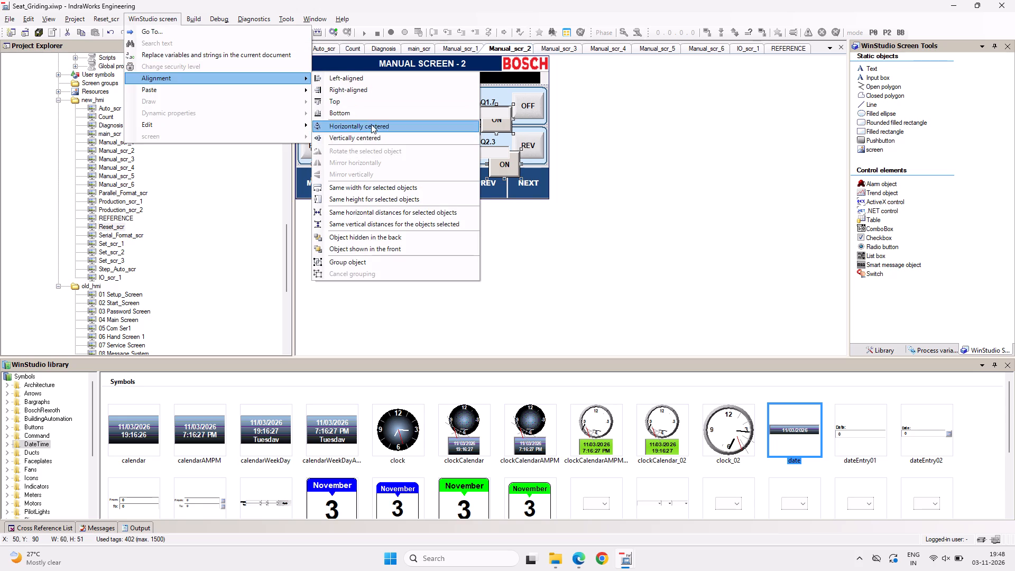
pyautogui.moveTo(360, 194); pyautogui.dragTo(361, 199)
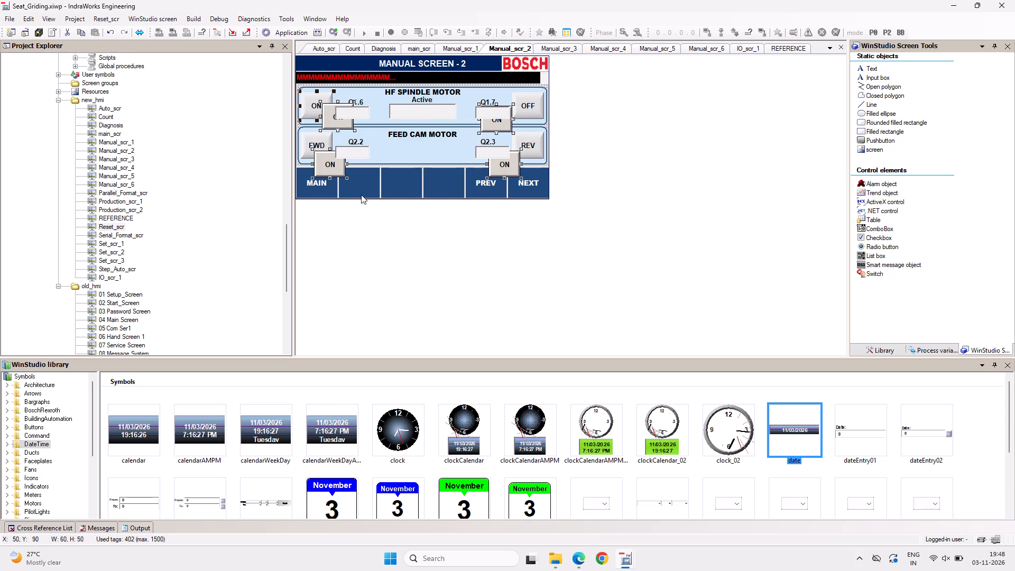
pyautogui.click(327, 167)
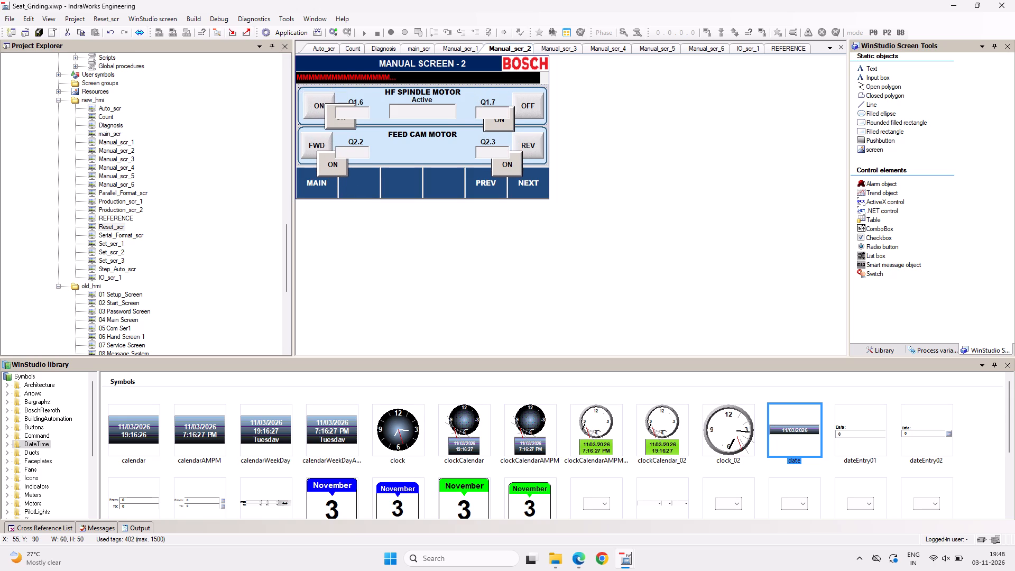
pyautogui.click(366, 84)
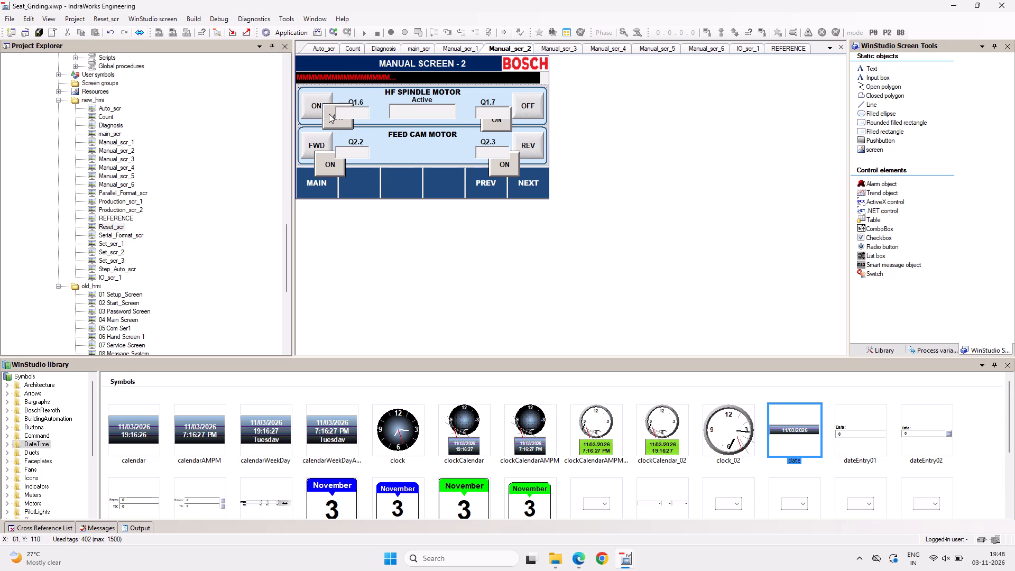
# Copy the old HF SPINDLE MOTOR ON button's tag HF_SPDL_ON_CMD_OP into the tag expression of the new pushbutton beside it.
pyautogui.click(316, 110)
pyautogui.doubleClick(316, 109)
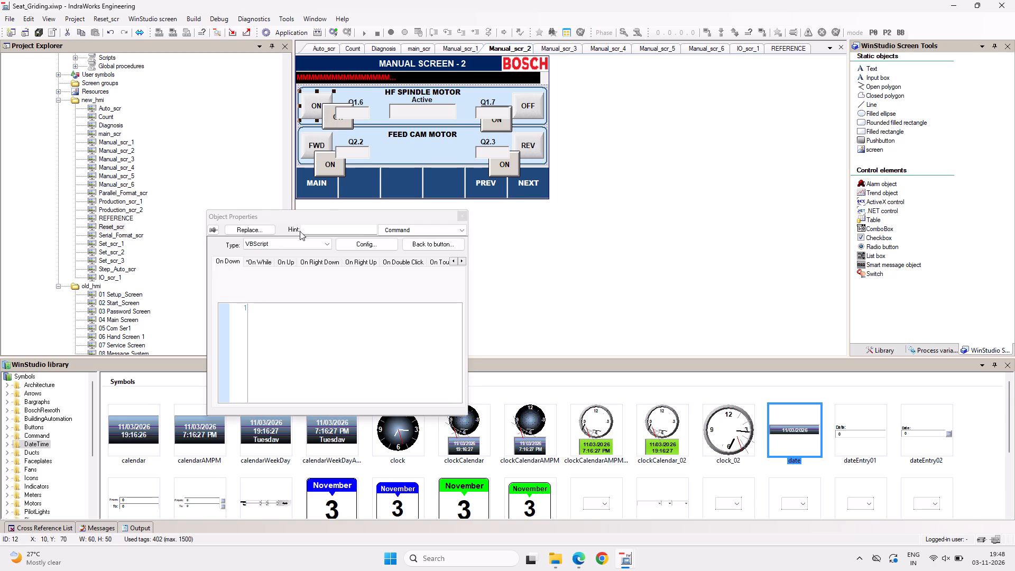
pyautogui.click(261, 260)
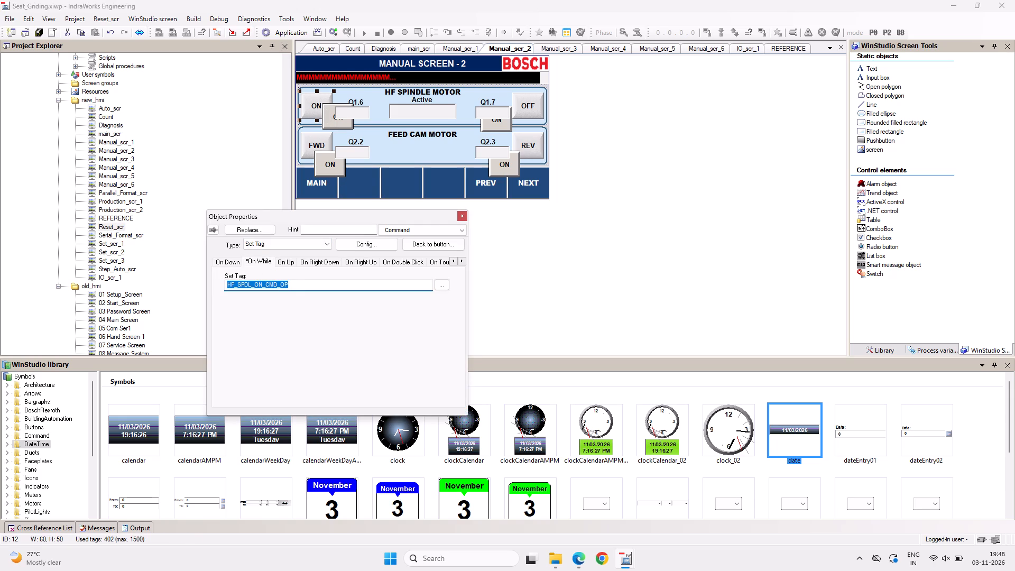
pyautogui.hotkey('ctrl', 'c')
pyautogui.click(330, 119)
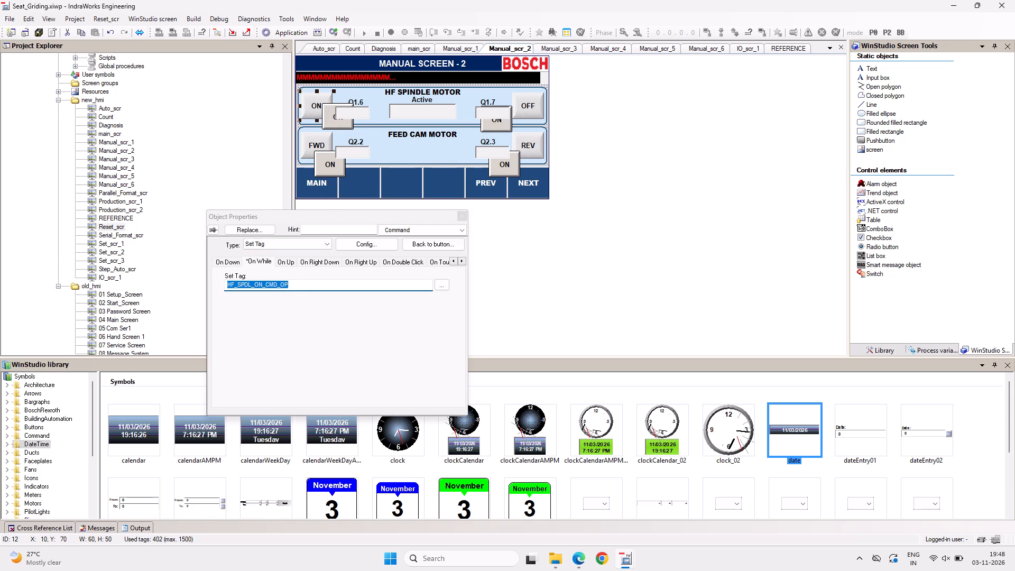
pyautogui.click(278, 270)
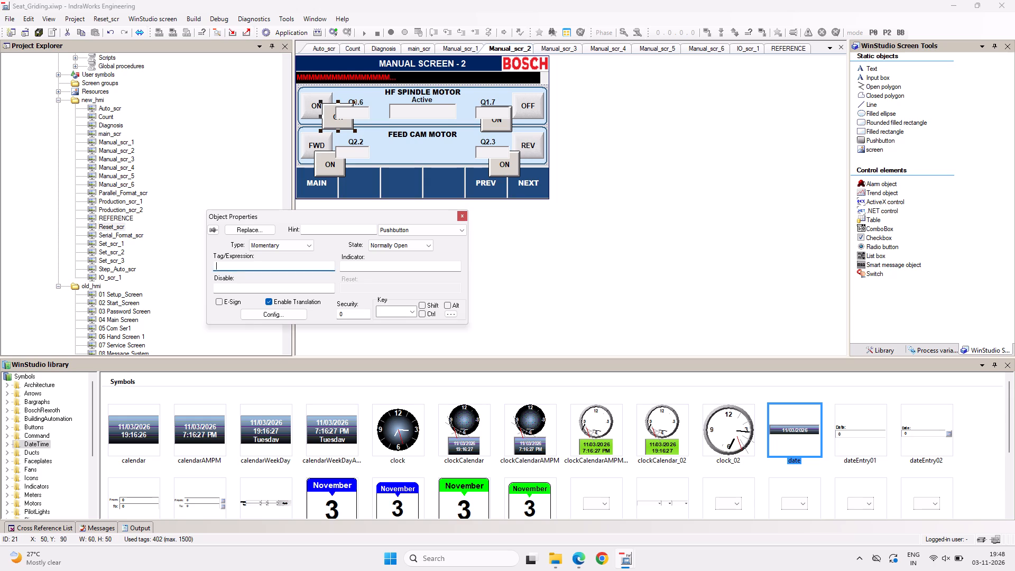
pyautogui.hotkey('ctrl', 'v')
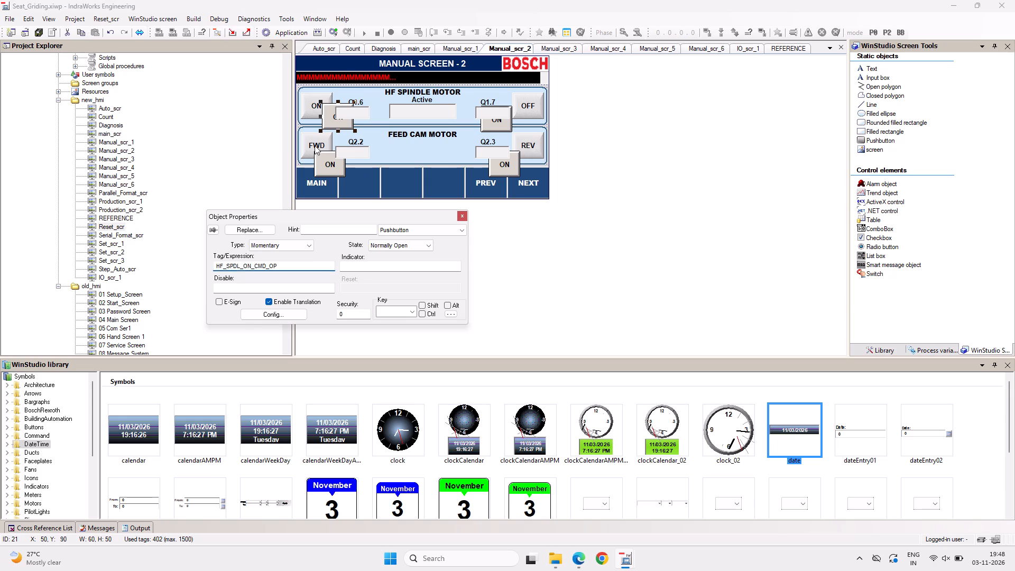
# Copy the old FEED CAM MOTOR FWD button's tag FD_CAM_FWD_CMD_OP into the tag expression of the new pushbutton beside it.
pyautogui.click(315, 145)
pyautogui.click(269, 263)
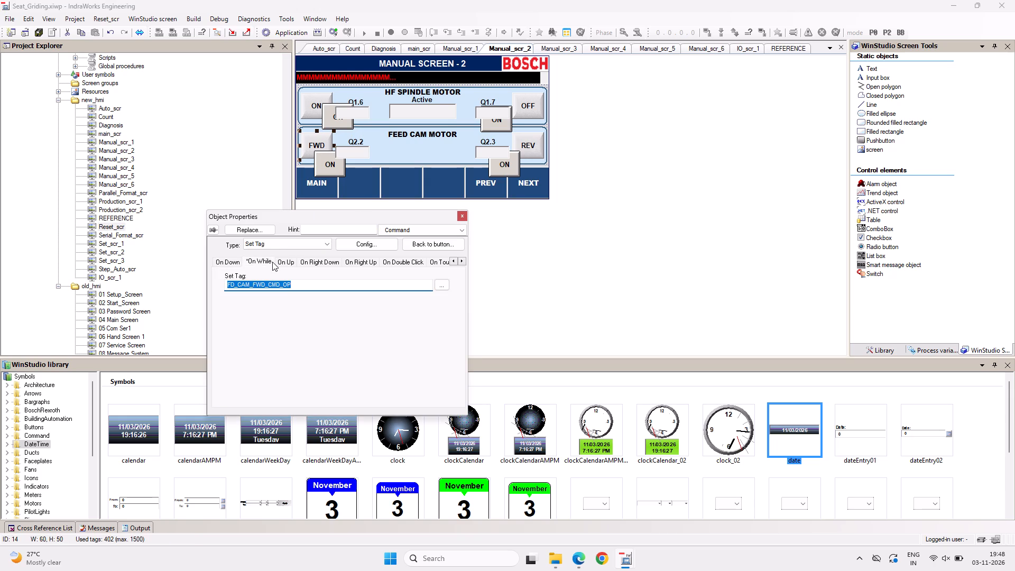
pyautogui.hotkey('ctrl', 'c')
pyautogui.click(330, 168)
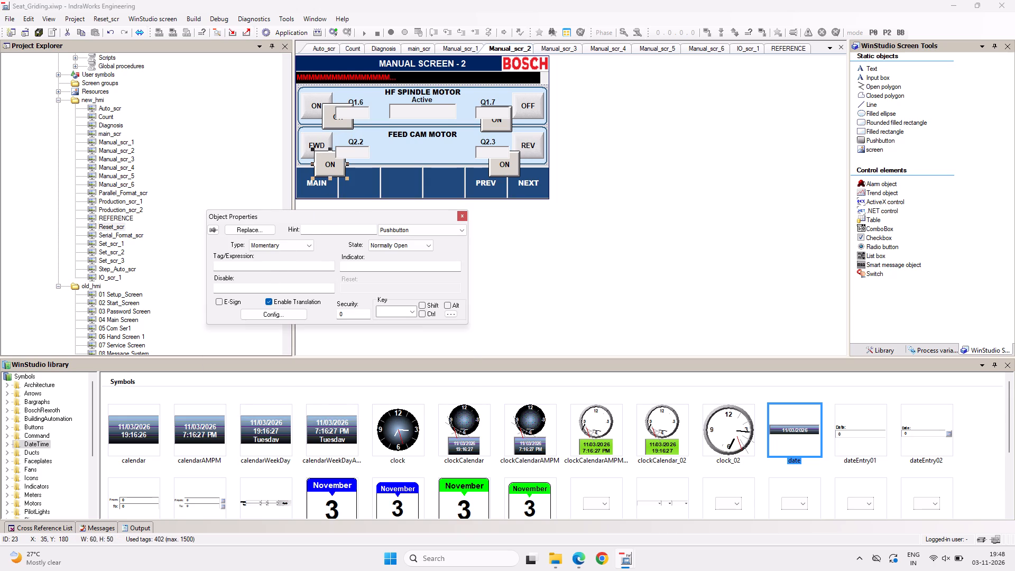
pyautogui.click(262, 267)
pyautogui.hotkey('ctrl', 'v')
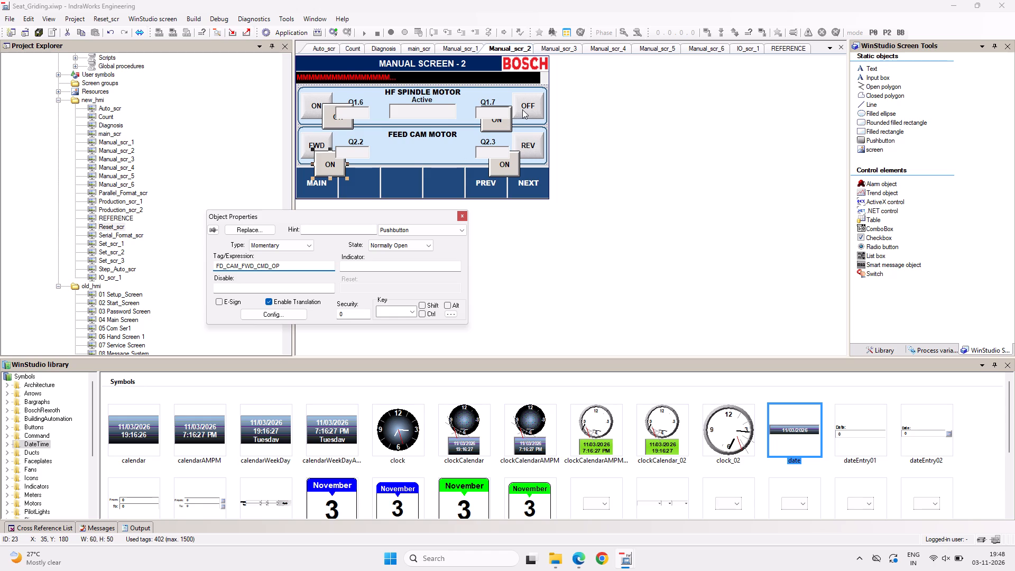
# Copy the old HF SPINDLE MOTOR OFF button's tag HF_SPDL_OFF_CMD_OP into the tag expression of the new pushbutton beside it.
pyautogui.click(522, 109)
pyautogui.click(259, 262)
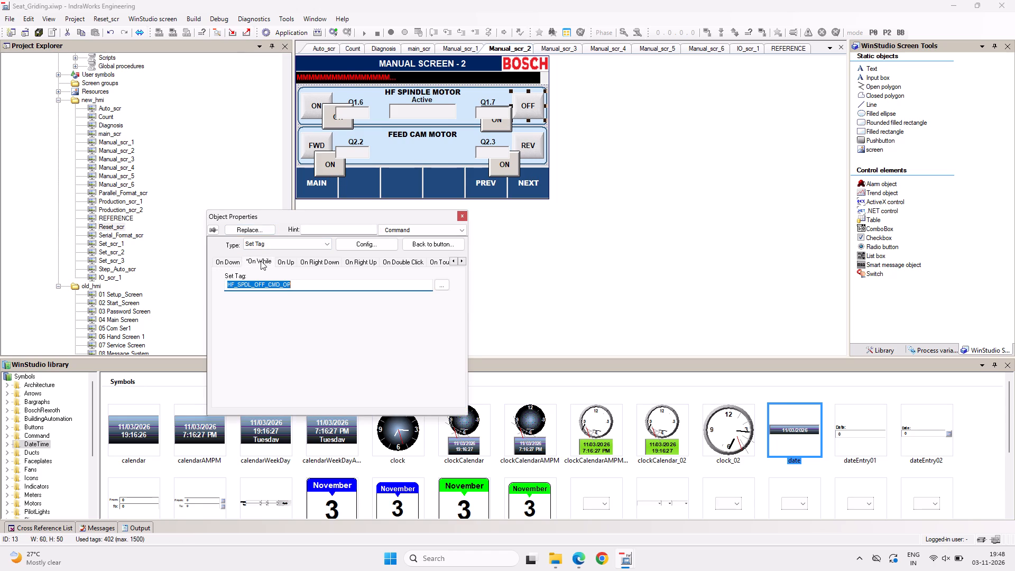
pyautogui.hotkey('ctrl', 'c')
pyautogui.click(487, 123)
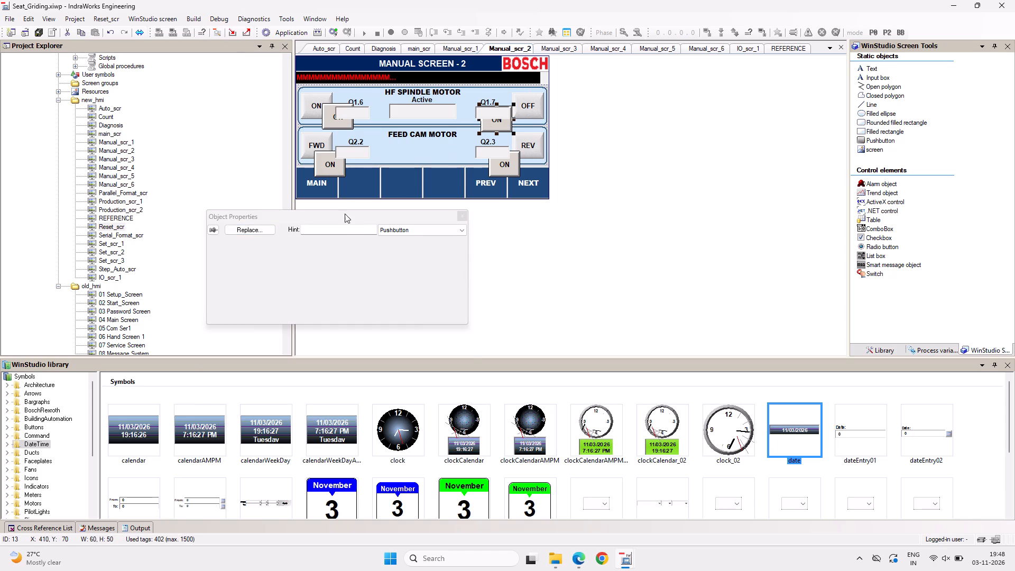
pyautogui.click(253, 265)
pyautogui.hotkey('ctrl', 'v')
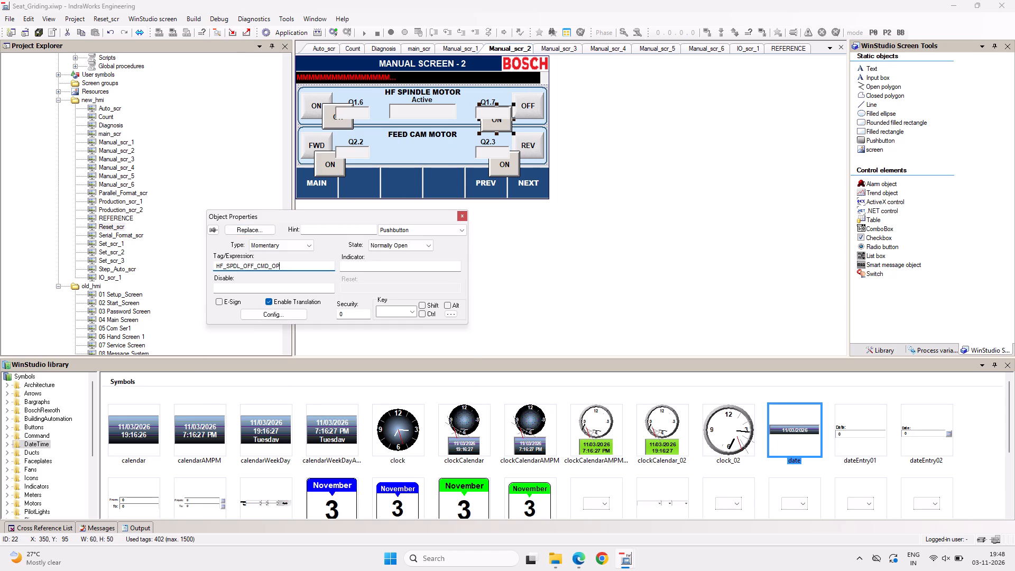
# Copy the old FEED CAM MOTOR REV button's tag FD_CAM_REV_CMD_OP into the tag expression of the new pushbutton beside it.
pyautogui.click(527, 144)
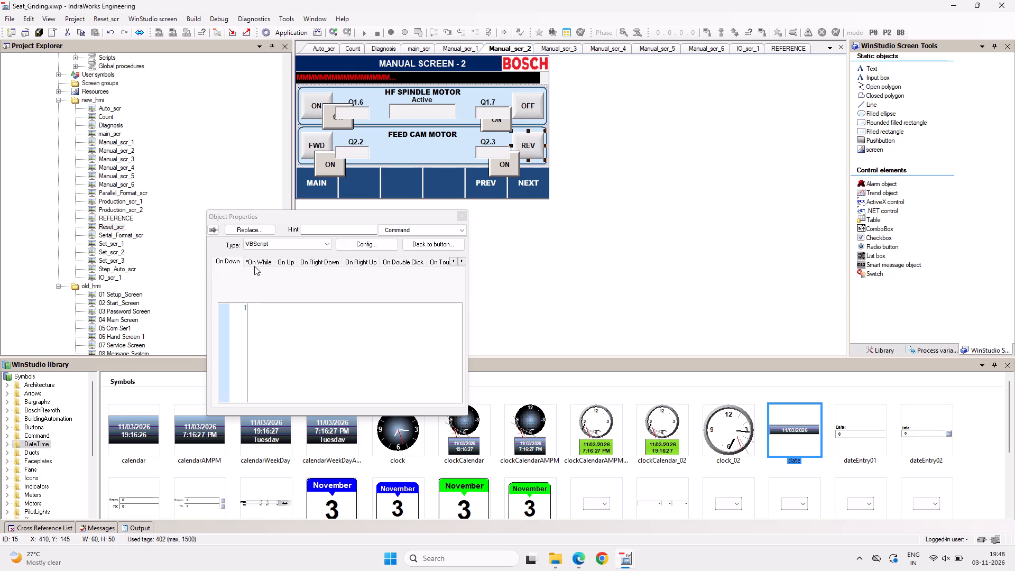
pyautogui.click(256, 264)
pyautogui.hotkey('ctrl', 'c')
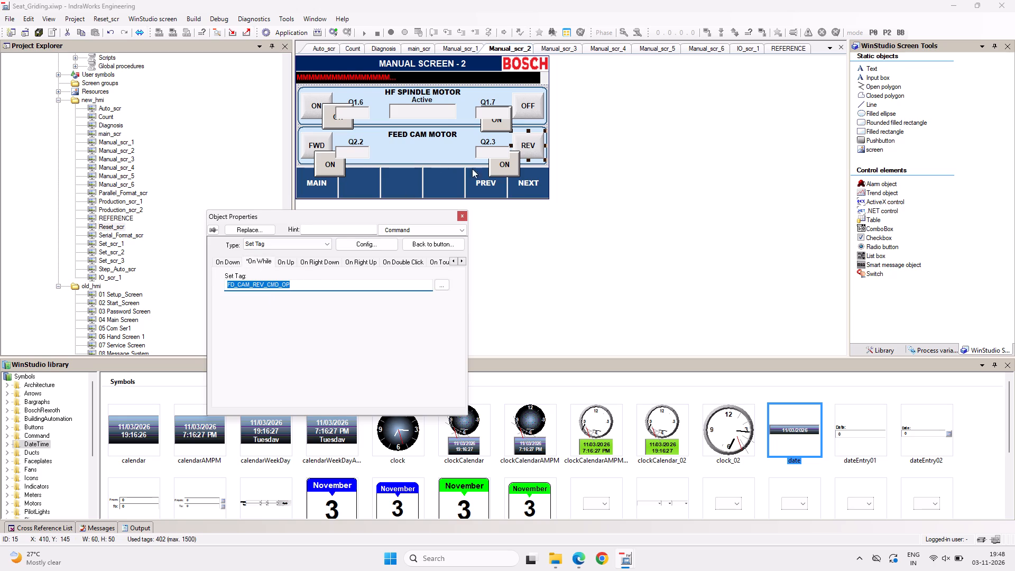
pyautogui.click(492, 168)
pyautogui.click(235, 260)
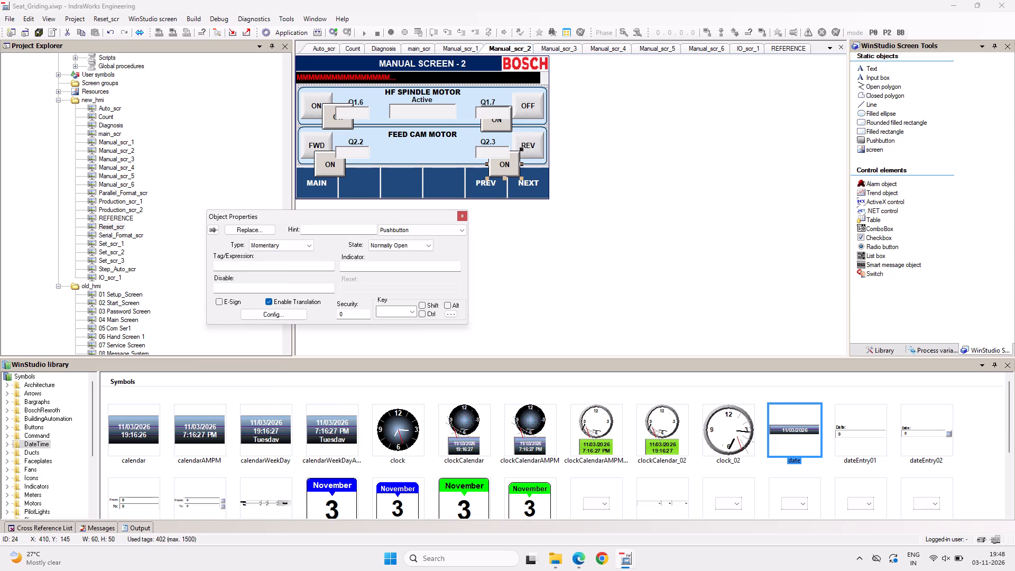
pyautogui.click(235, 268)
pyautogui.hotkey('ctrl', 'v')
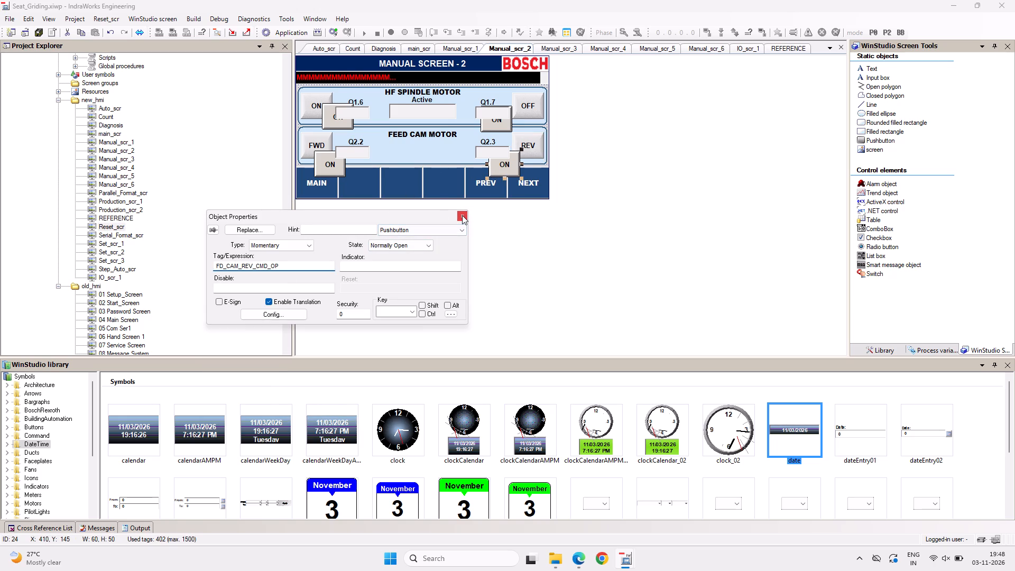
pyautogui.click(462, 215)
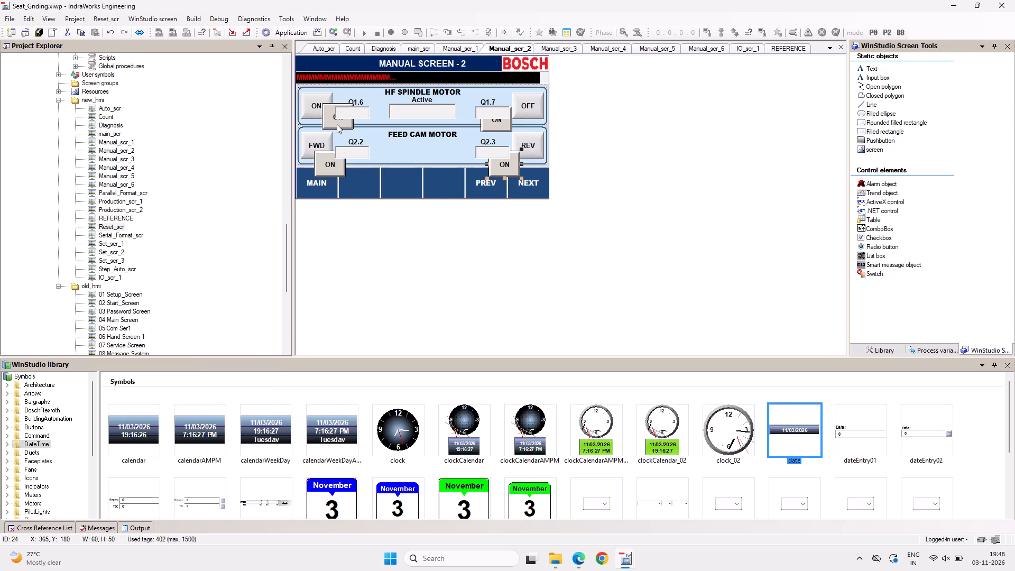
# Set both the open and closed captions of the new HF SPINDLE MOTOR pushbutton beside the old OFF button to OFF.
pyautogui.doubleClick(496, 123)
pyautogui.click(286, 315)
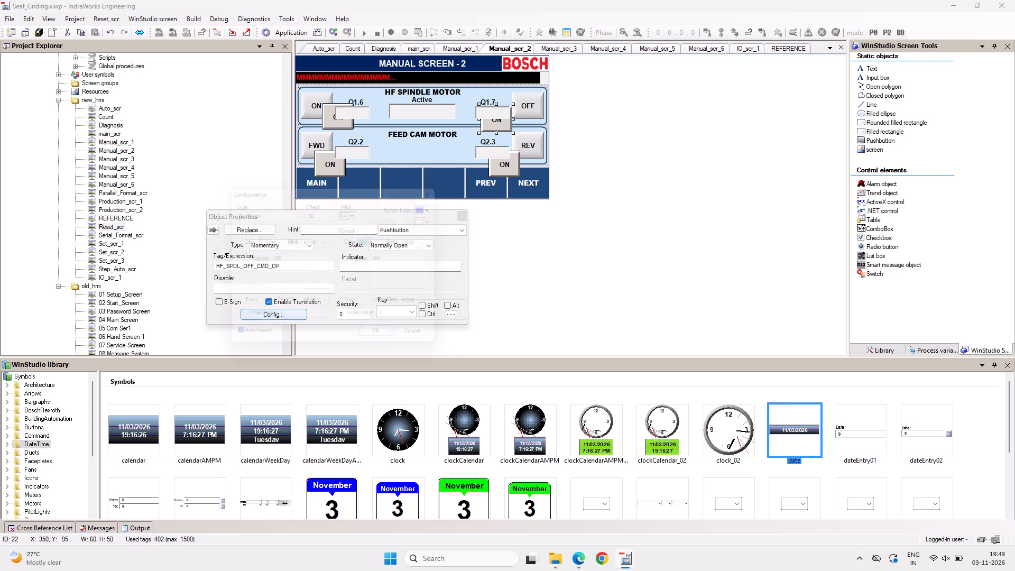
pyautogui.moveTo(288, 258); pyautogui.dragTo(241, 258)
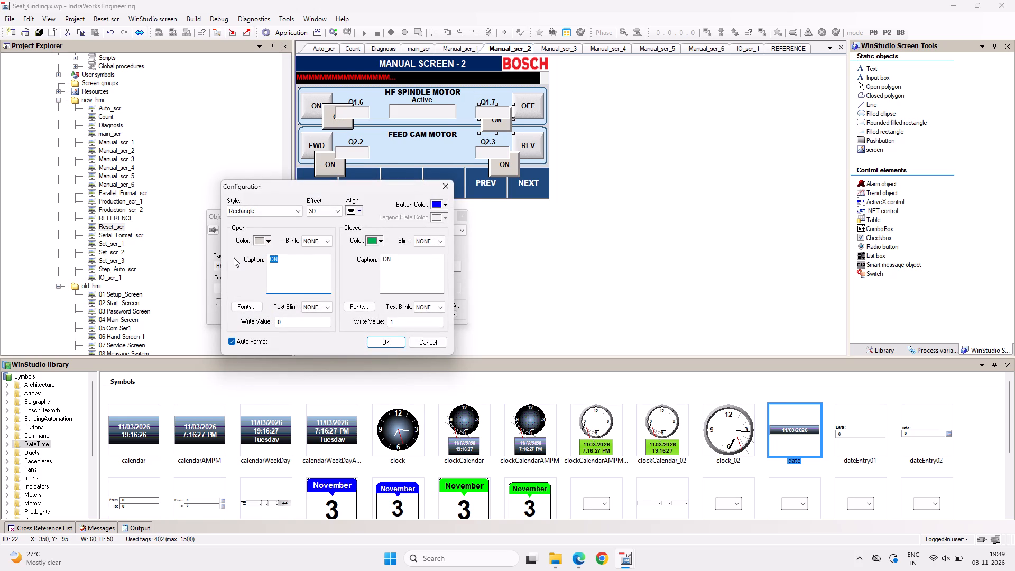
pyautogui.write('OFF')
pyautogui.moveTo(287, 260); pyautogui.dragTo(245, 262)
pyautogui.hotkey('ctrl', 'c')
pyautogui.moveTo(409, 263); pyautogui.dragTo(336, 259)
pyautogui.hotkey('ctrl', 'v')
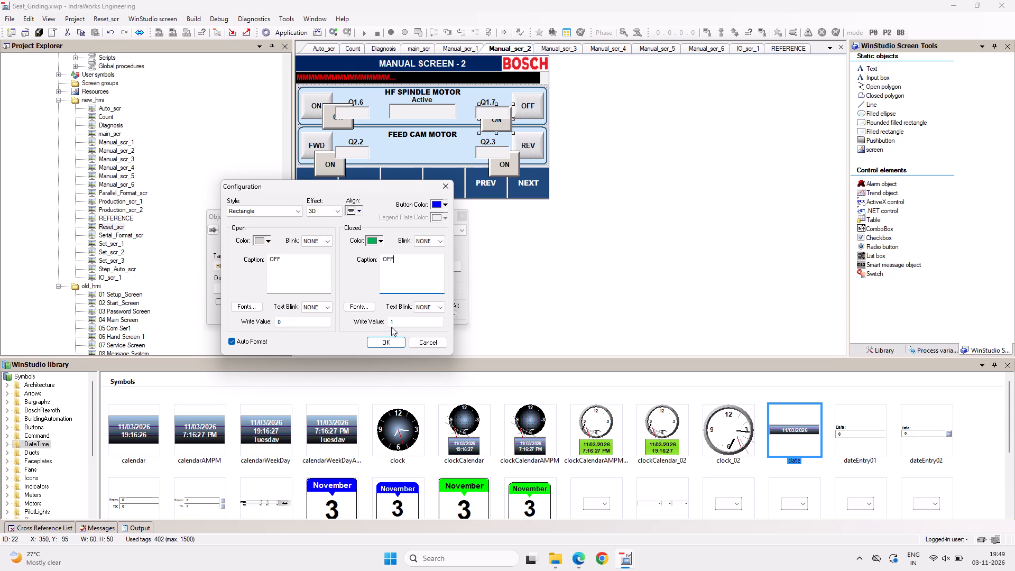
pyautogui.click(387, 343)
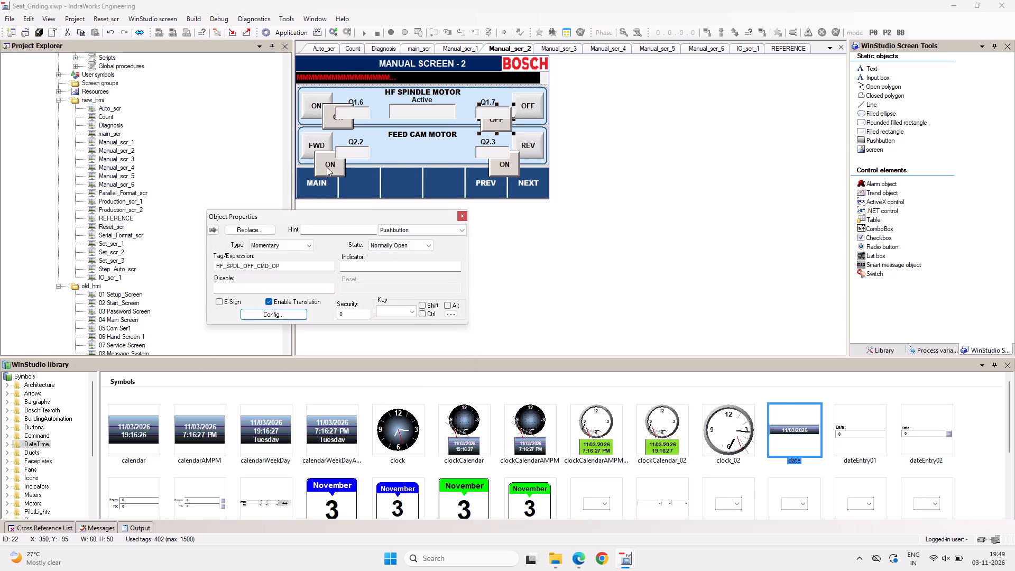
# Set both the open and closed captions of the new FEED CAM MOTOR pushbutton beside the old FWD button to FWD.
pyautogui.doubleClick(327, 167)
pyautogui.click(274, 309)
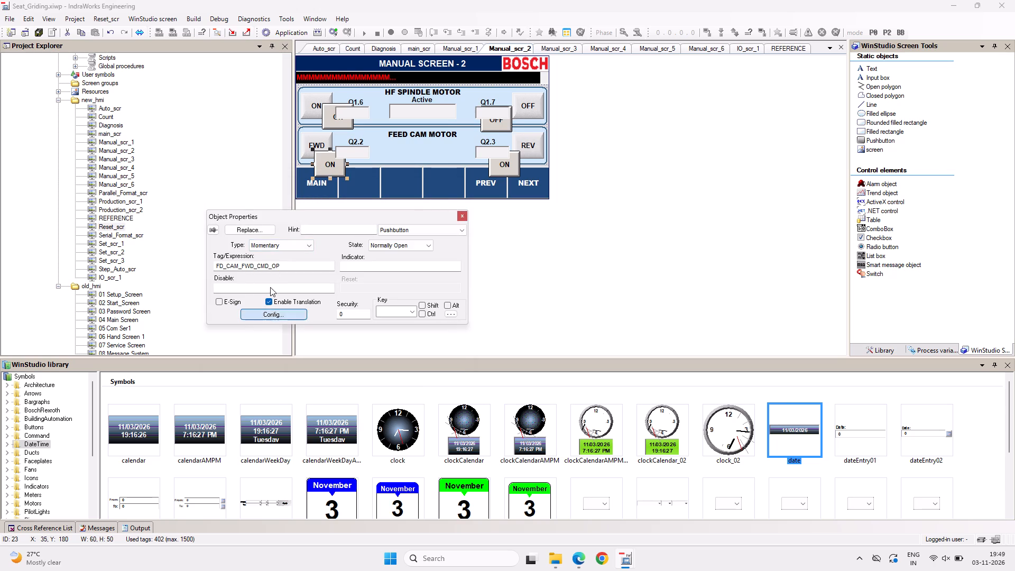
pyautogui.moveTo(284, 262); pyautogui.dragTo(233, 261)
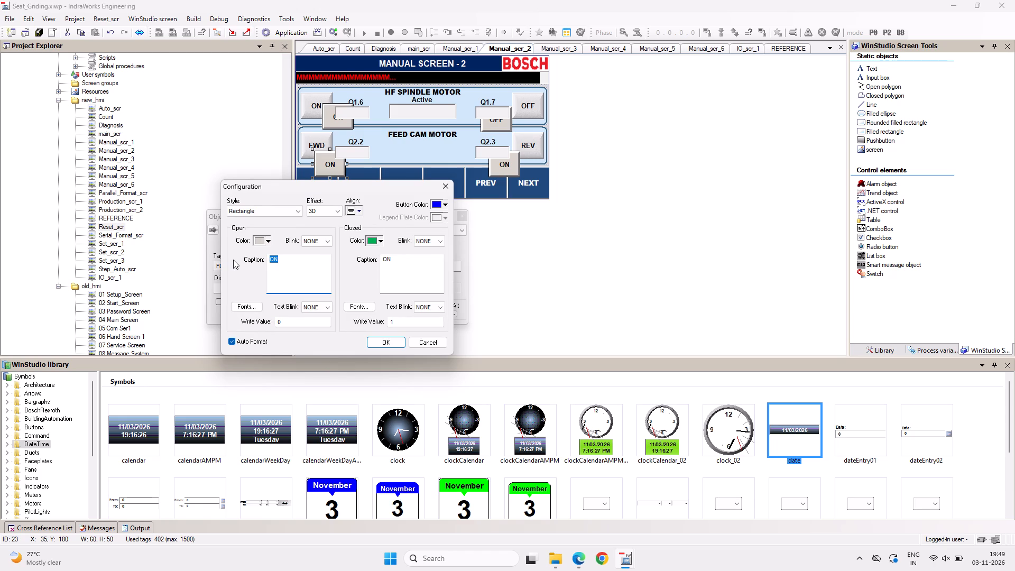
pyautogui.write('FWD')
pyautogui.moveTo(403, 262); pyautogui.dragTo(361, 261)
pyautogui.press('f')
pyautogui.write('WD')
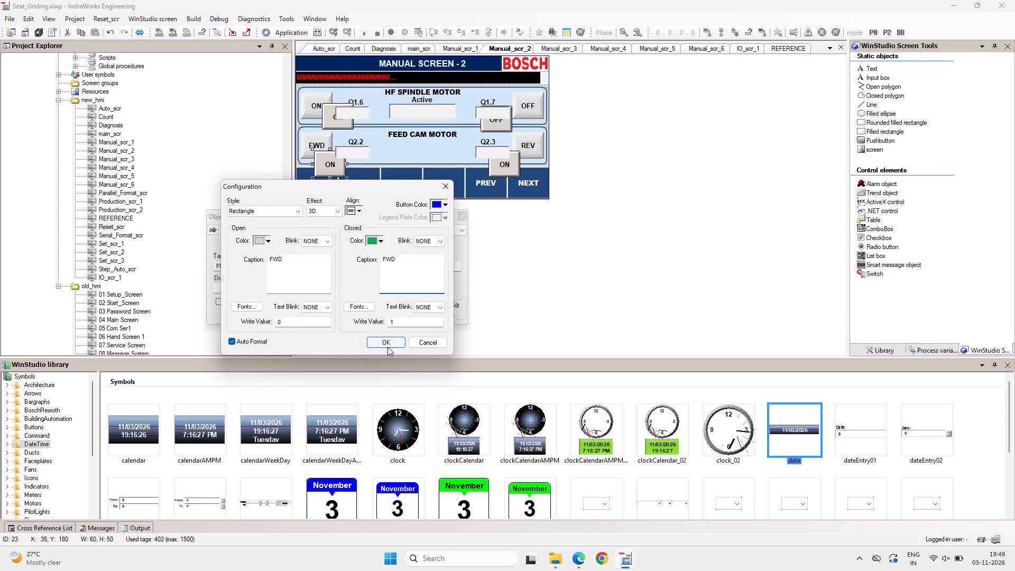
pyautogui.click(388, 343)
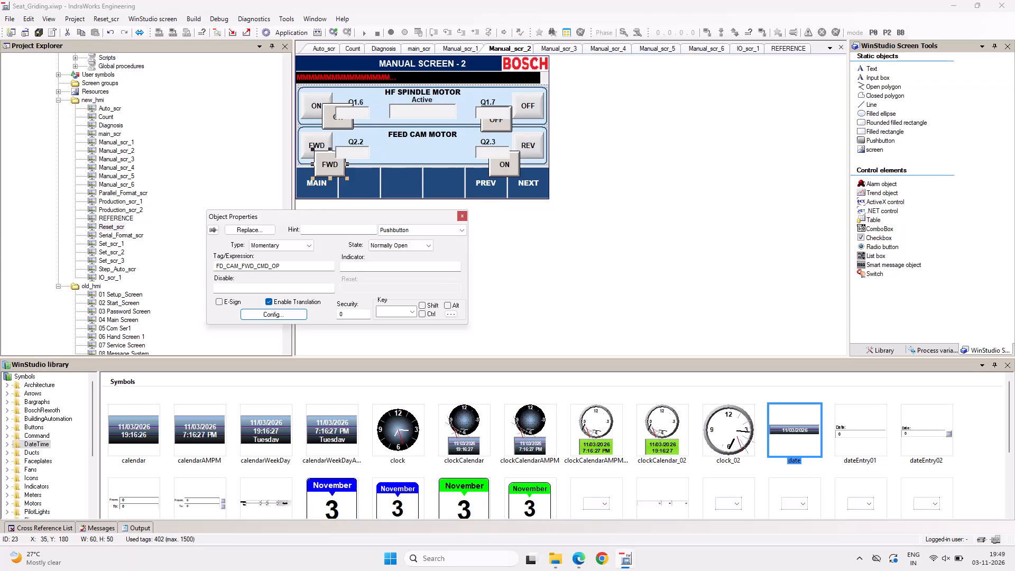
# Set both the open and closed captions of the new FEED CAM MOTOR pushbutton beside the old REV button to REV.
pyautogui.doubleClick(502, 168)
pyautogui.click(292, 315)
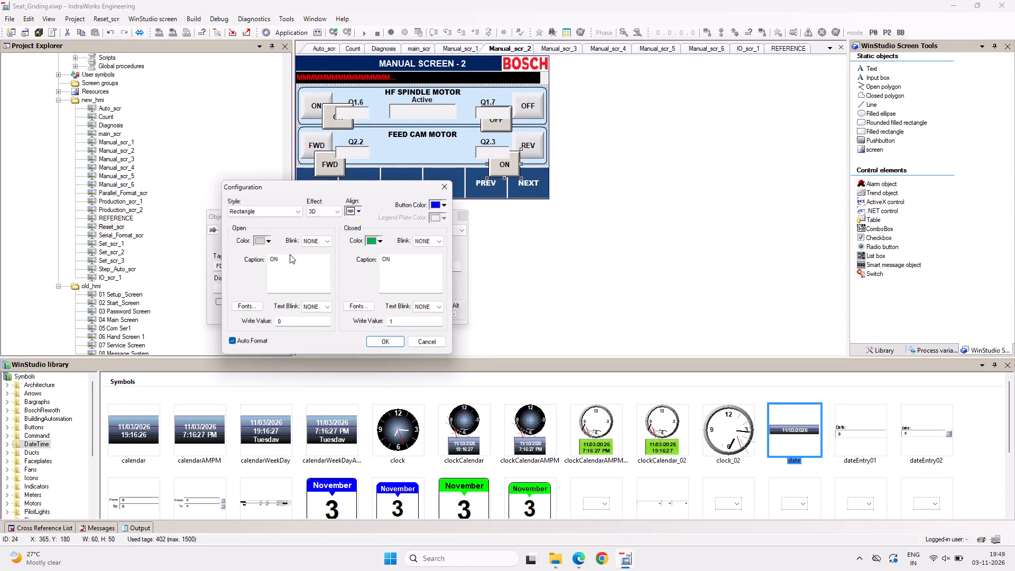
pyautogui.moveTo(292, 253); pyautogui.dragTo(281, 254)
pyautogui.moveTo(289, 260); pyautogui.dragTo(224, 258)
pyautogui.write('REV')
pyautogui.moveTo(407, 258); pyautogui.dragTo(350, 260)
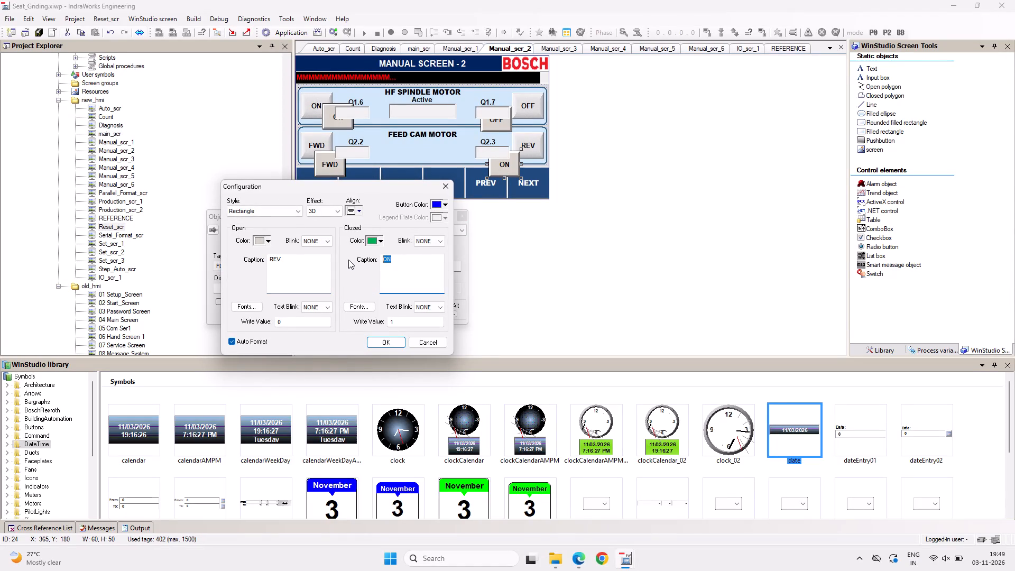
pyautogui.press('r')
pyautogui.write('EV')
pyautogui.click(395, 340)
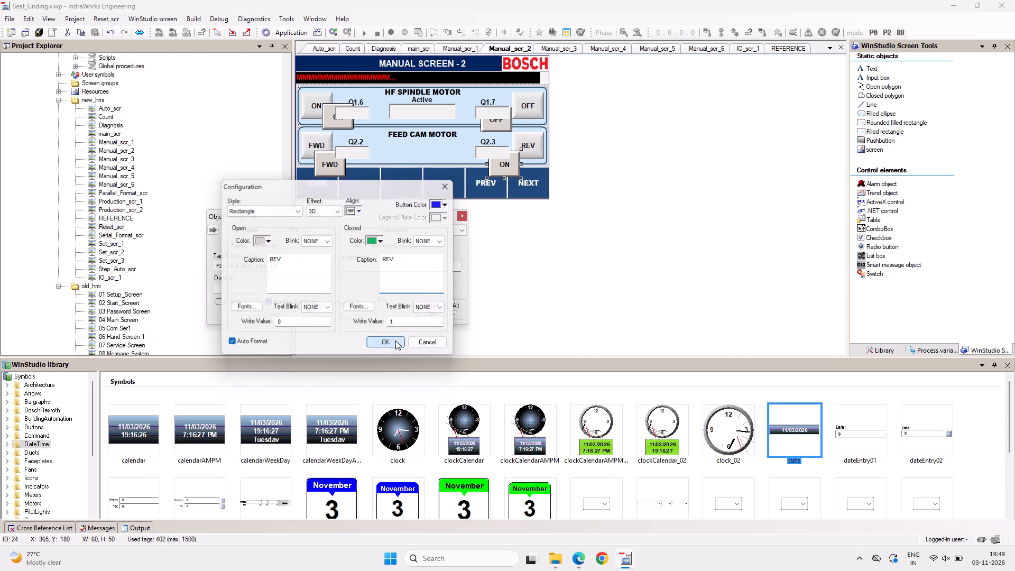
# Delete the old HF SPINDLE MOTOR ON and OFF and FEED CAM MOTOR FWD and REV command buttons on Manual_scr_2.
pyautogui.click(313, 107)
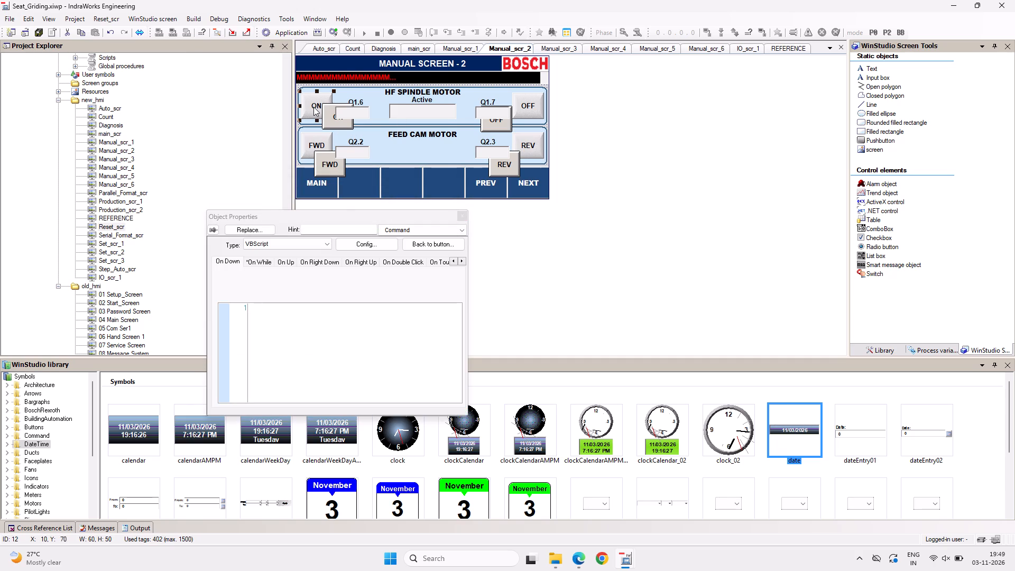
pyautogui.press('Delete')
pyautogui.click(317, 142)
pyautogui.press('Delete')
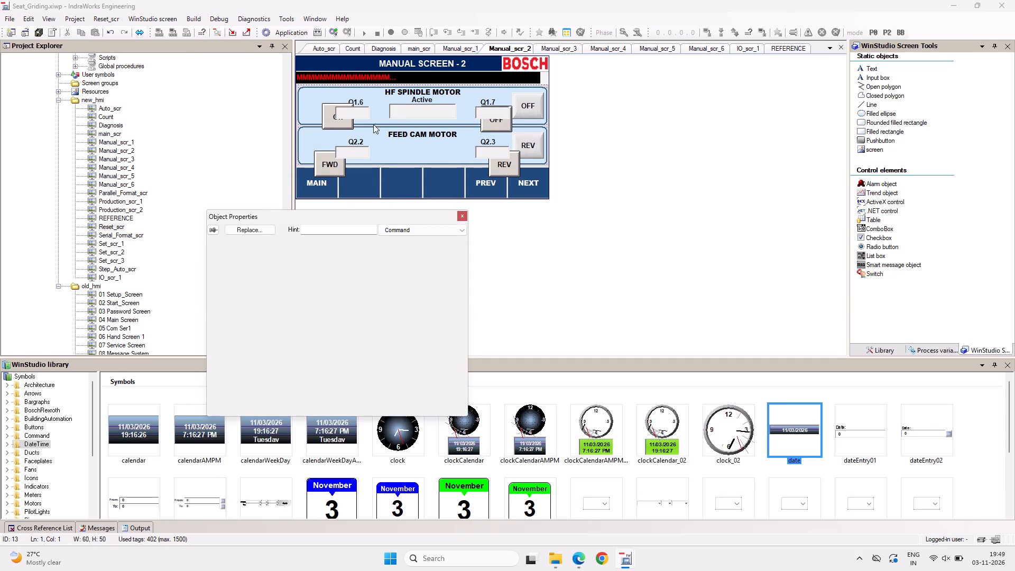
pyautogui.click(516, 99)
pyautogui.press('Delete')
pyautogui.click(533, 150)
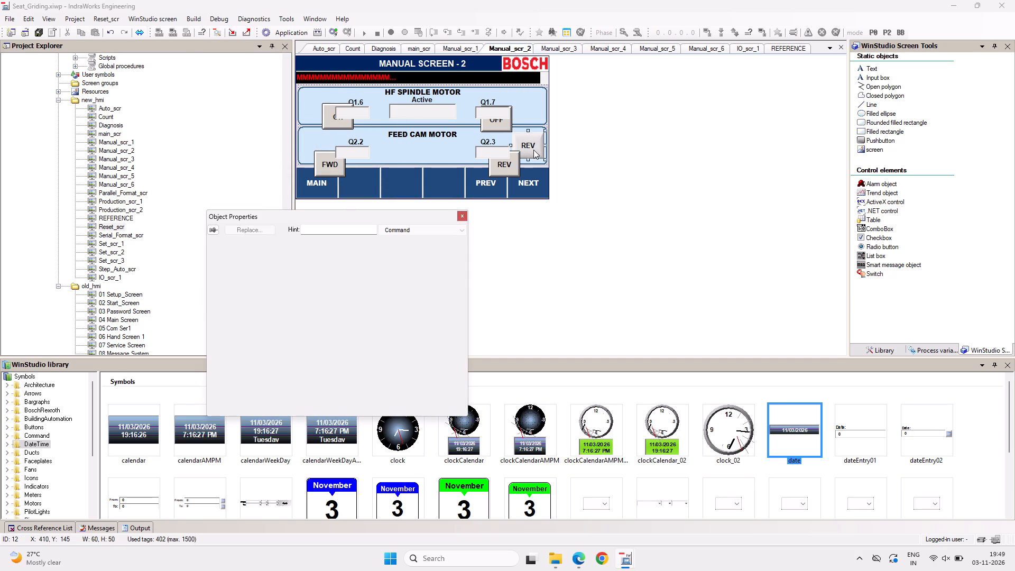
pyautogui.press('Delete')
# Move the new ON, FWD, OFF and REV pushbuttons into the places of the deleted buttons at the outer ends of their motor frames.
pyautogui.moveTo(328, 122); pyautogui.dragTo(317, 116)
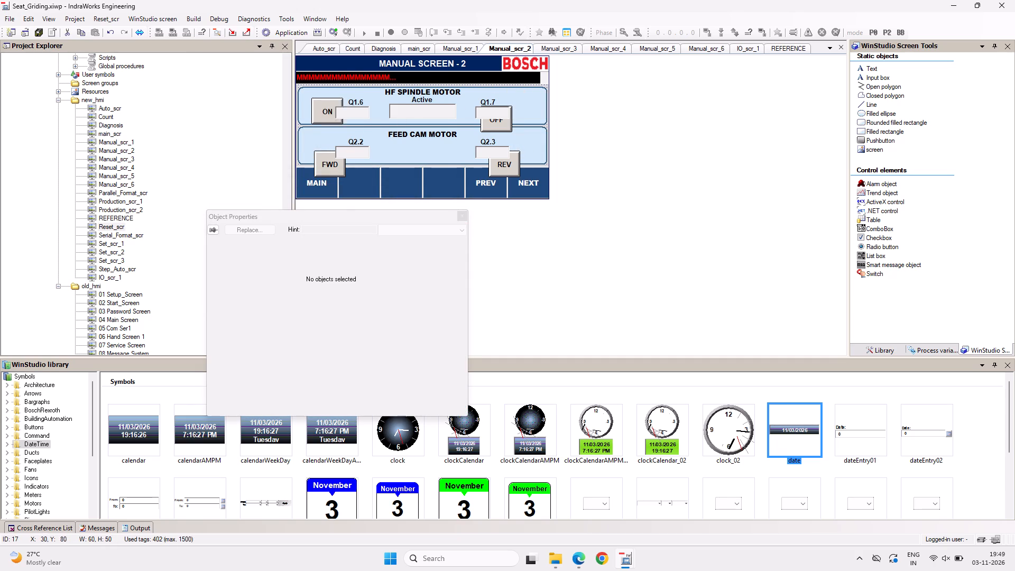
pyautogui.moveTo(317, 116); pyautogui.dragTo(308, 110)
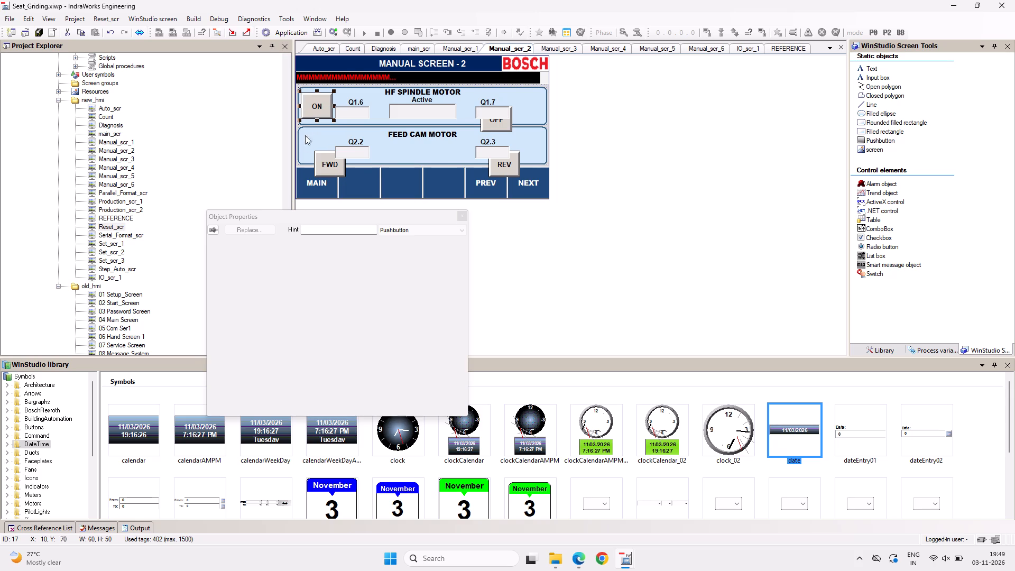
pyautogui.moveTo(324, 158); pyautogui.dragTo(311, 140)
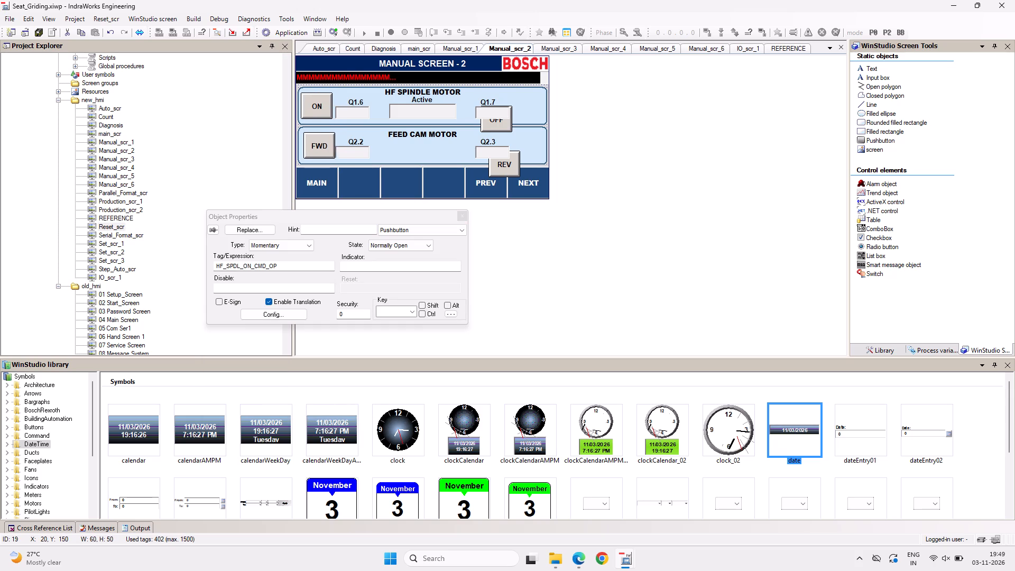
pyautogui.moveTo(311, 140); pyautogui.dragTo(309, 139)
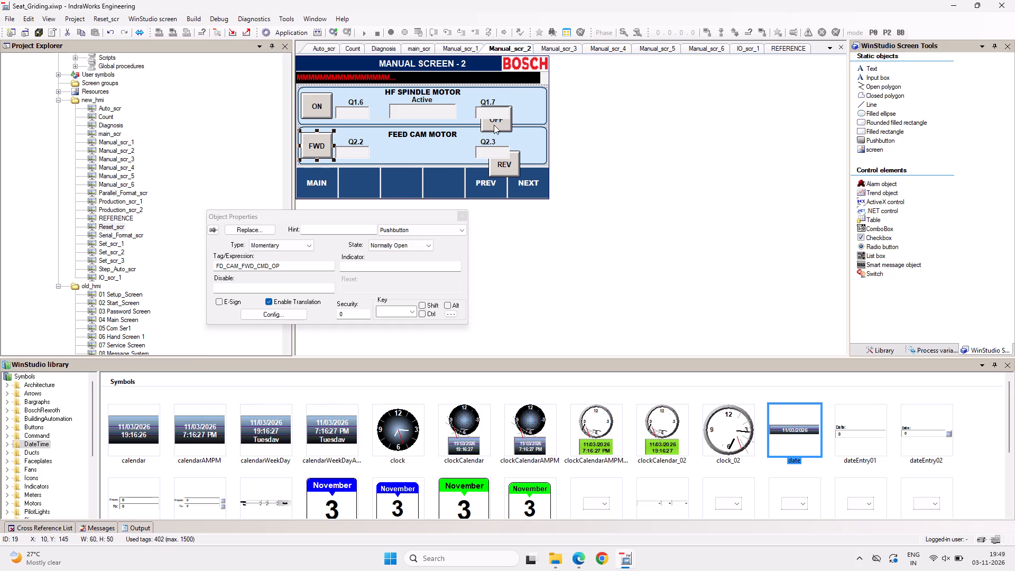
pyautogui.moveTo(494, 125); pyautogui.dragTo(526, 112)
pyautogui.moveTo(514, 166); pyautogui.dragTo(536, 148)
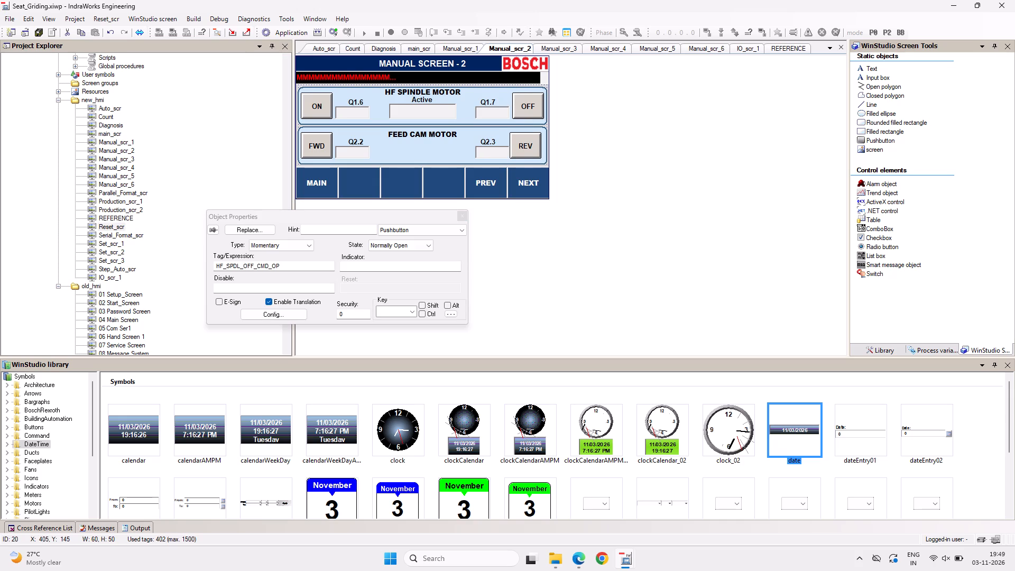
pyautogui.moveTo(536, 148); pyautogui.dragTo(538, 148)
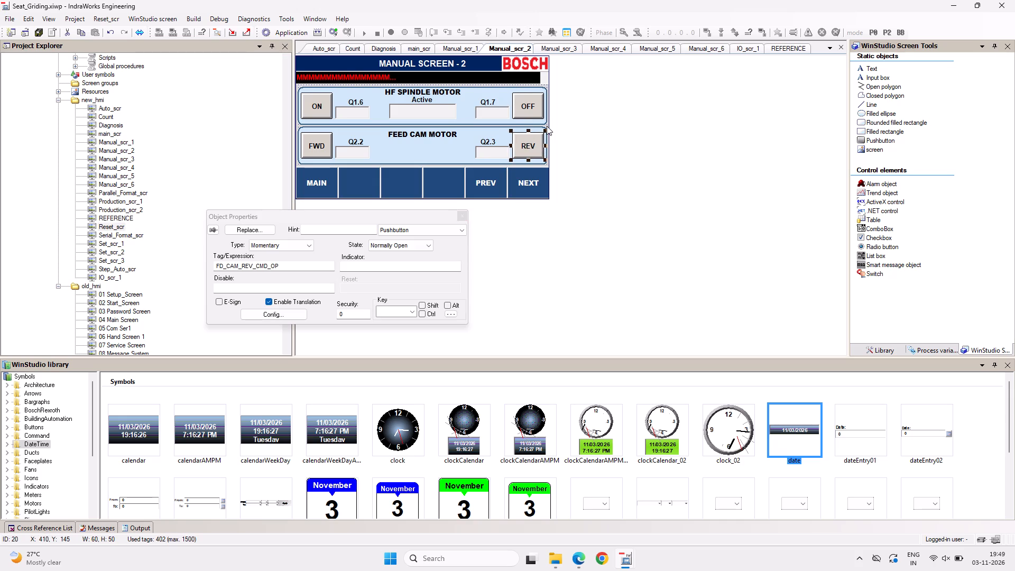
pyautogui.click(547, 125)
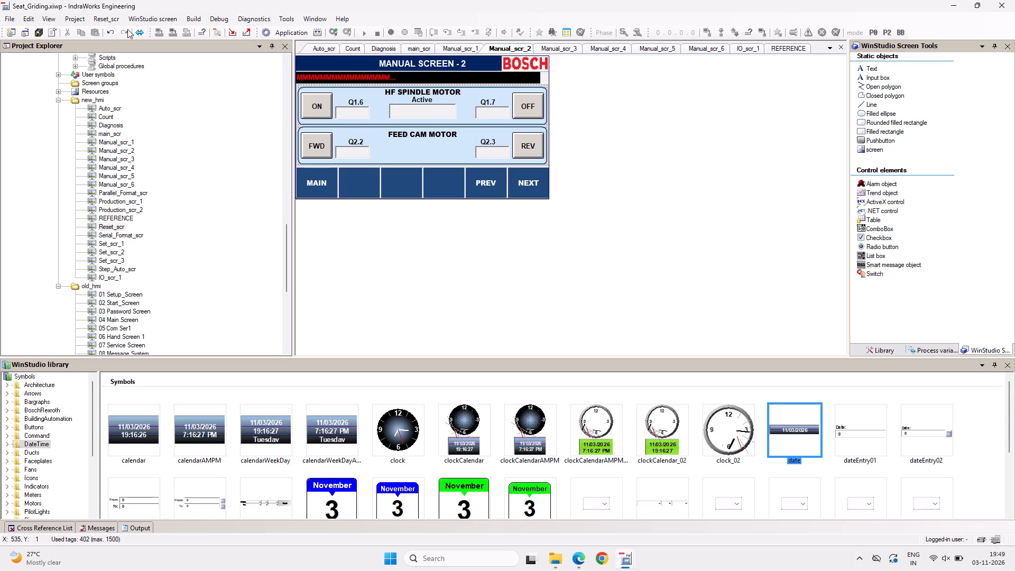
# Save the work and close the finished Manual_scr_2 and Manual_scr_1 screens.
pyautogui.click(33, 30)
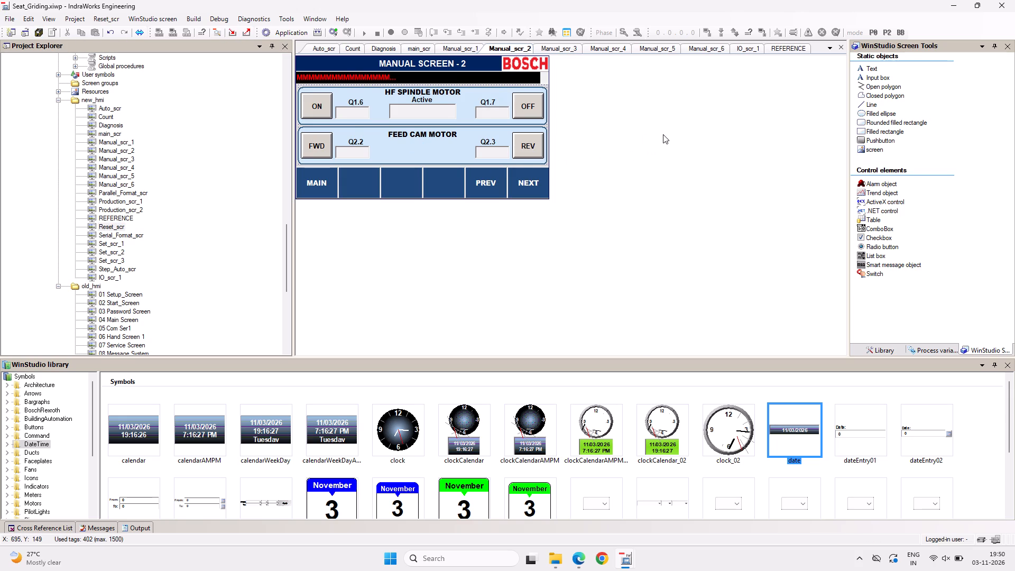
pyautogui.click(838, 48)
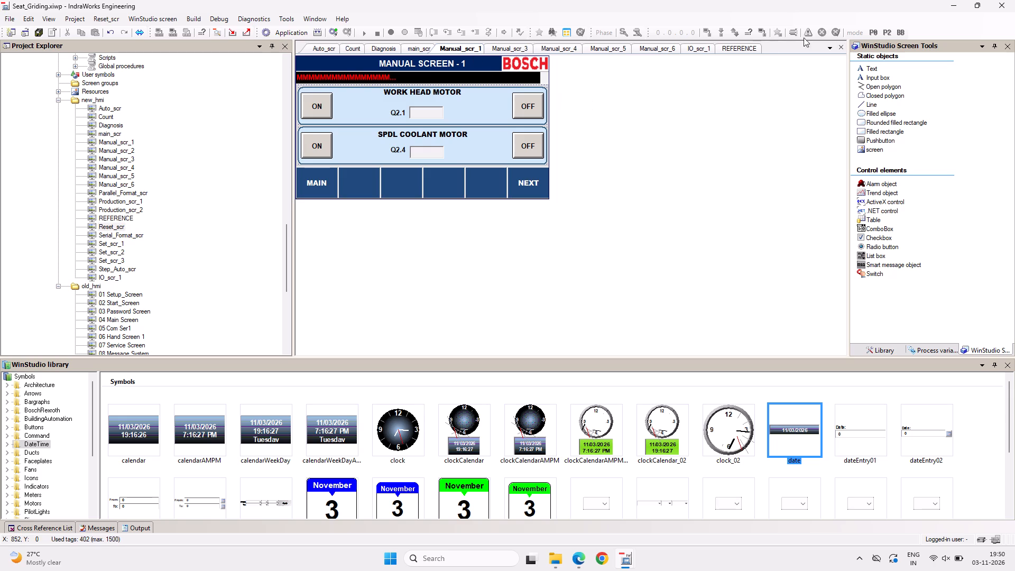
pyautogui.click(842, 44)
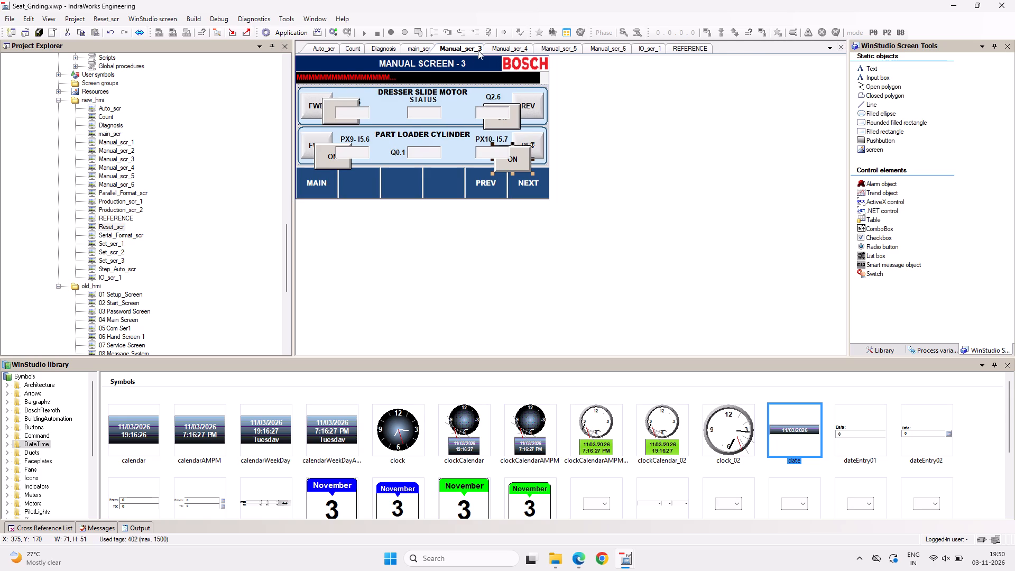
# Match the four new pushbuttons on Manual_scr_3 to the width and height of the old PART LOADER CYLINDER REV button, 60 by 50.
pyautogui.click(328, 101)
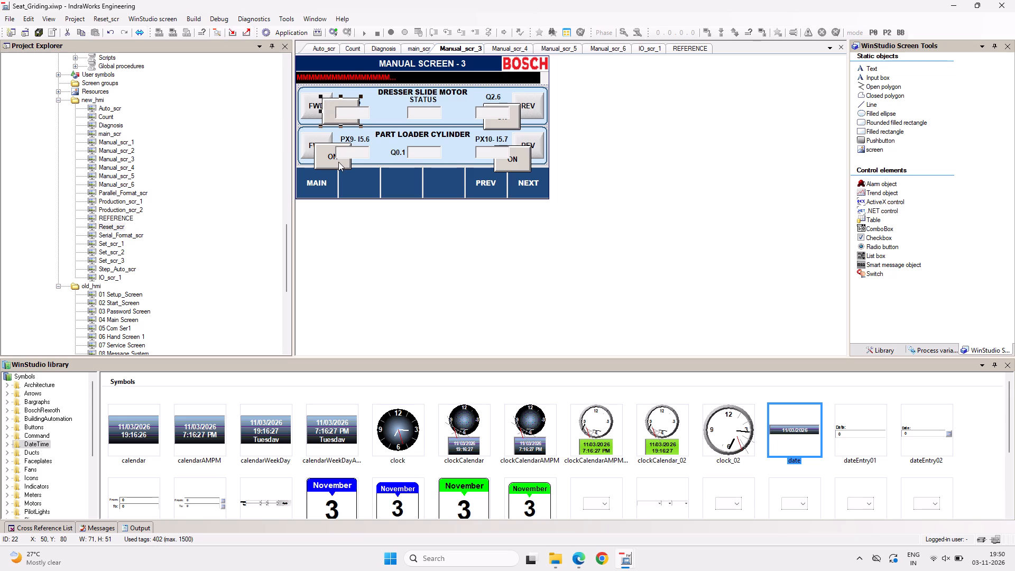
pyautogui.keyDown('shift'); pyautogui.click(322, 155); pyautogui.keyUp('shift')
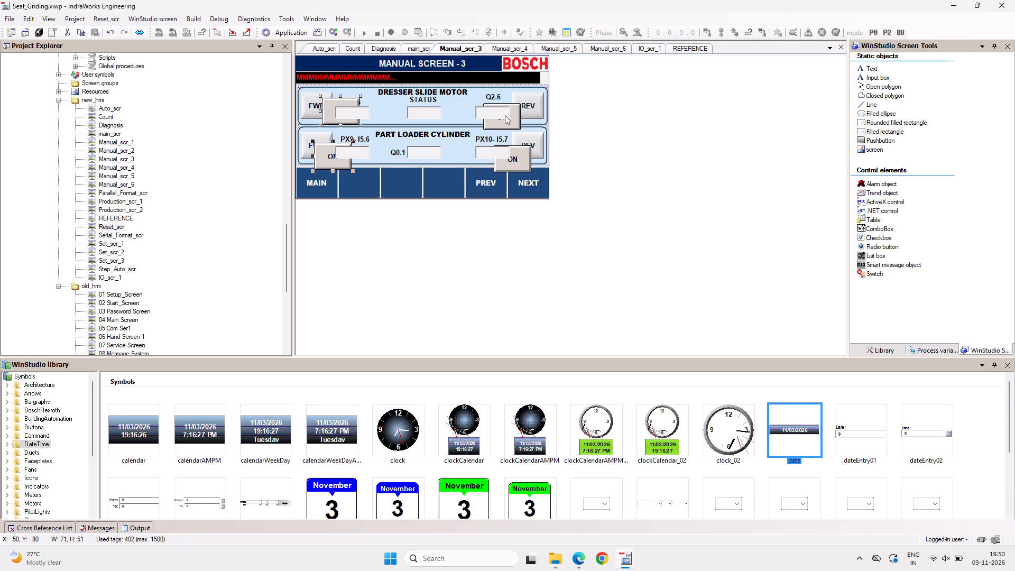
pyautogui.keyDown('shift'); pyautogui.click(515, 120); pyautogui.keyUp('shift')
pyautogui.keyDown('shift'); pyautogui.click(522, 166); pyautogui.keyUp('shift')
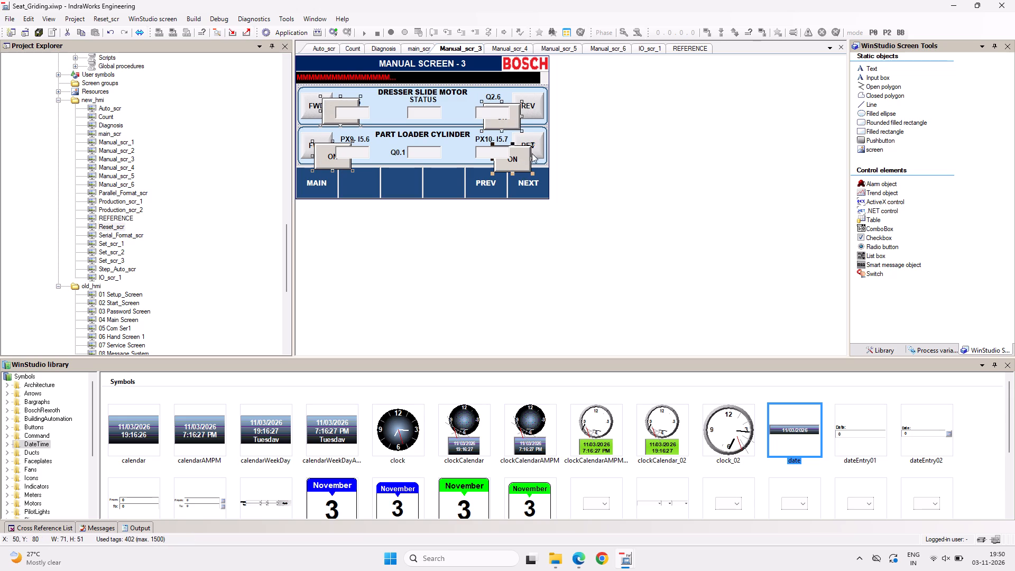
pyautogui.keyDown('shift'); pyautogui.click(540, 144); pyautogui.keyUp('shift')
pyautogui.click(150, 16)
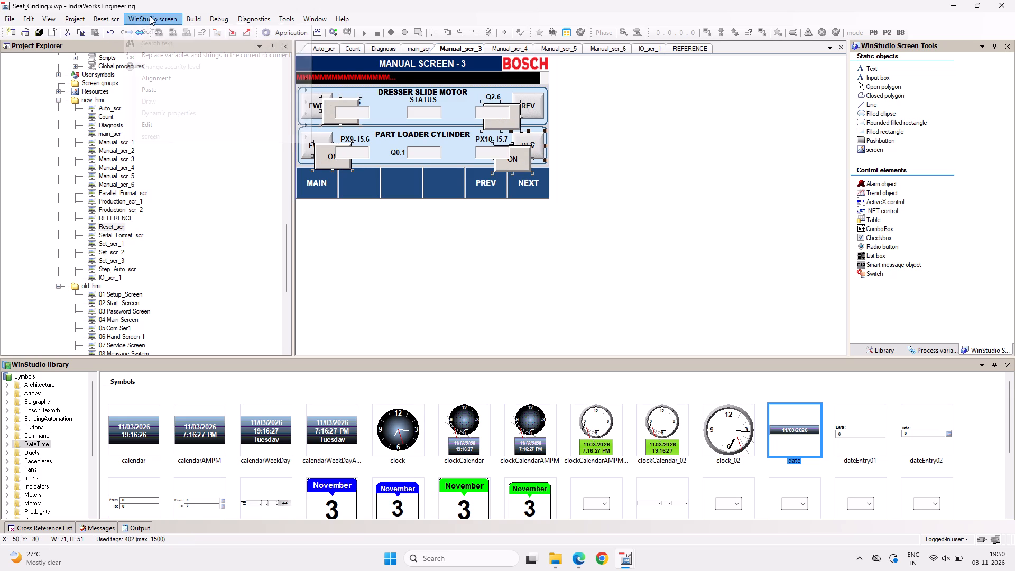
pyautogui.click(161, 78)
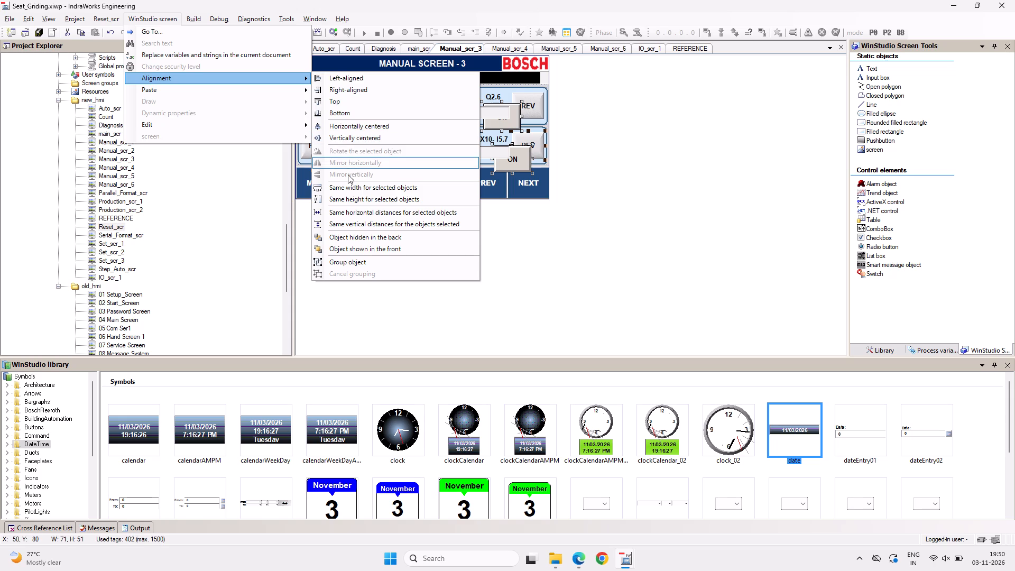
pyautogui.click(349, 187)
pyautogui.click(162, 16)
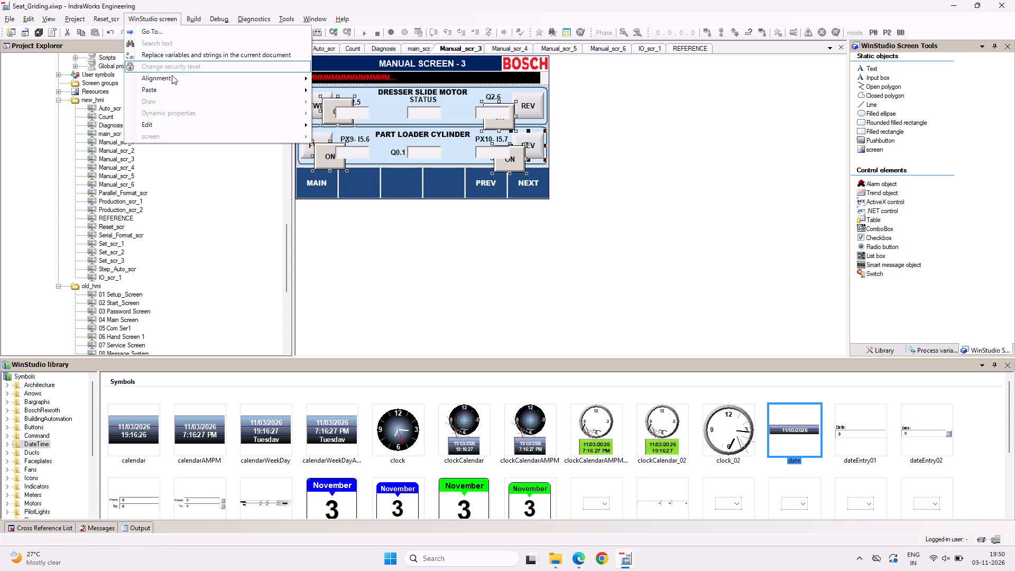
pyautogui.click(172, 75)
pyautogui.click(367, 196)
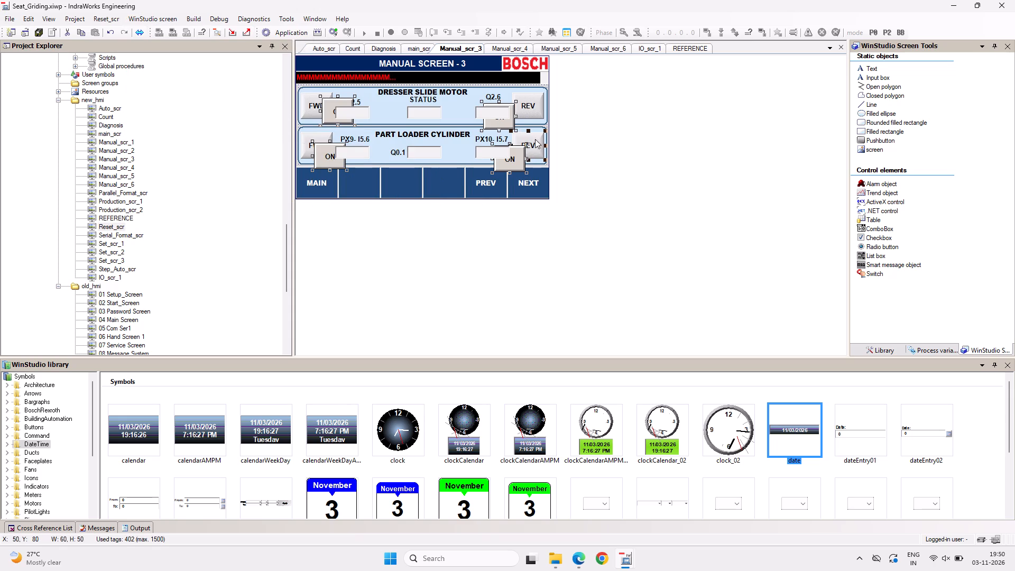
pyautogui.click(546, 126)
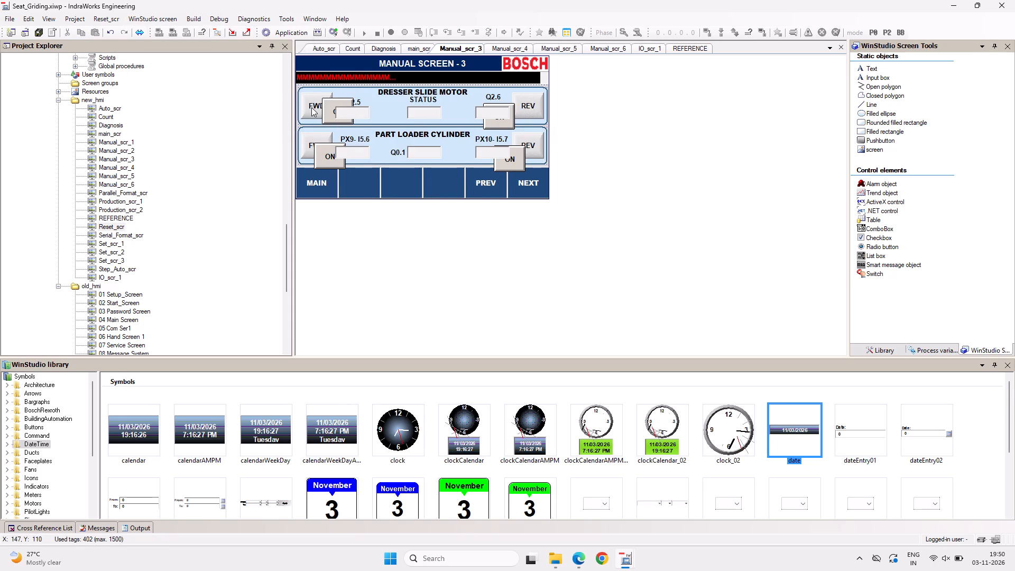
# Copy the old DRESSER SLIDE MOTOR FWD button's tag DRES_SLIDE_FWD_CMD_OP into the tag expression of the new pushbutton beside it.
pyautogui.doubleClick(310, 106)
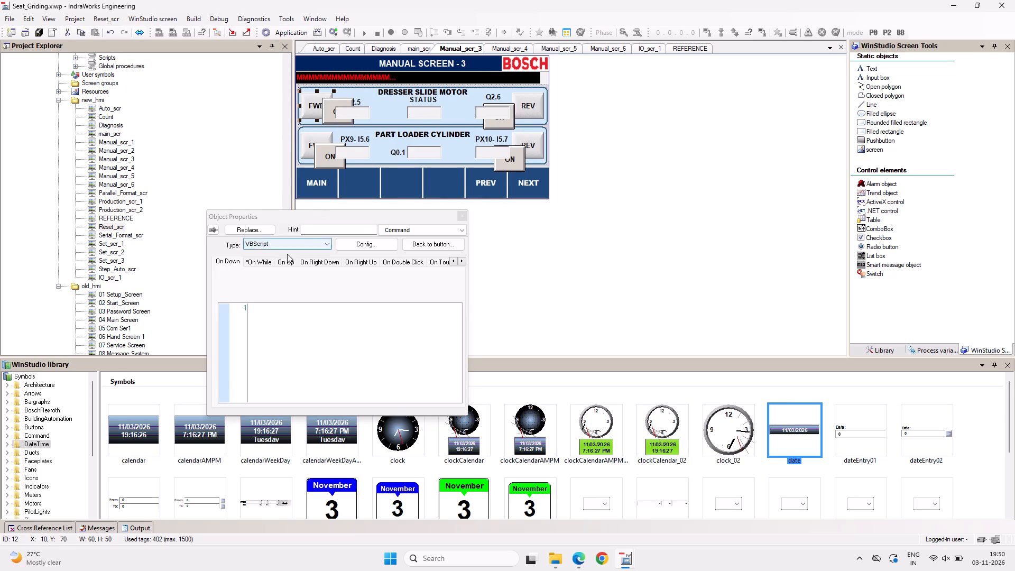
pyautogui.click(262, 260)
pyautogui.hotkey('ctrl', 'c')
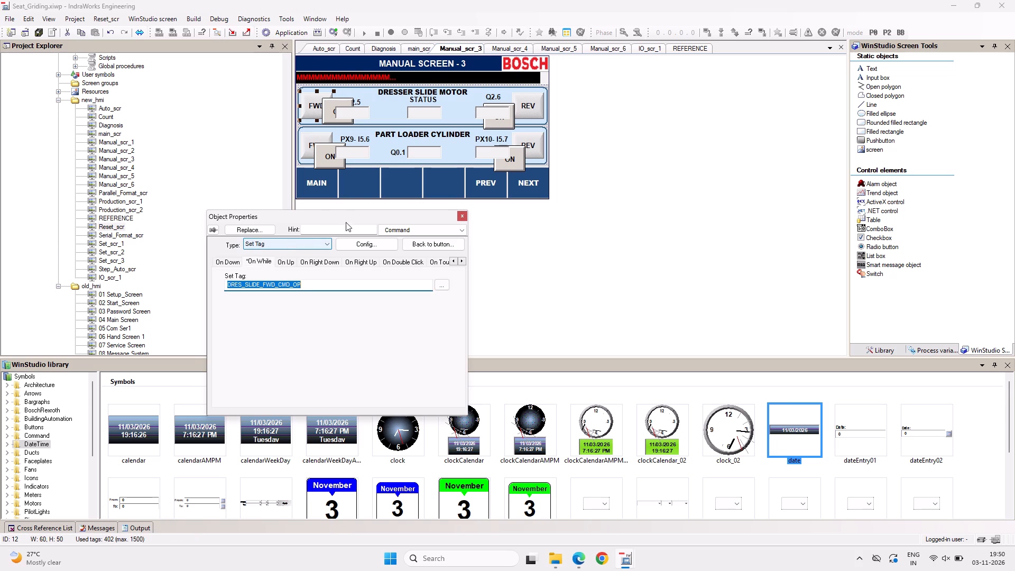
pyautogui.click(329, 118)
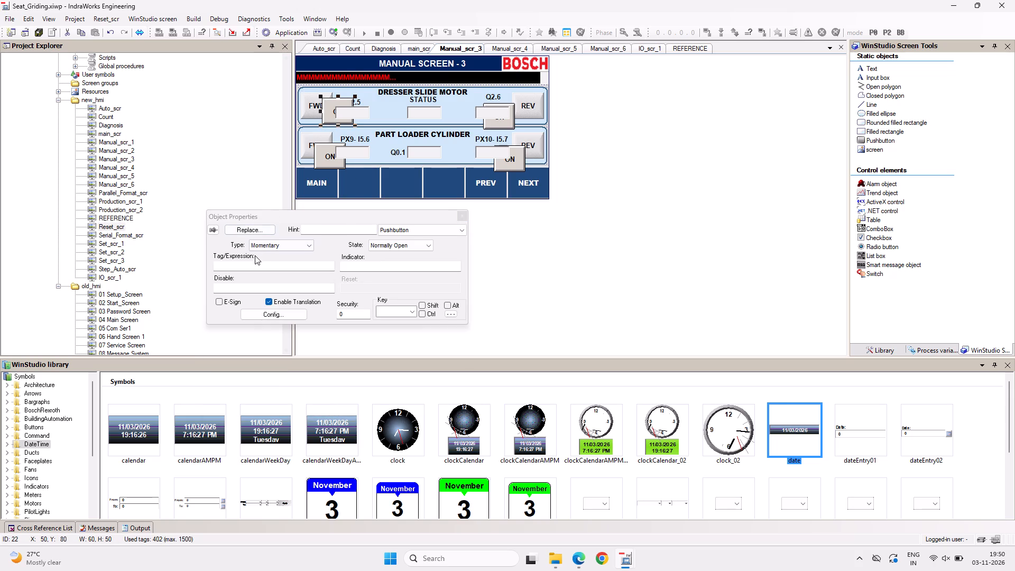
pyautogui.click(257, 266)
pyautogui.hotkey('ctrl', 'v')
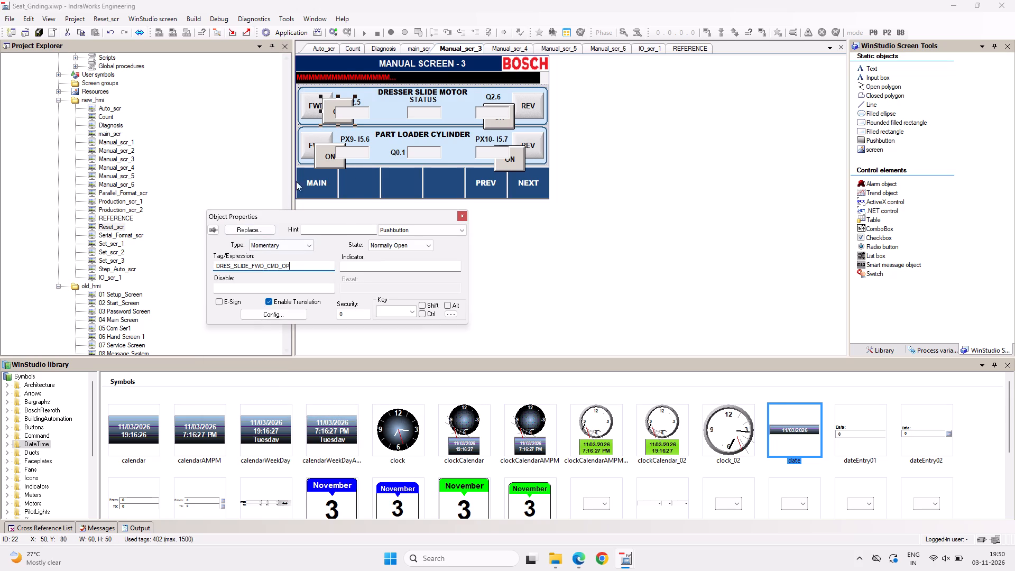
# Copy the old PART LOADER CYLINDER FWD button's tag LD_CYL_FWD_CMD_OP into the tag expression of the new pushbutton beside it.
pyautogui.click(303, 148)
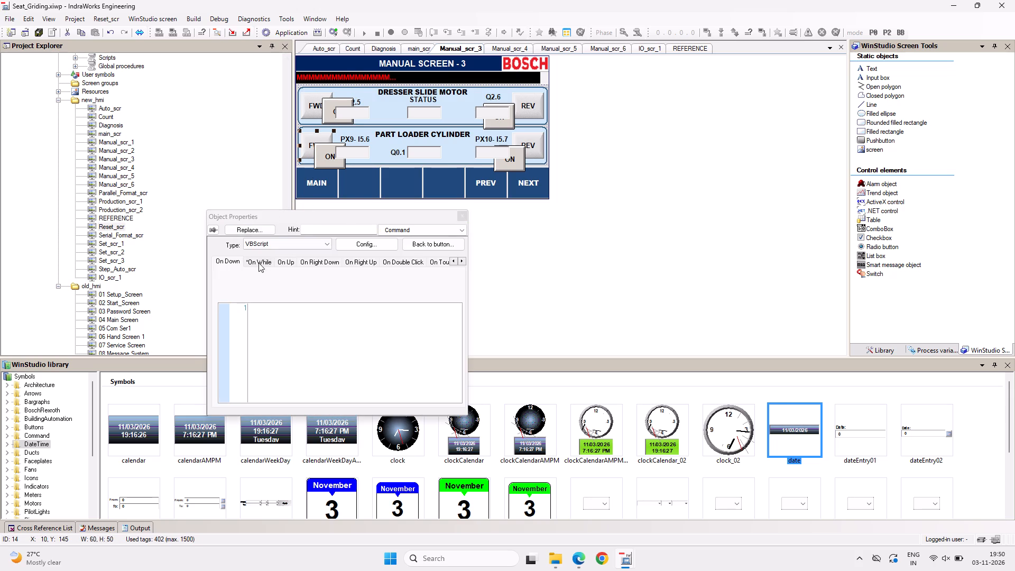
pyautogui.click(259, 262)
pyautogui.hotkey('ctrl', 'c')
pyautogui.click(324, 164)
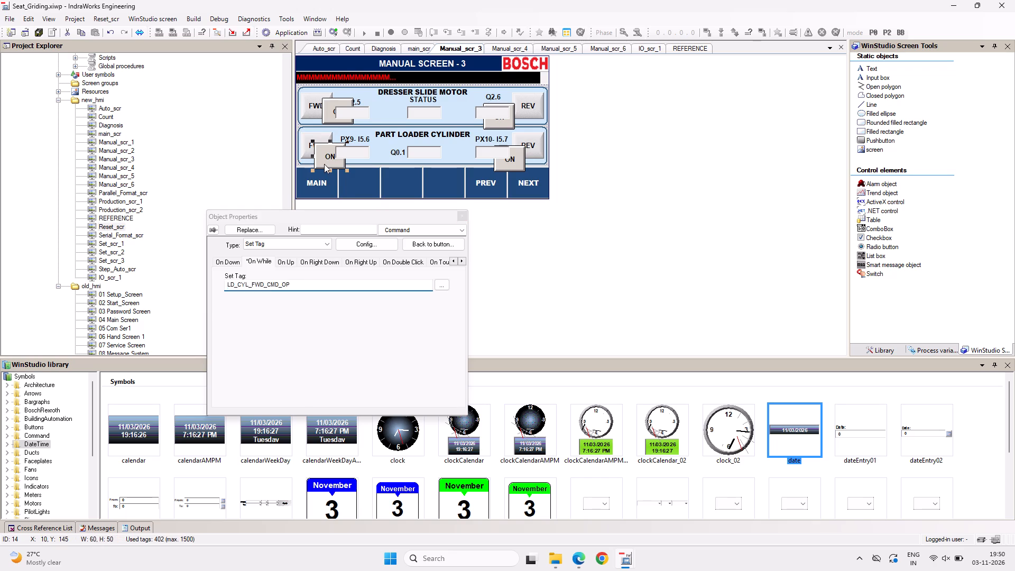
pyautogui.click(262, 268)
pyautogui.hotkey('ctrl', 'v')
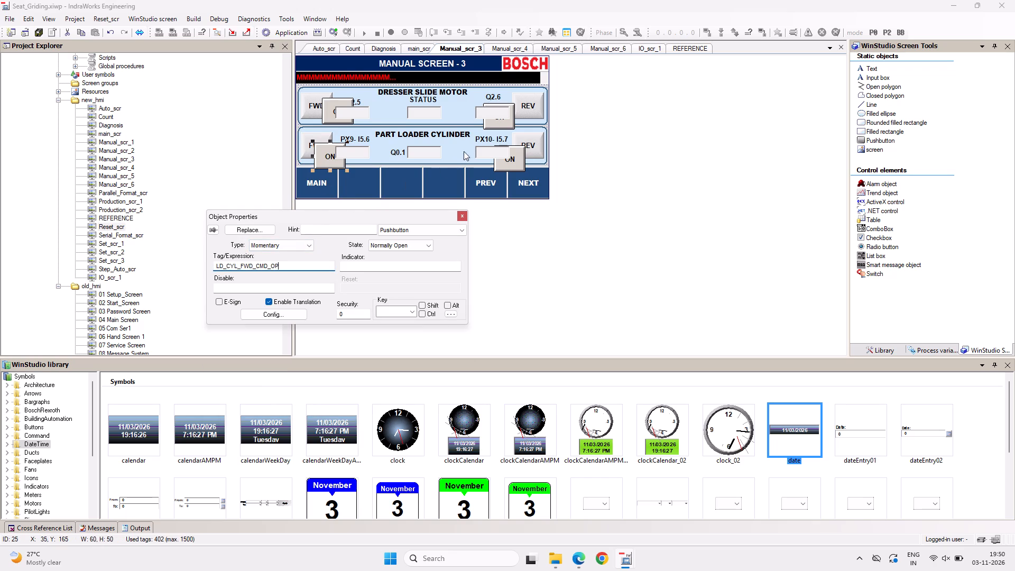
# Copy the old DRESSER SLIDE MOTOR REV button's tag DRES_SLIDE_REV_CMD_OP into the tag expression of the new pushbutton beside it.
pyautogui.click(509, 125)
pyautogui.click(534, 107)
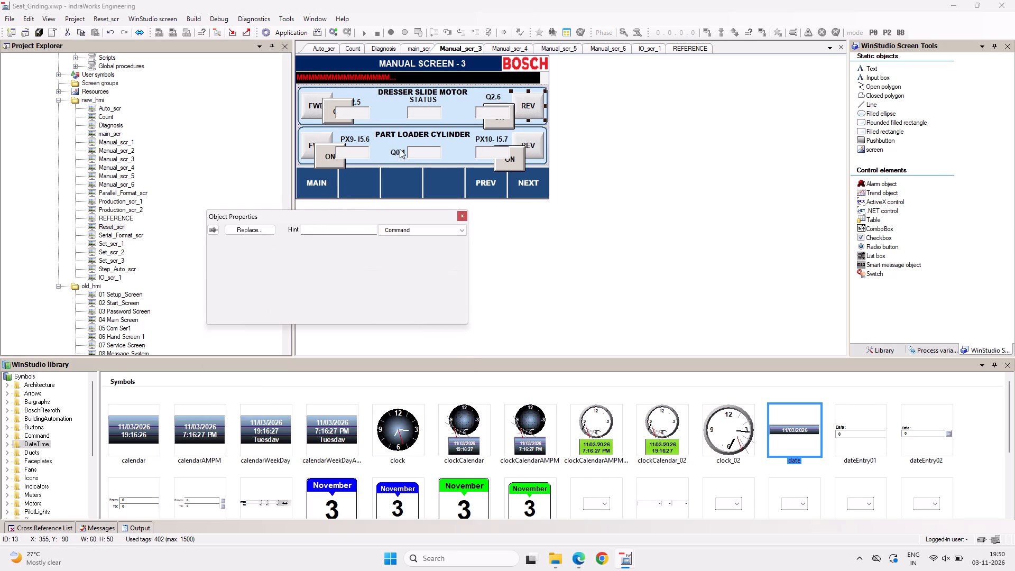
pyautogui.click(254, 258)
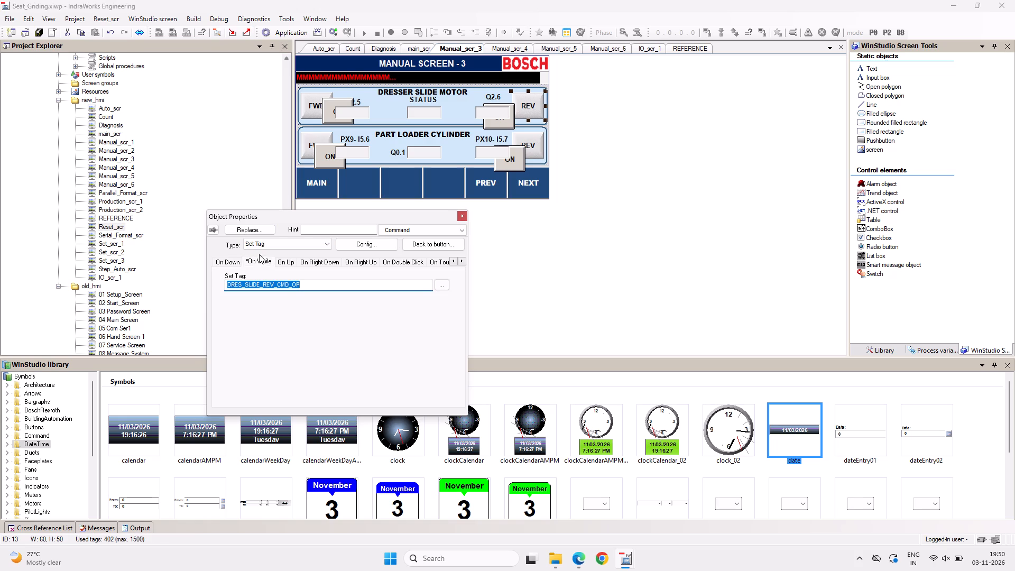
pyautogui.hotkey('ctrl', 'c')
pyautogui.click(493, 127)
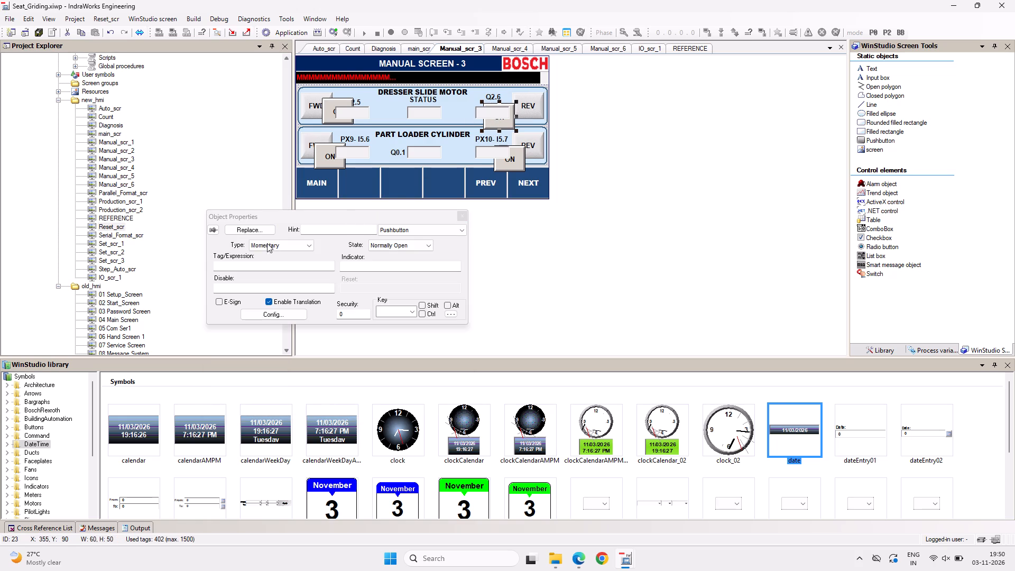
pyautogui.click(246, 262)
pyautogui.hotkey('ctrl', 'v')
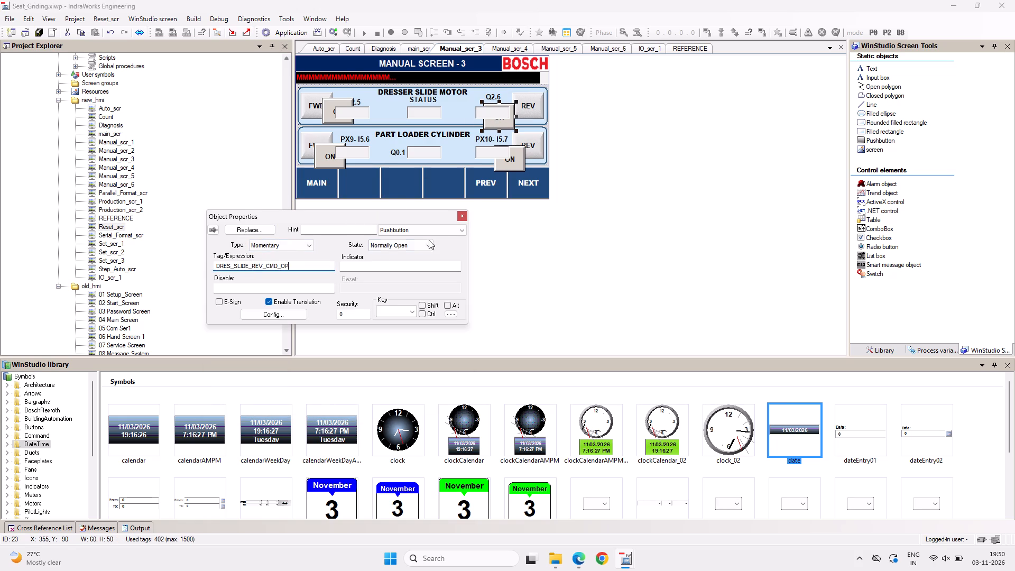
# Copy the old PART LOADER CYLINDER REV button's tag LD_CYL_REV_CMD_OP into the tag expression of the new pushbutton beside it.
pyautogui.click(536, 155)
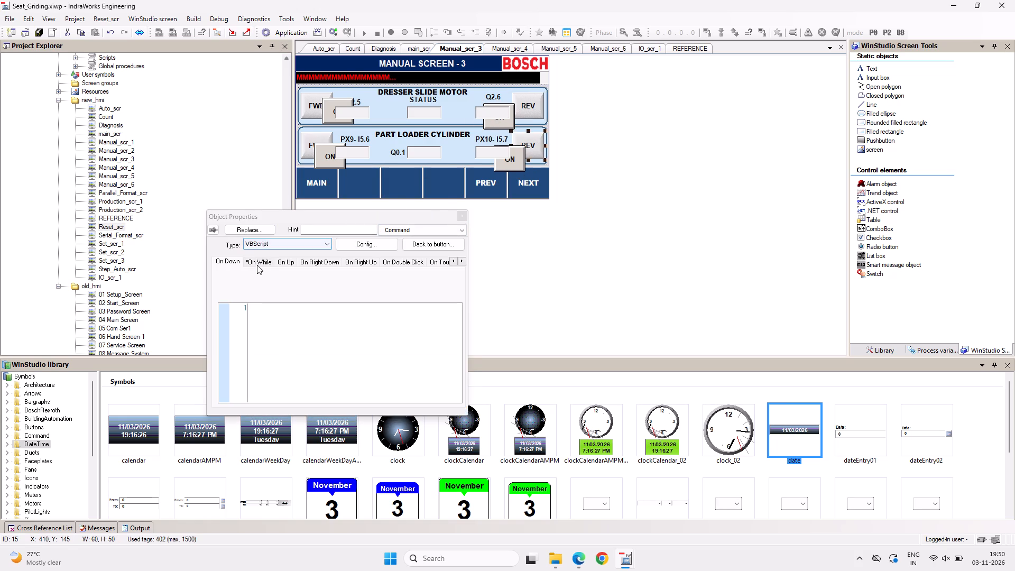
pyautogui.click(257, 265)
pyautogui.hotkey('ctrl', 'c')
pyautogui.click(508, 164)
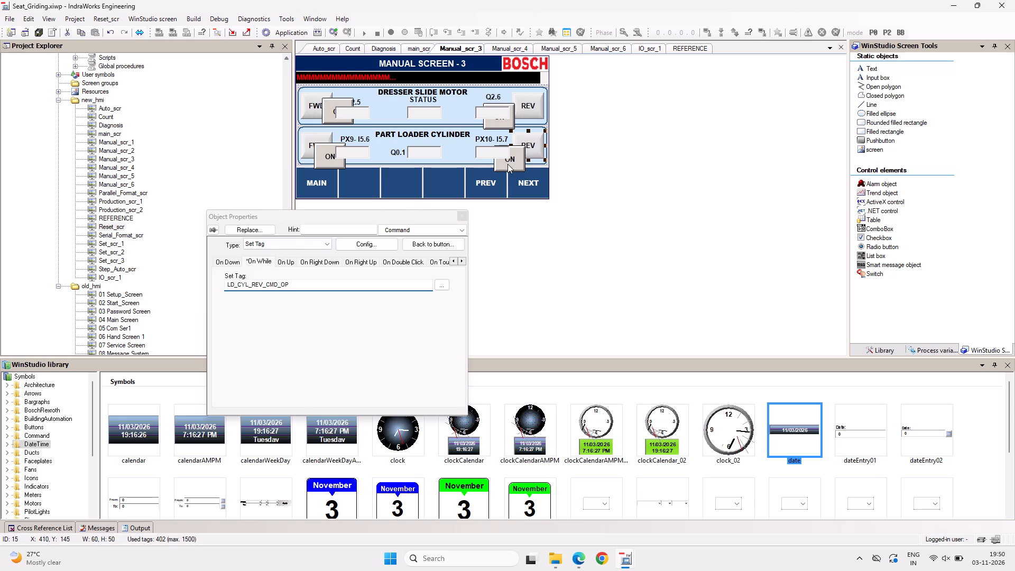
pyautogui.click(254, 269)
pyautogui.hotkey('ctrl', 'v')
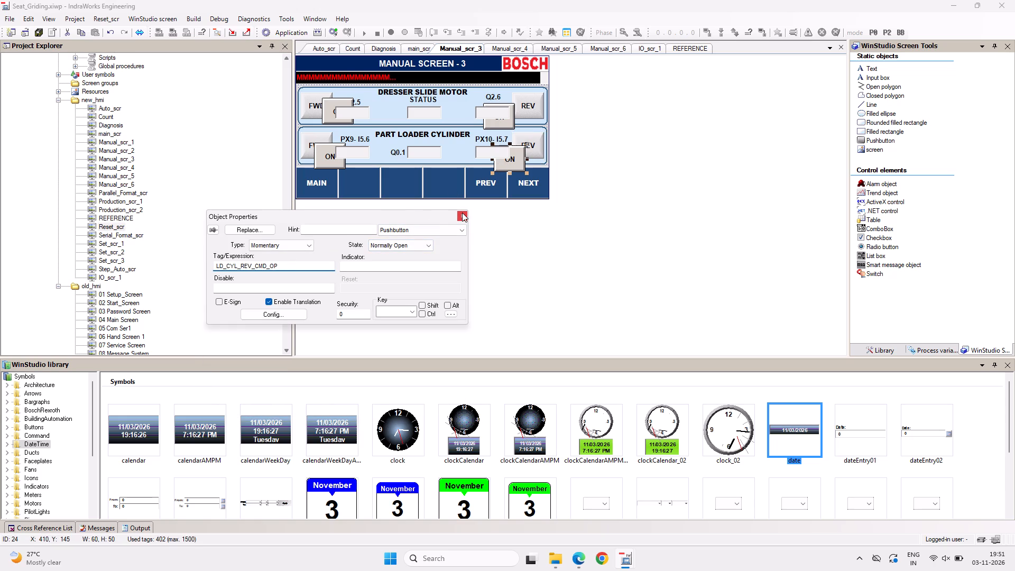
# Set the open and closed captions of the DRES_SLIDE_FWD_CMD_OP pushbutton to FWD.
pyautogui.click(327, 109)
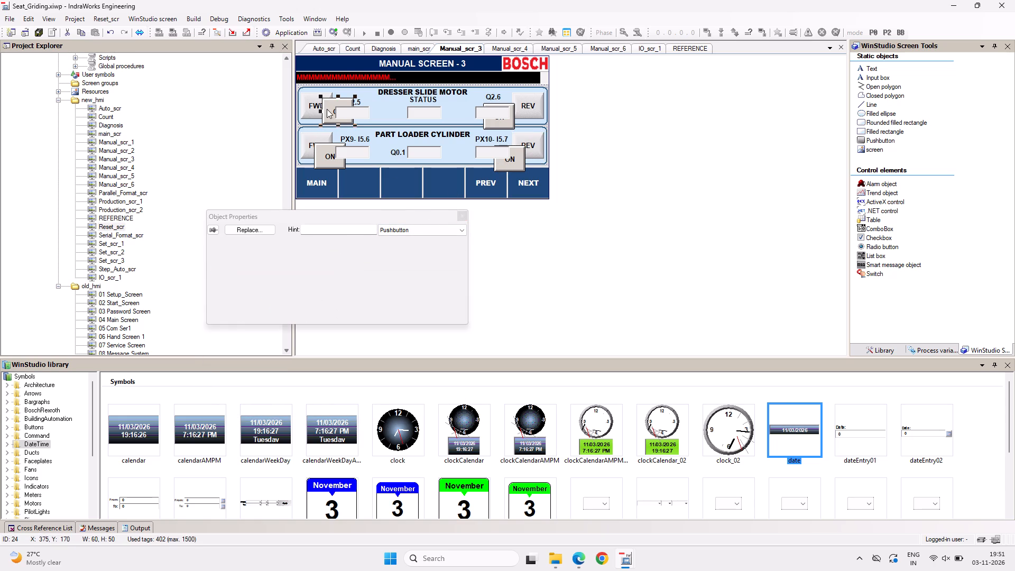
pyautogui.click(278, 316)
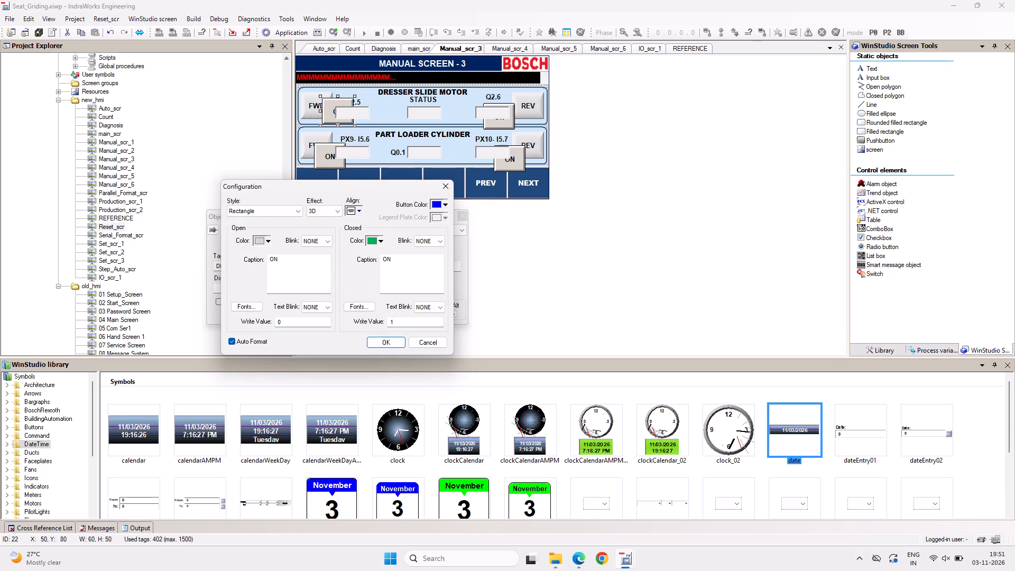
pyautogui.moveTo(284, 259); pyautogui.dragTo(234, 259)
pyautogui.write('FWD')
pyautogui.moveTo(402, 259); pyautogui.dragTo(362, 259)
pyautogui.write('FWD')
pyautogui.click(382, 340)
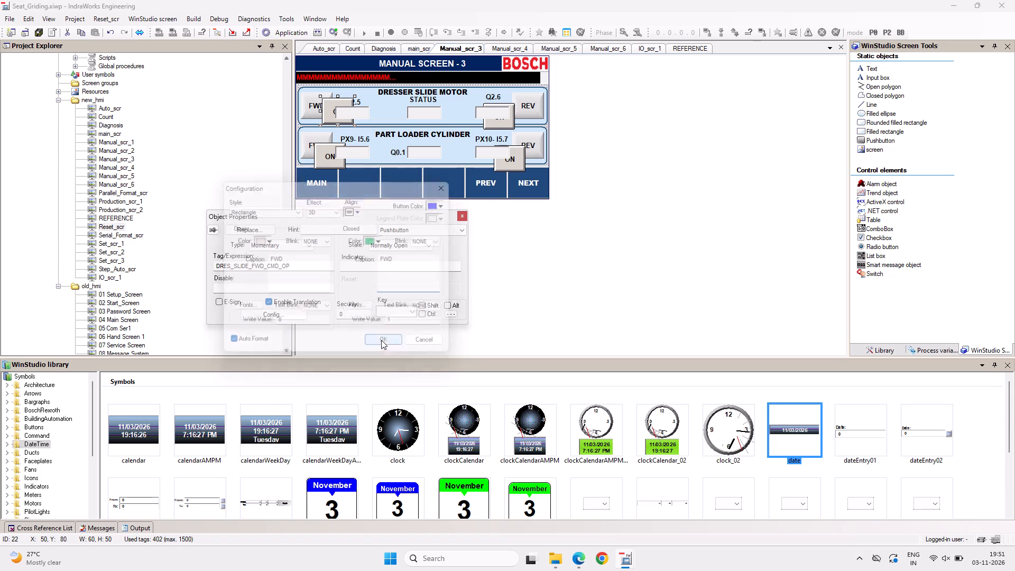
# Set the open and closed captions of the DRES_SLIDE_REV_CMD_OP pushbutton to REV.
pyautogui.click(510, 123)
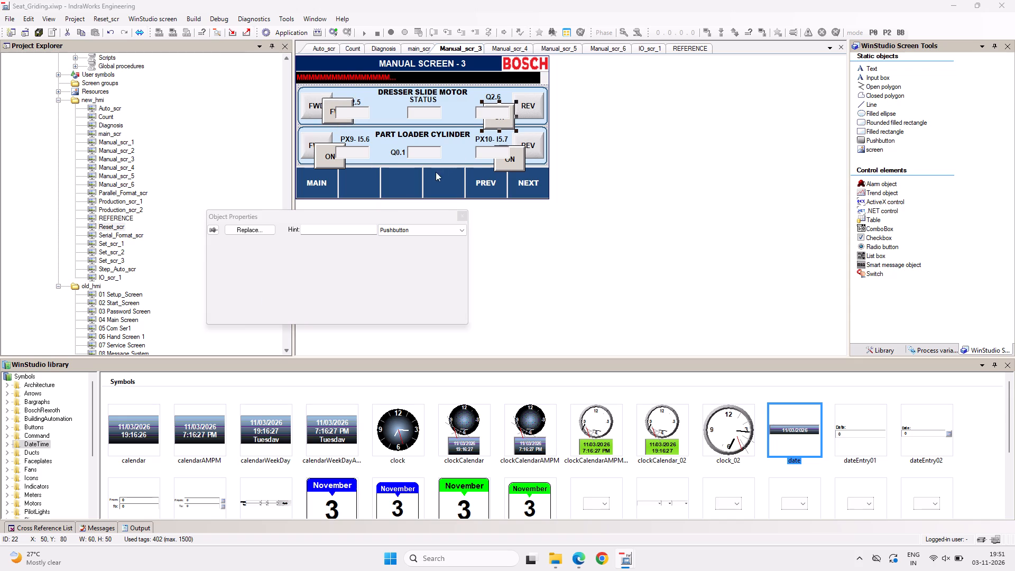
pyautogui.click(287, 314)
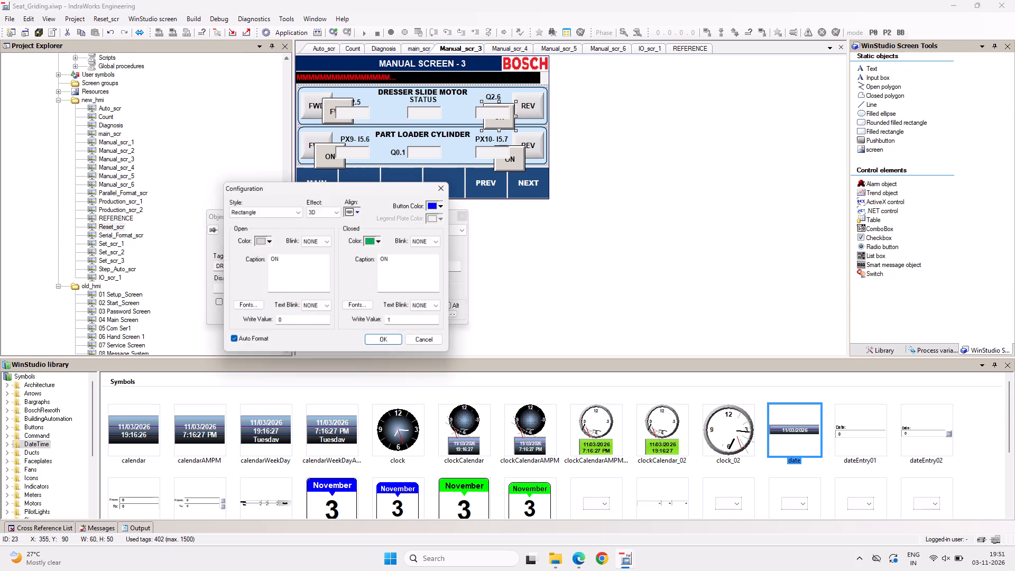
pyautogui.moveTo(291, 257); pyautogui.dragTo(251, 257)
pyautogui.write('REV')
pyautogui.moveTo(397, 259); pyautogui.dragTo(349, 260)
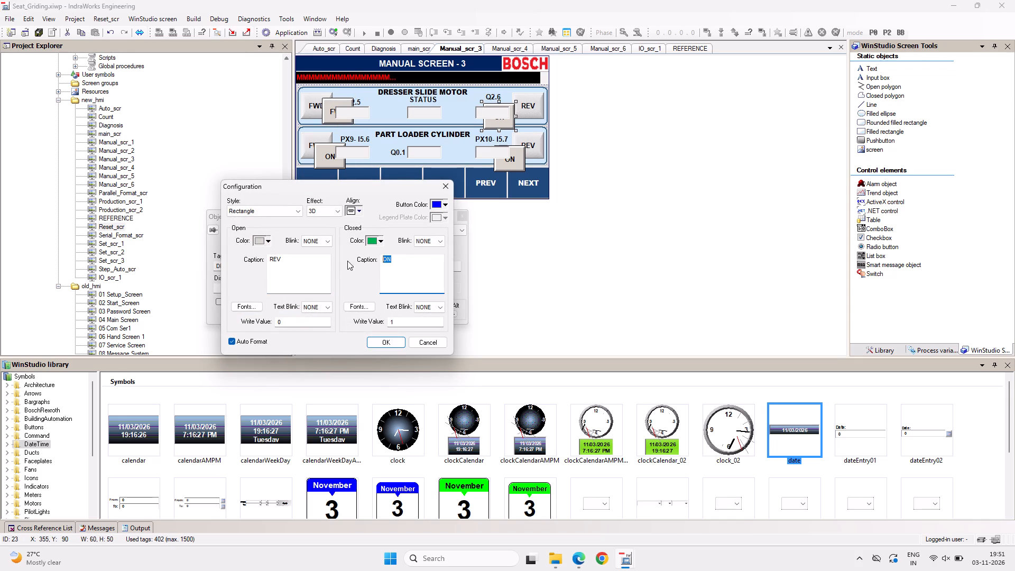
pyautogui.write('REV')
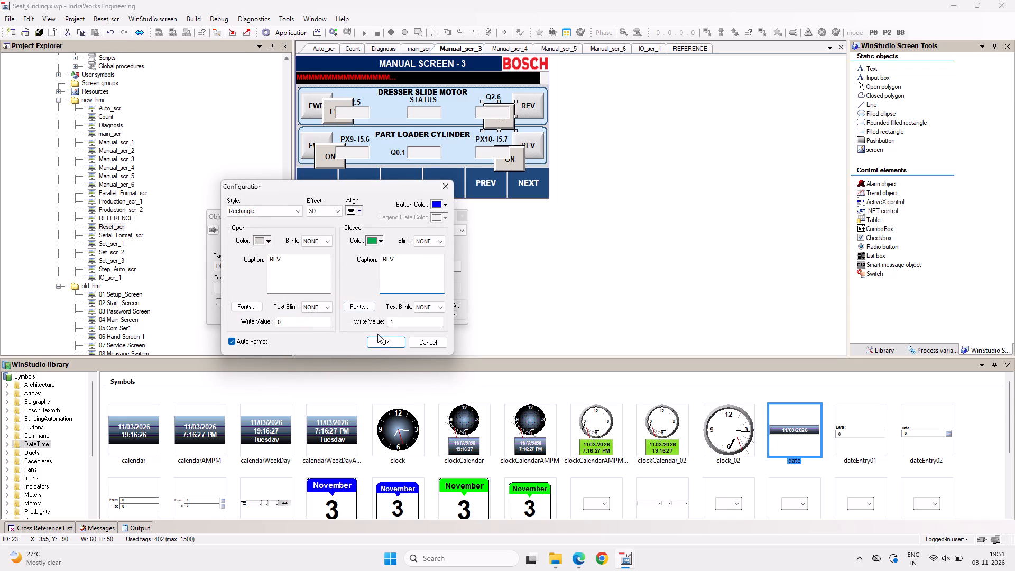
pyautogui.click(380, 343)
# Set the open and closed captions of the LD_CYL_FWD_CMD_OP pushbutton to FWD.
pyautogui.click(322, 163)
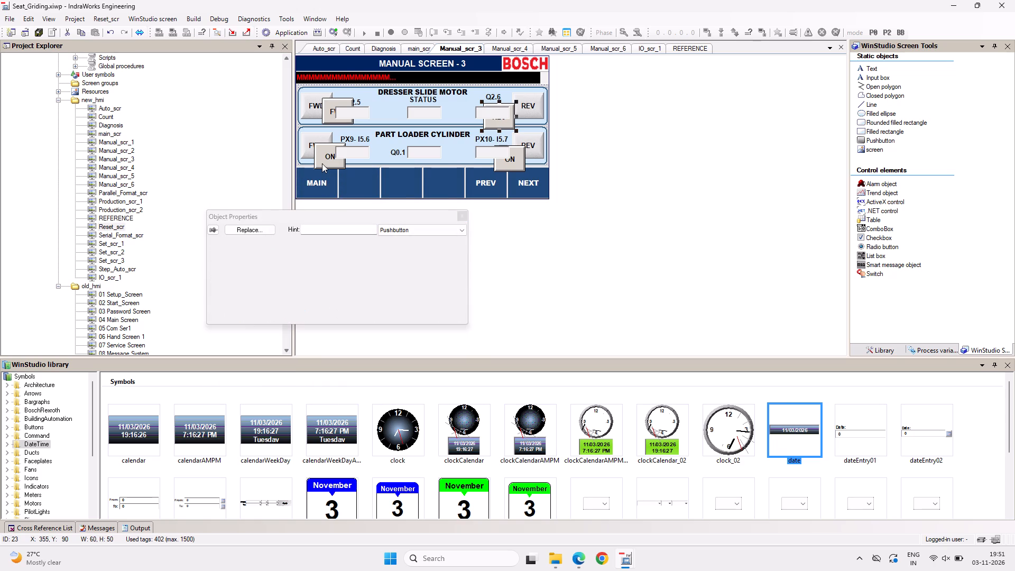
pyautogui.click(296, 310)
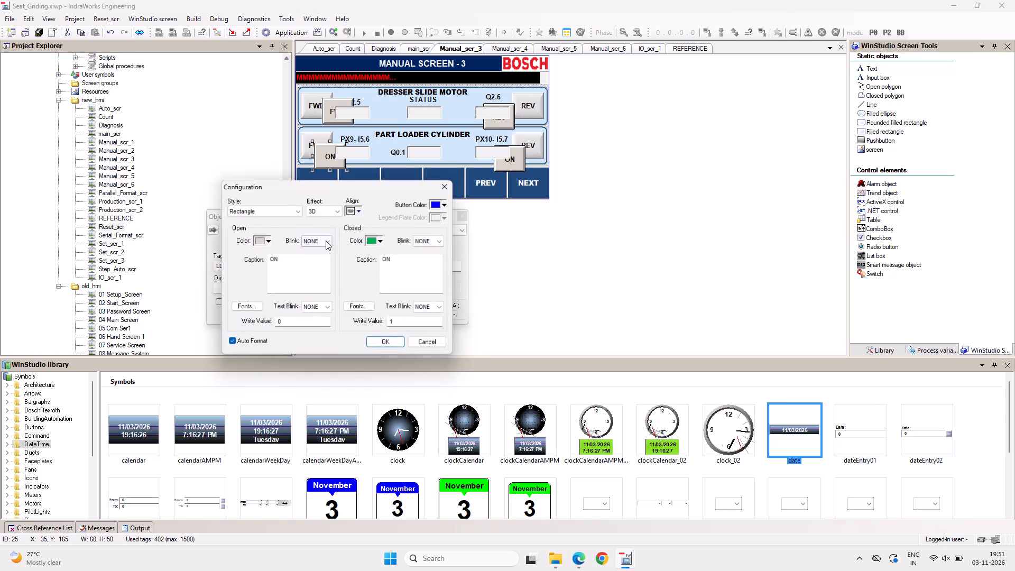
pyautogui.moveTo(289, 257); pyautogui.dragTo(235, 259)
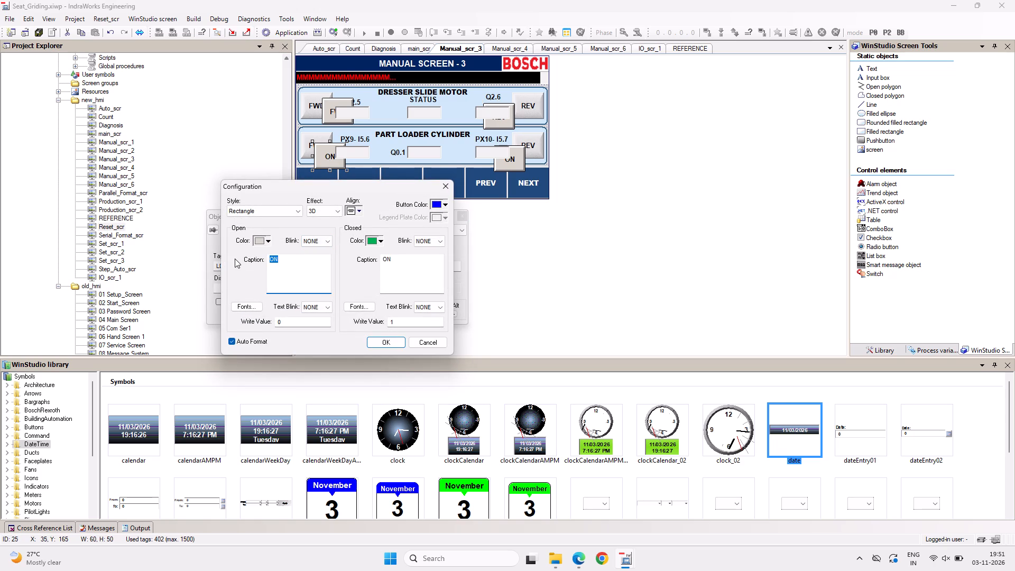
pyautogui.write('FWD')
pyautogui.moveTo(404, 261); pyautogui.dragTo(388, 261)
pyautogui.moveTo(388, 261); pyautogui.dragTo(358, 261)
pyautogui.write('FWD')
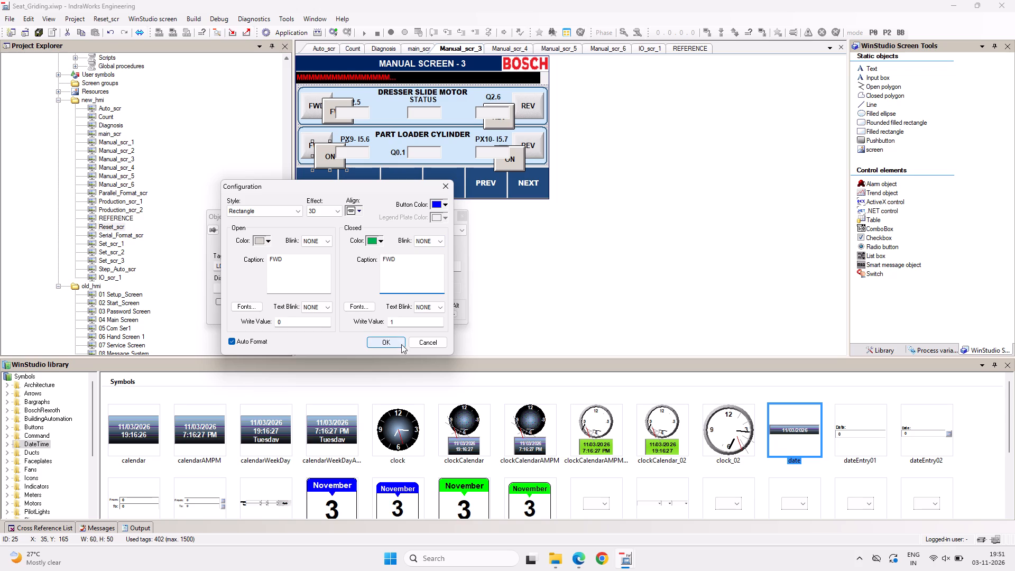
pyautogui.click(401, 344)
# Set the open and closed captions of the LD_CYL_REV_CMD_OP pushbutton to REV.
pyautogui.click(517, 164)
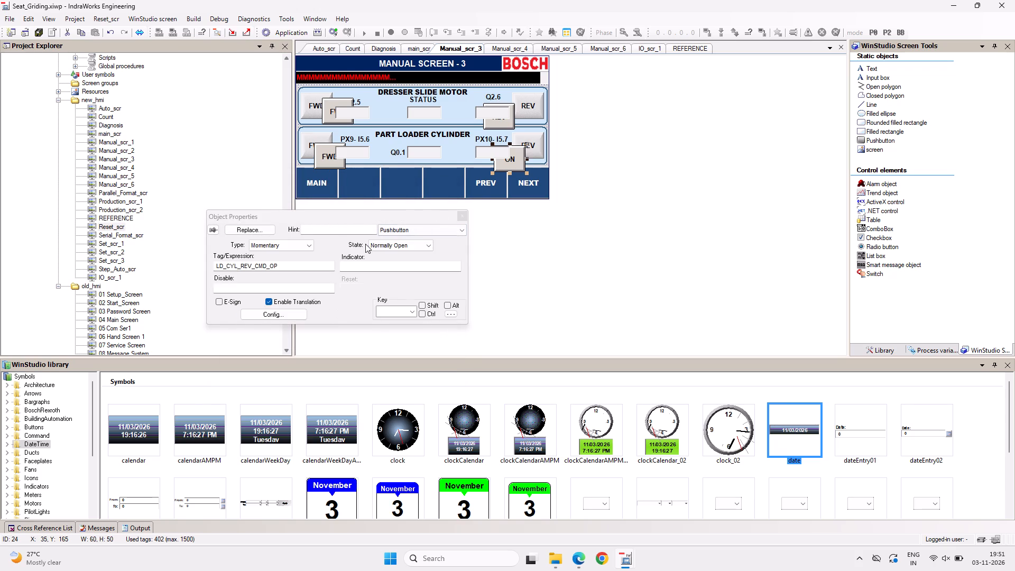
pyautogui.click(291, 317)
pyautogui.moveTo(289, 257); pyautogui.dragTo(241, 257)
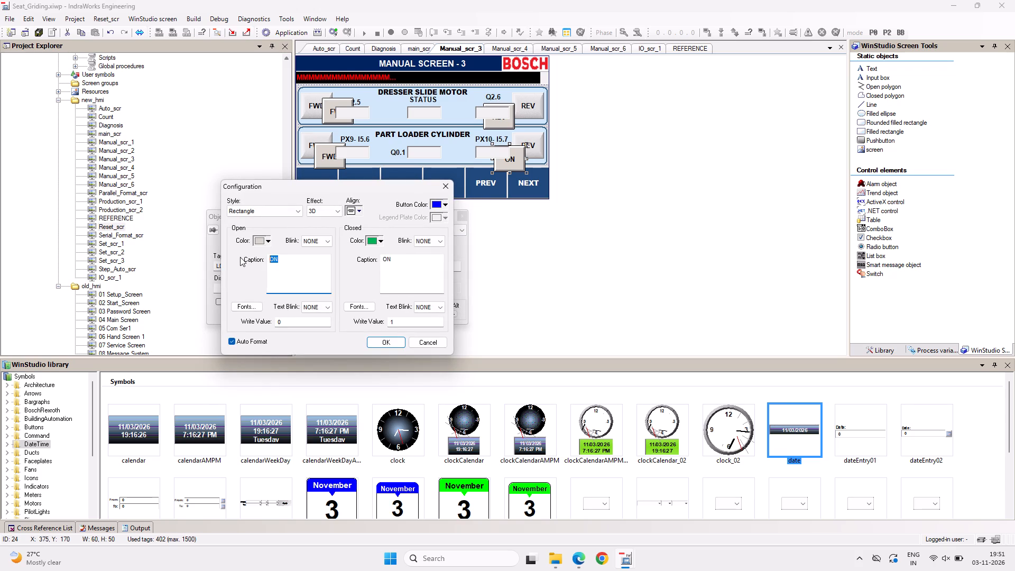
pyautogui.write('REV')
pyautogui.moveTo(423, 255); pyautogui.dragTo(336, 261)
pyautogui.press('r')
pyautogui.write('EV')
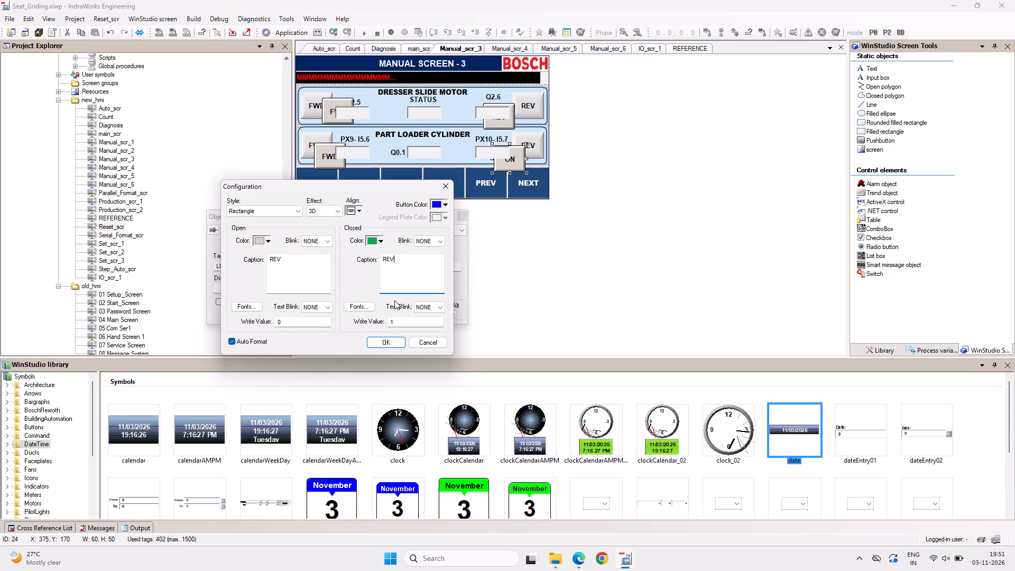
pyautogui.click(396, 347)
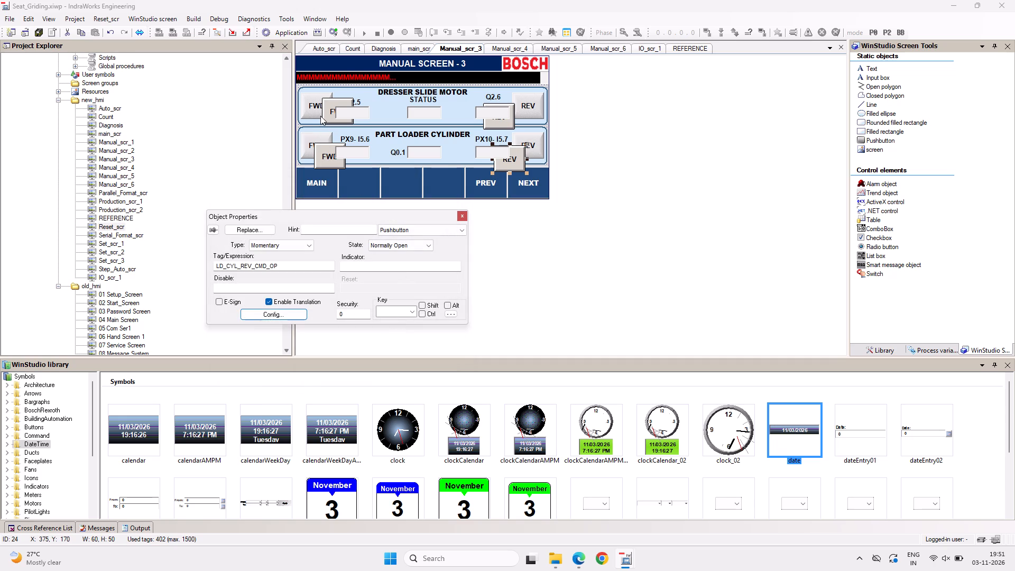
# Delete the four old FWD and REV command buttons from the DRESSER SLIDE MOTOR and PART LOADER CYLINDER frames.
pyautogui.click(316, 111)
pyautogui.press('Delete')
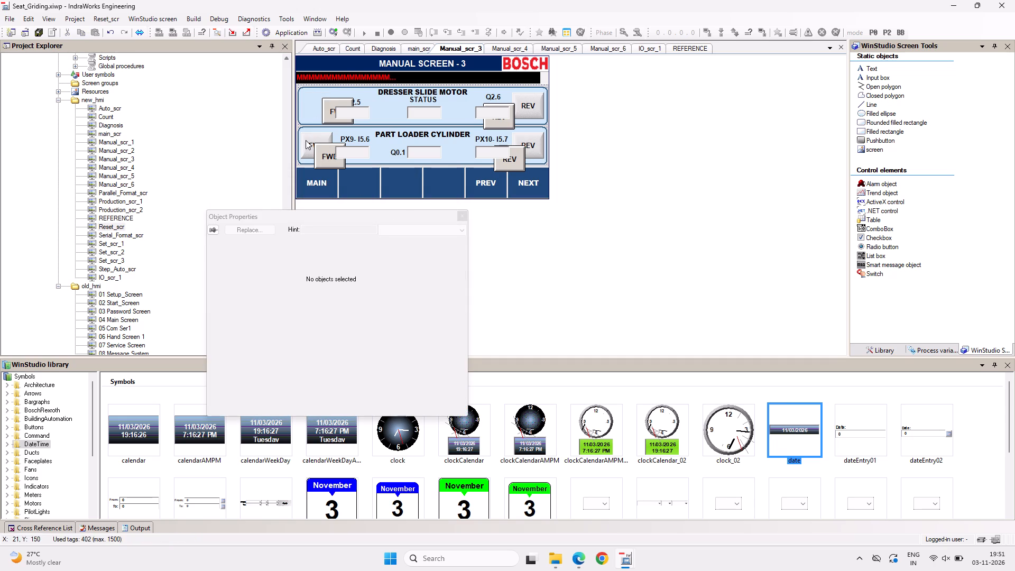
pyautogui.click(306, 142)
pyautogui.press('Delete')
pyautogui.click(527, 97)
pyautogui.press('Delete')
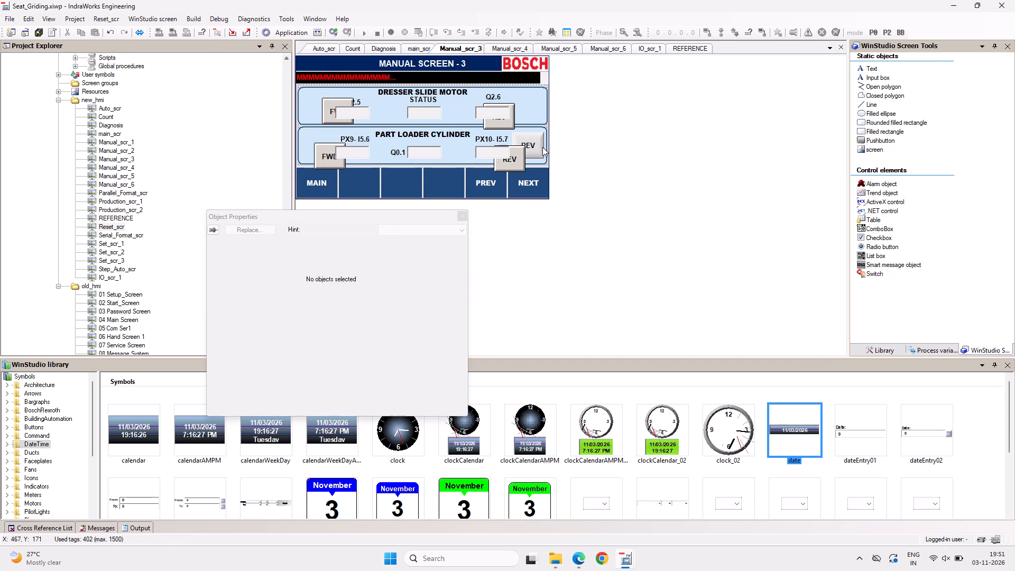
pyautogui.click(542, 147)
pyautogui.press('Delete')
# Move the FWD and REV pushbuttons to the outer ends of the DRESSER SLIDE MOTOR and PART LOADER CYLINDER frames, at about X 10 and X 410.
pyautogui.moveTo(326, 112); pyautogui.dragTo(322, 110)
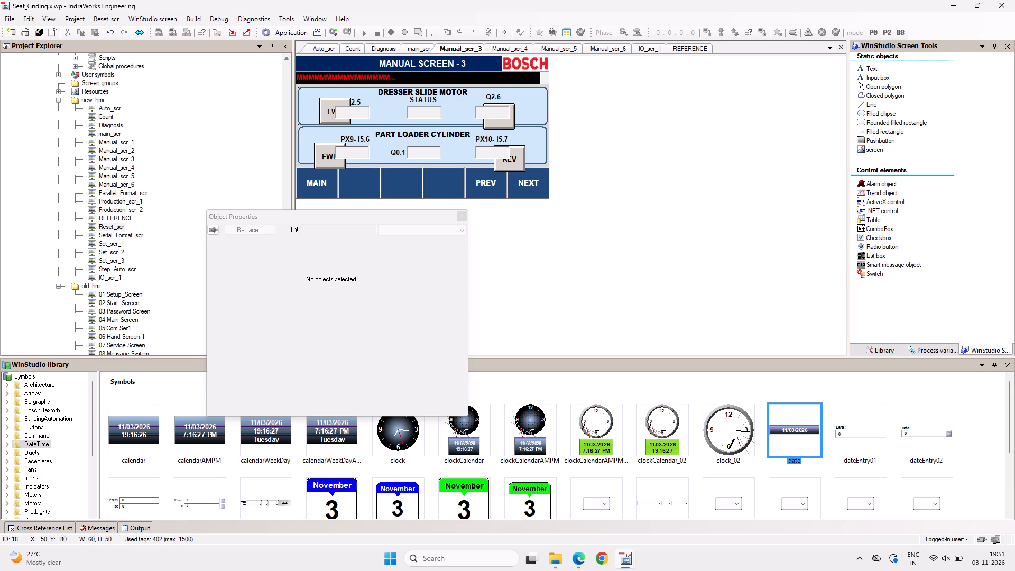
pyautogui.moveTo(322, 110); pyautogui.dragTo(305, 108)
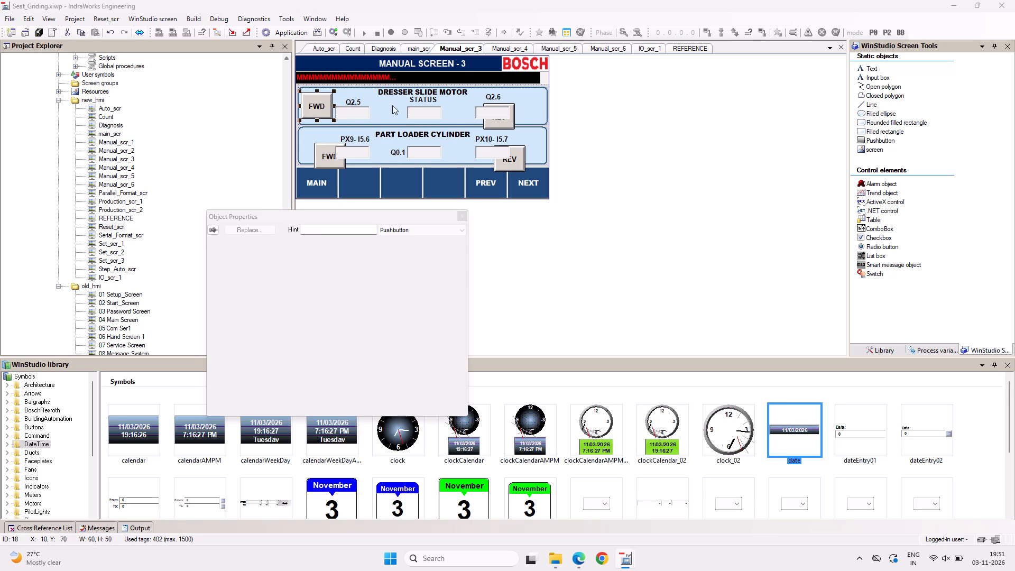
pyautogui.moveTo(507, 124); pyautogui.dragTo(532, 111)
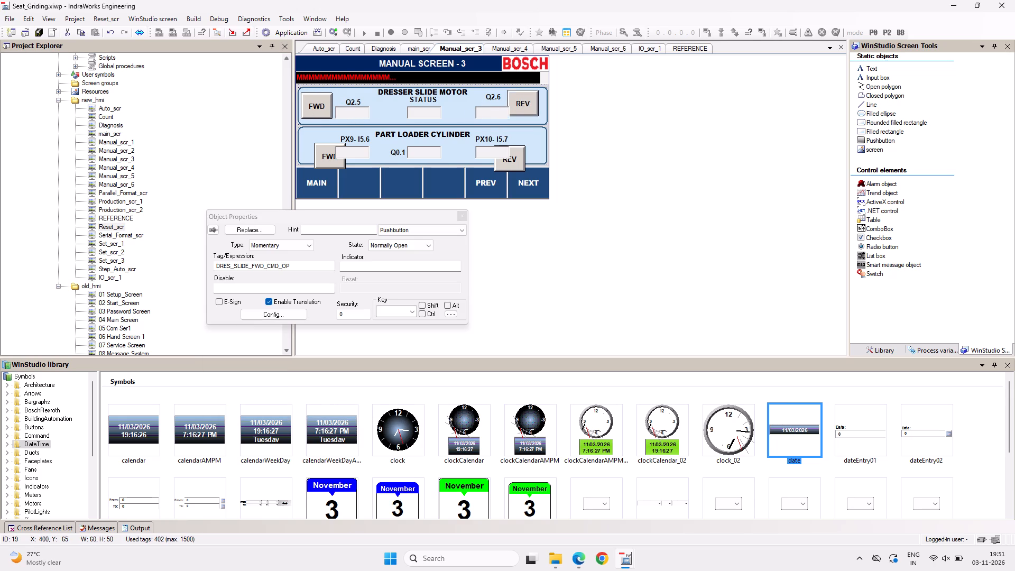
pyautogui.moveTo(532, 111); pyautogui.dragTo(537, 113)
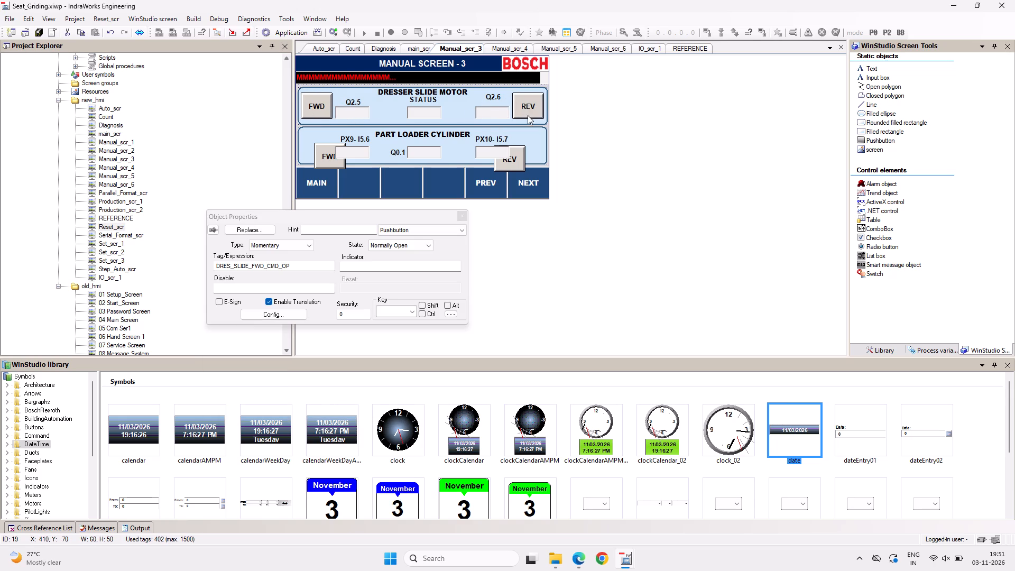
pyautogui.moveTo(324, 156); pyautogui.dragTo(312, 146)
pyautogui.moveTo(514, 159); pyautogui.dragTo(532, 150)
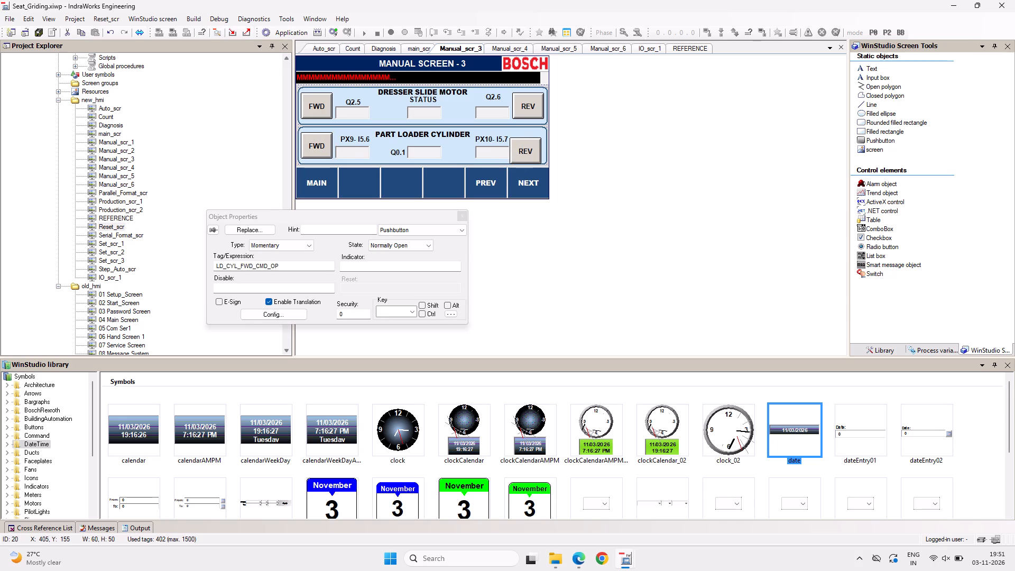
pyautogui.moveTo(532, 150); pyautogui.dragTo(532, 147)
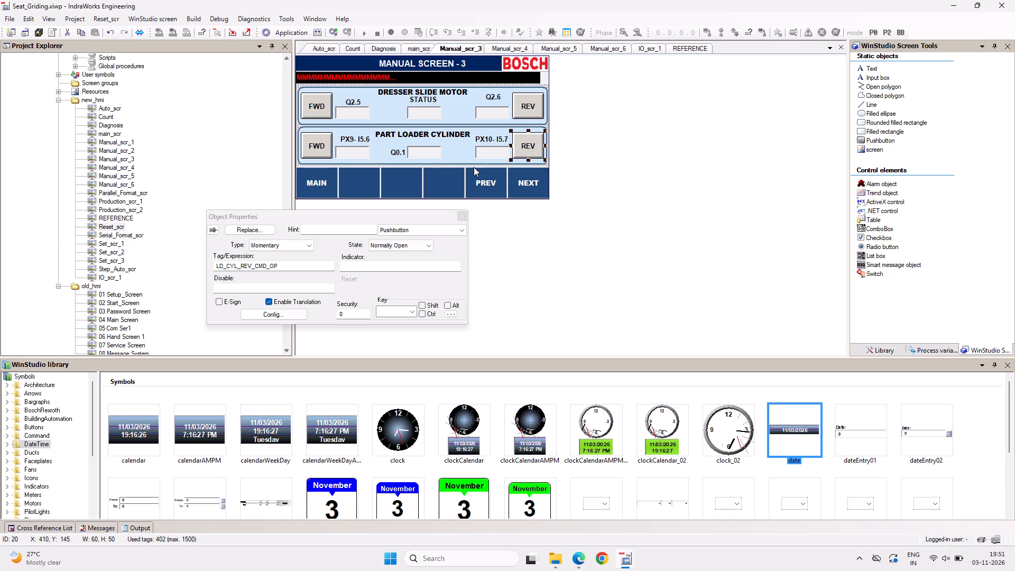
pyautogui.click(462, 214)
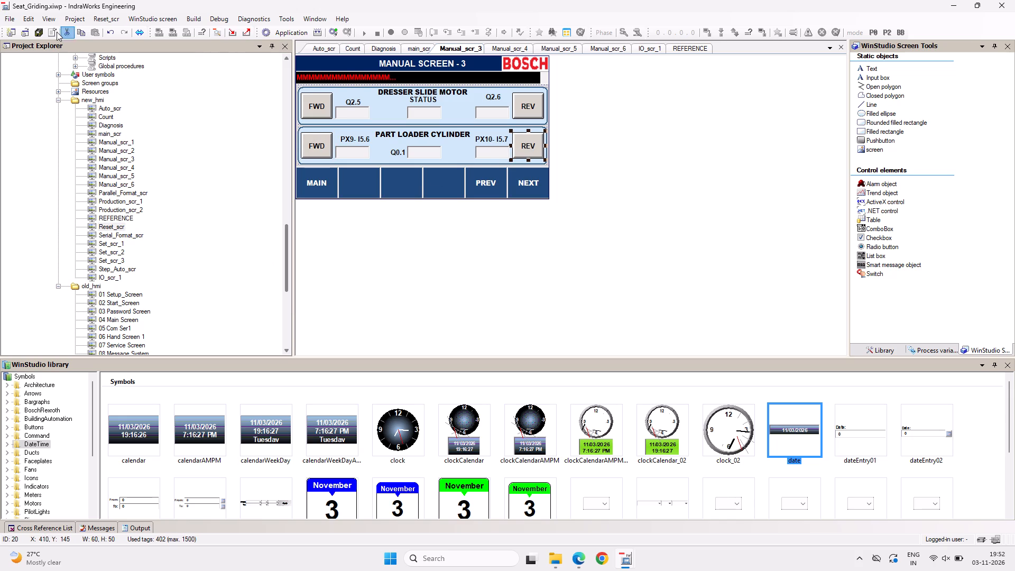
# Save the project and close the Manual_scr_3 screen.
pyautogui.click(38, 34)
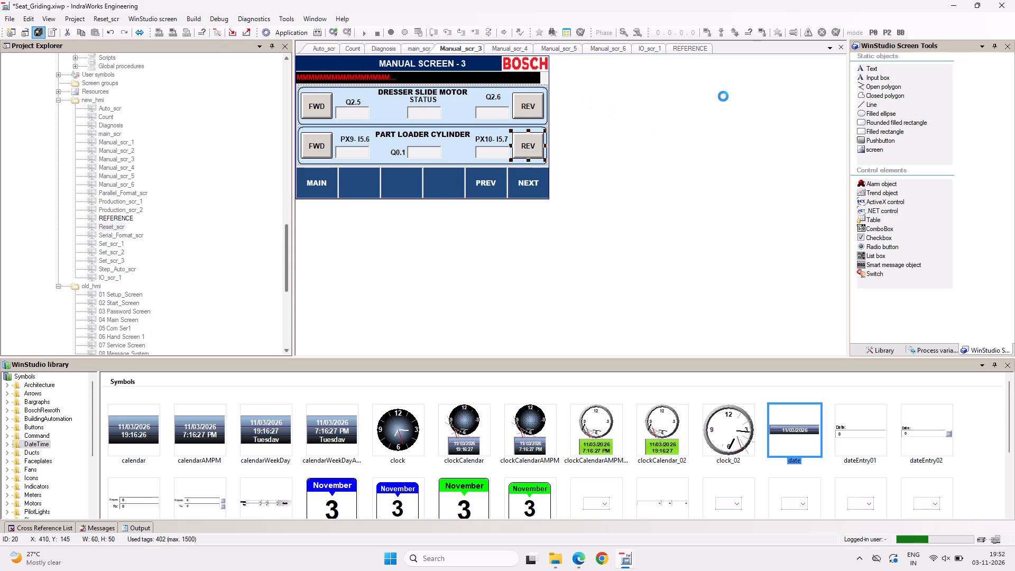
pyautogui.click(841, 48)
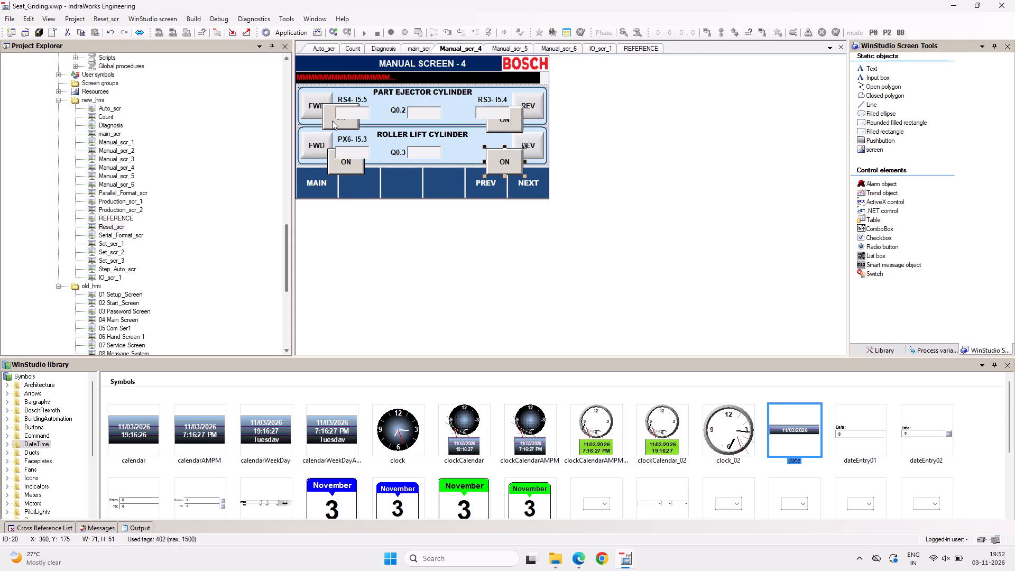
# Give the four ON pushbuttons on Manual_scr_4 the same width and height as the old ROLLER LIFT CYLINDER REV button.
pyautogui.click(329, 124)
pyautogui.keyDown('shift'); pyautogui.click(350, 164); pyautogui.keyUp('shift')
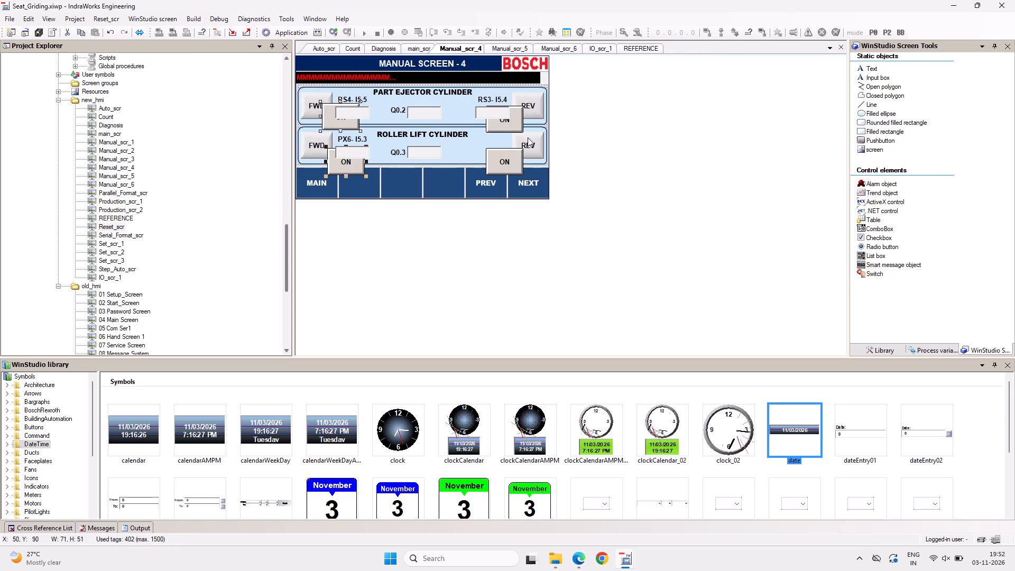
pyautogui.keyDown('shift'); pyautogui.click(515, 126); pyautogui.keyUp('shift')
pyautogui.keyDown('shift'); pyautogui.click(496, 163); pyautogui.keyUp('shift')
pyautogui.keyDown('shift'); pyautogui.click(532, 146); pyautogui.keyUp('shift')
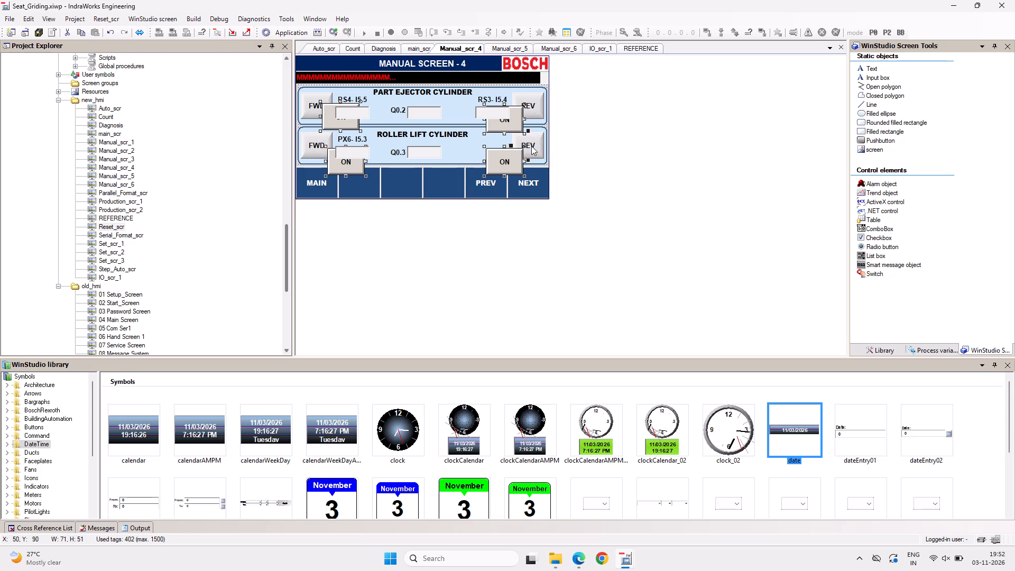
pyautogui.click(151, 17)
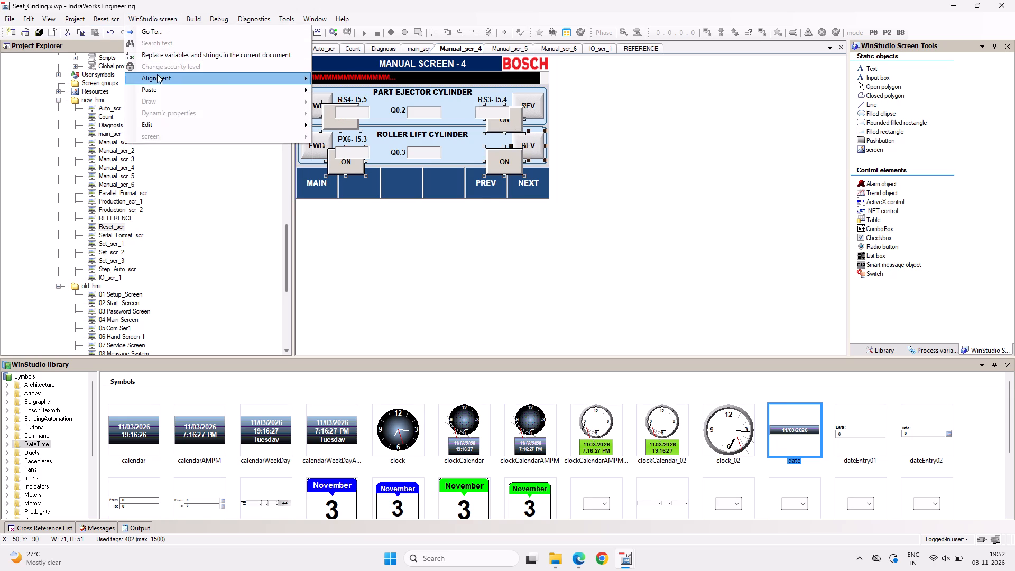
pyautogui.click(157, 74)
pyautogui.click(342, 183)
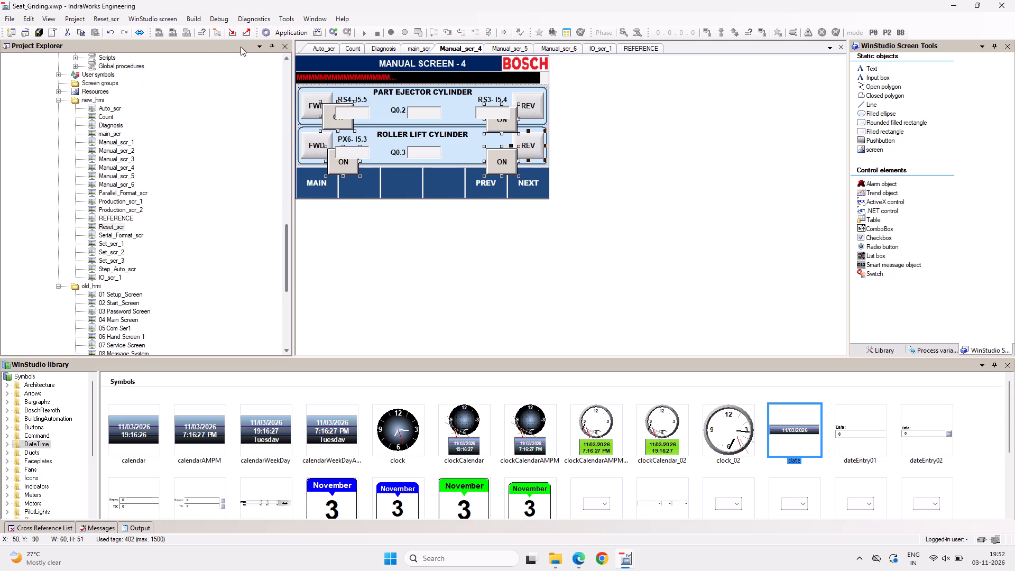
pyautogui.click(172, 22)
pyautogui.click(182, 77)
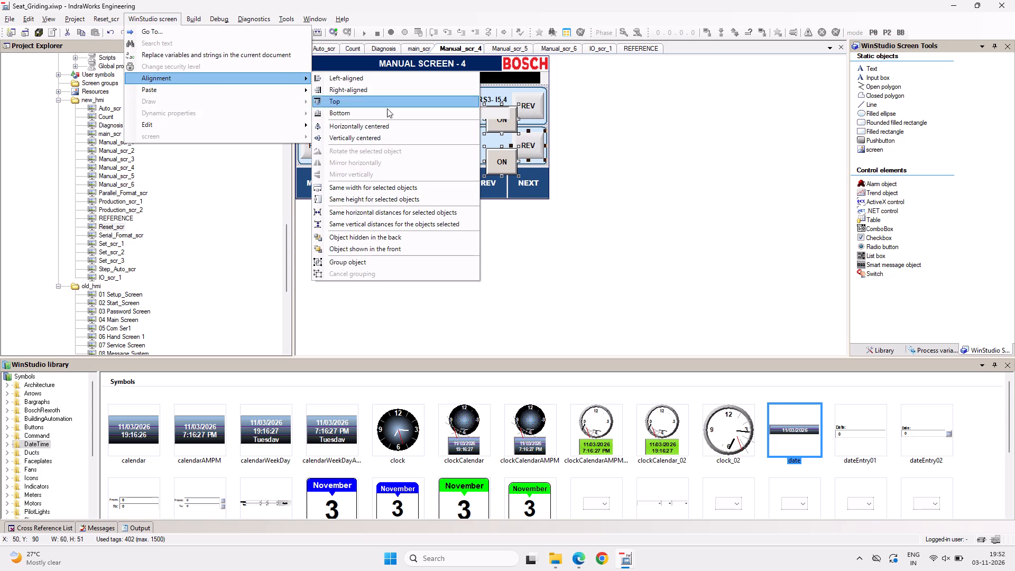
pyautogui.click(366, 196)
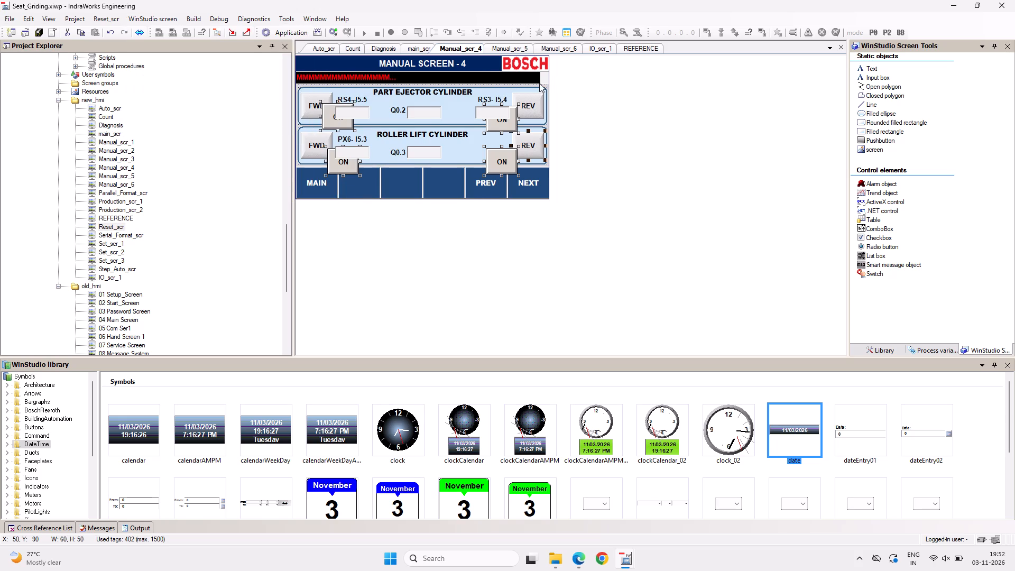
pyautogui.click(546, 86)
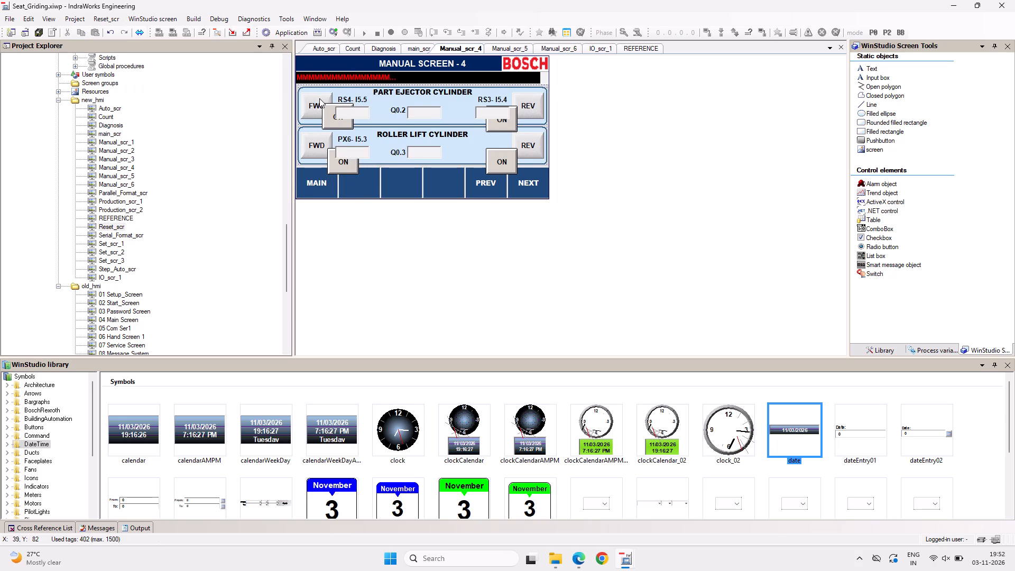
# Copy the tag EJ_CYL_FWD_CMD_OP from the old PART EJECTOR CYLINDER FWD button to the ON pushbutton beside it.
pyautogui.click(305, 106)
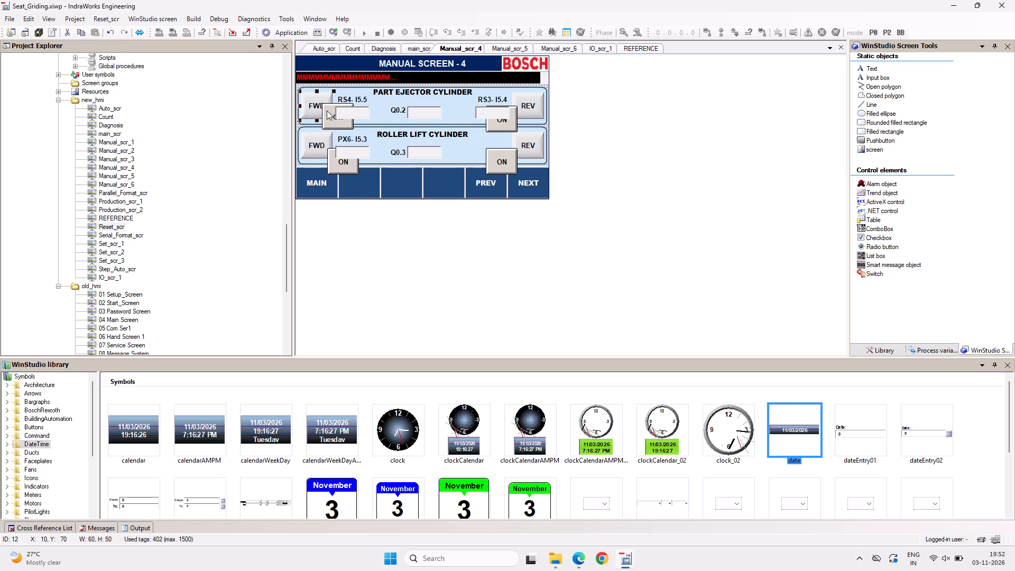
pyautogui.doubleClick(309, 110)
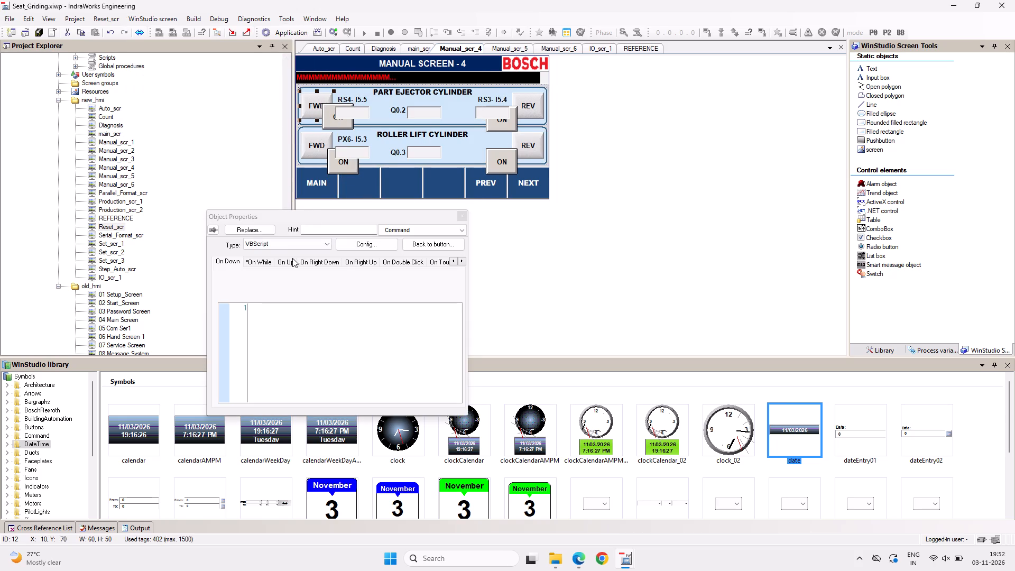
pyautogui.click(261, 260)
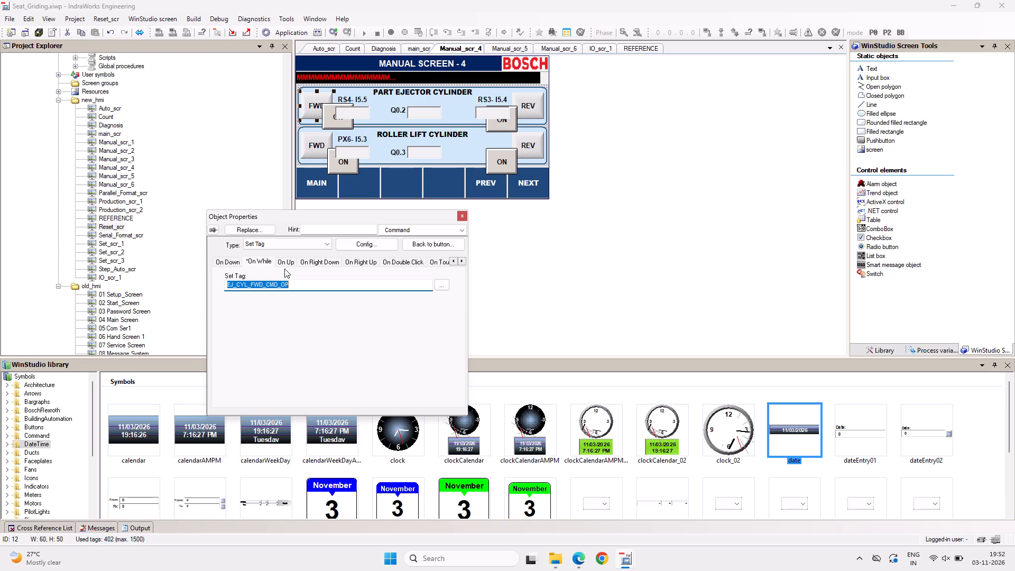
pyautogui.hotkey('ctrl', 'c')
pyautogui.click(330, 121)
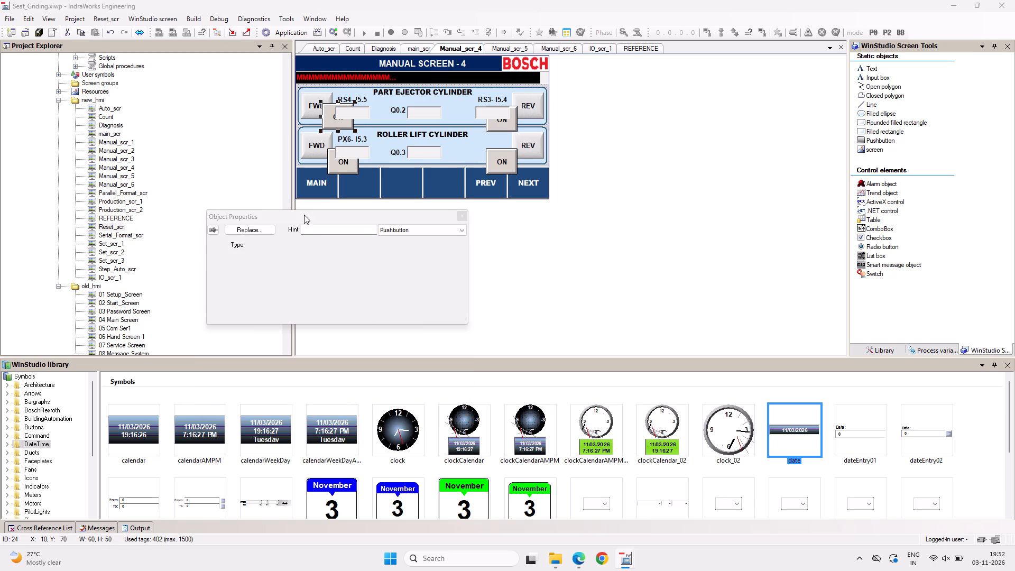
pyautogui.click(274, 268)
pyautogui.hotkey('ctrl', 'v')
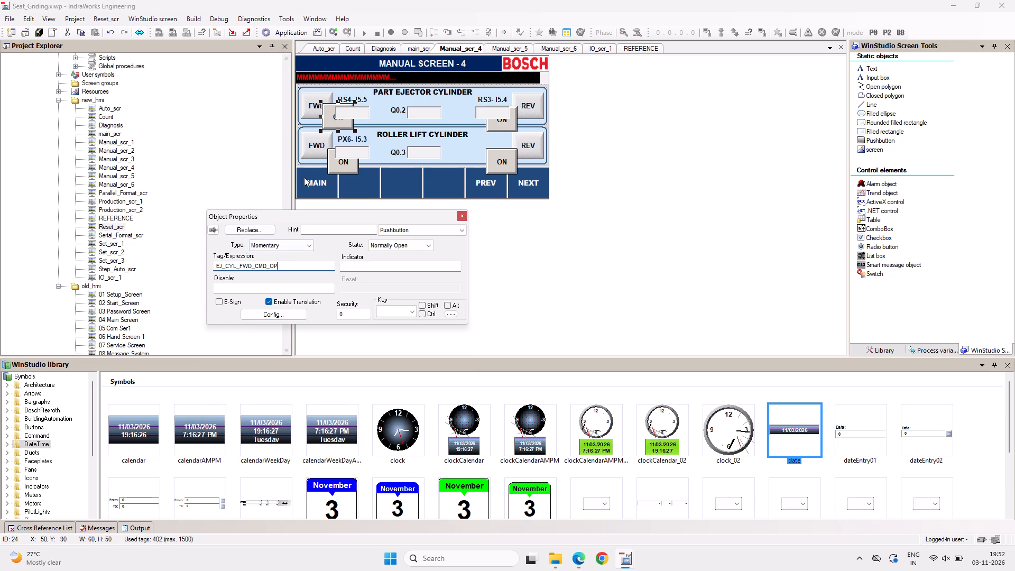
# Copy the tag ROLL_LIFT_FWD_CMD_OP from the old ROLLER LIFT CYLINDER FWD button to the ON pushbutton beside it.
pyautogui.click(314, 151)
pyautogui.click(262, 260)
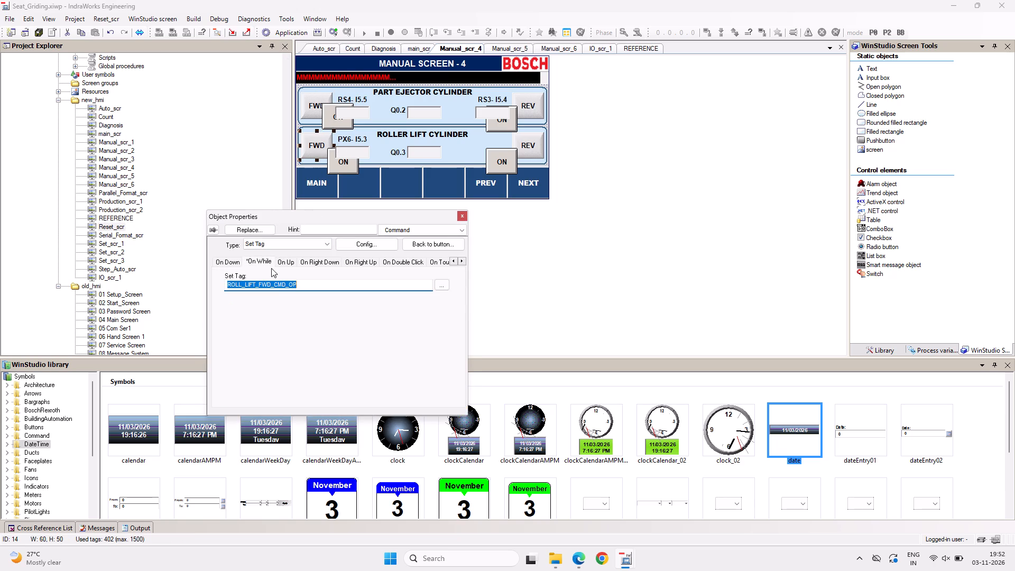
pyautogui.hotkey('ctrl', 'c')
pyautogui.click(350, 166)
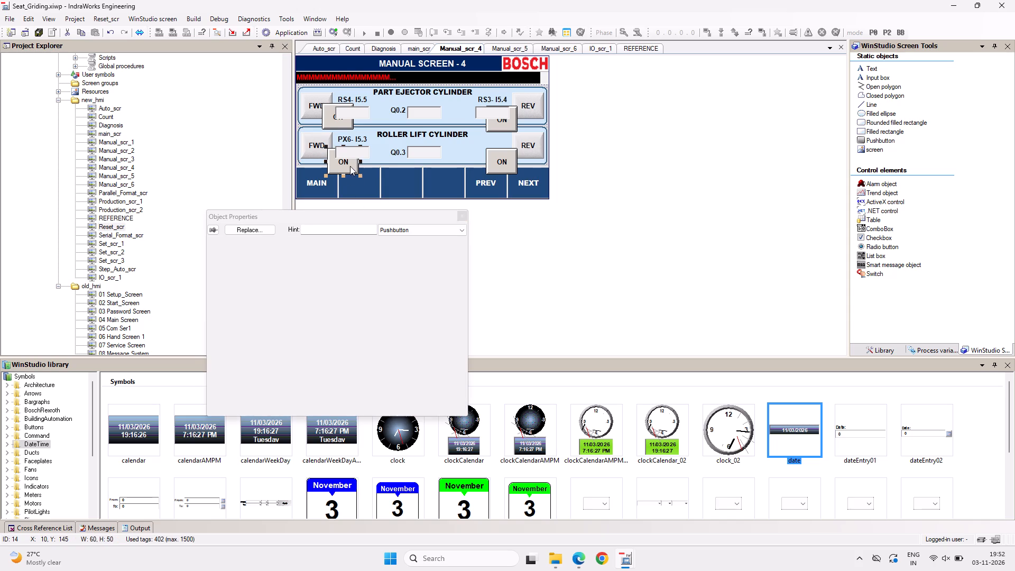
pyautogui.click(266, 266)
pyautogui.hotkey('ctrl', 'v')
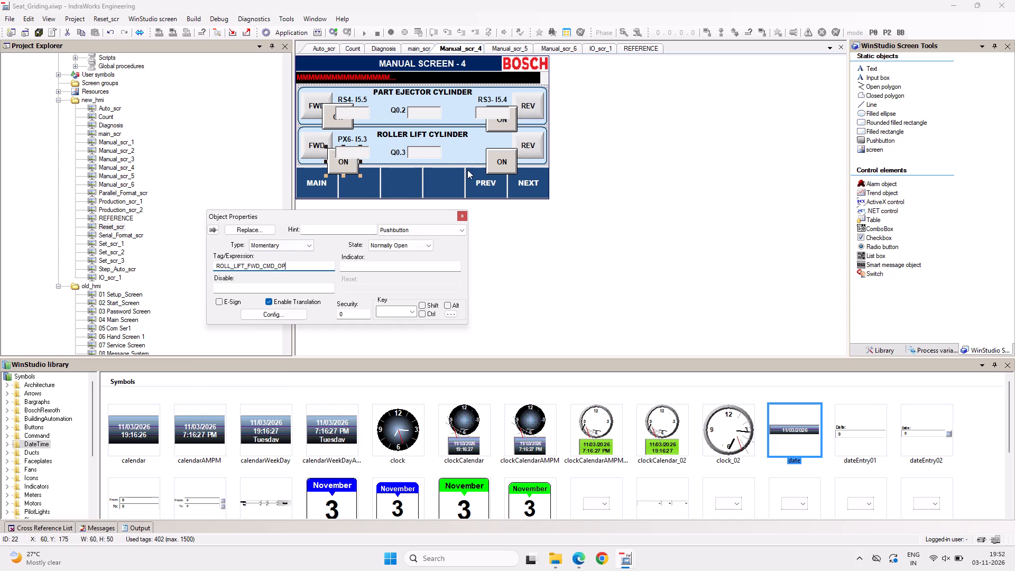
# Copy the tag EJ_CYL_REV_CMD_OP from the old PART EJECTOR CYLINDER REV button to the ON pushbutton beside it.
pyautogui.click(529, 109)
pyautogui.click(265, 261)
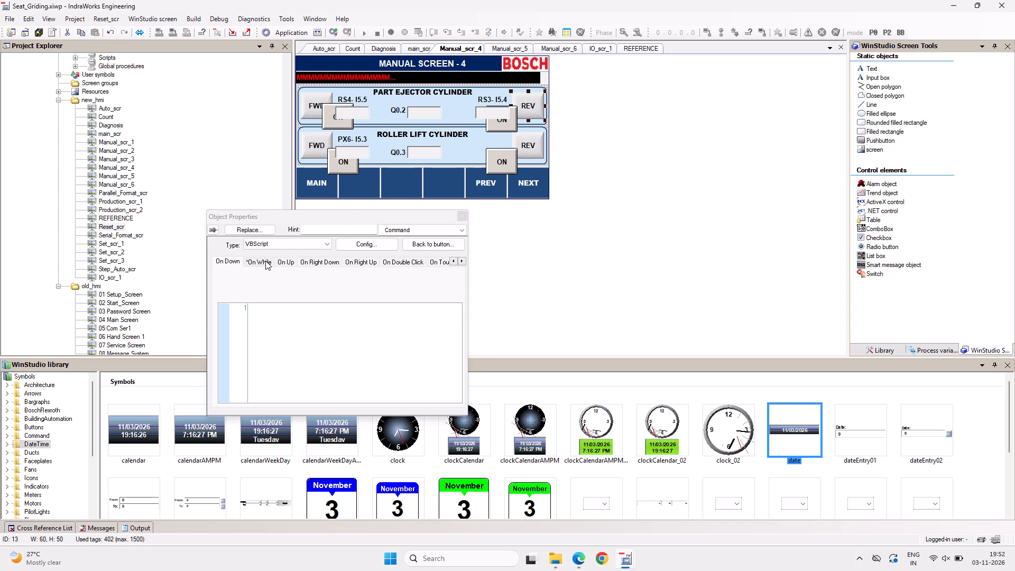
pyautogui.hotkey('ctrl', 'c')
pyautogui.click(504, 123)
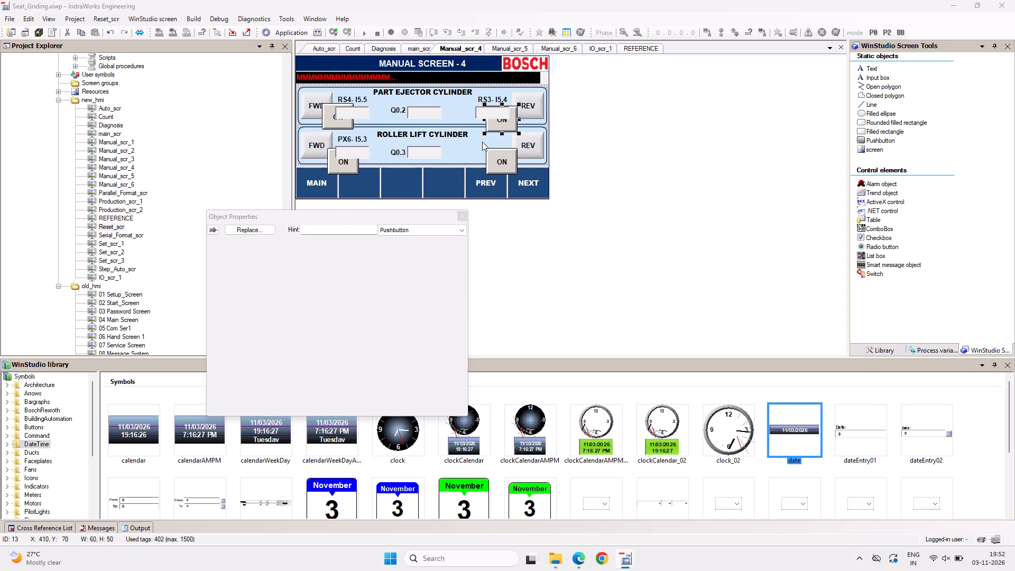
pyautogui.click(275, 268)
pyautogui.hotkey('ctrl', 'v')
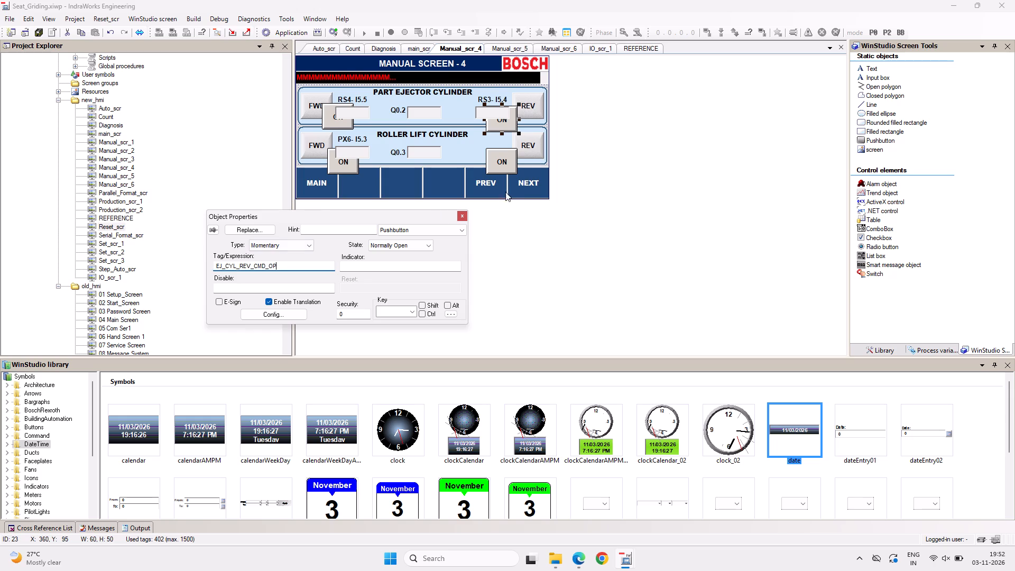
# Copy the tag ROLL_LIFT_REV_CMD_OP from the old ROLLER LIFT CYLINDER REV button to the ON pushbutton beside it.
pyautogui.click(525, 151)
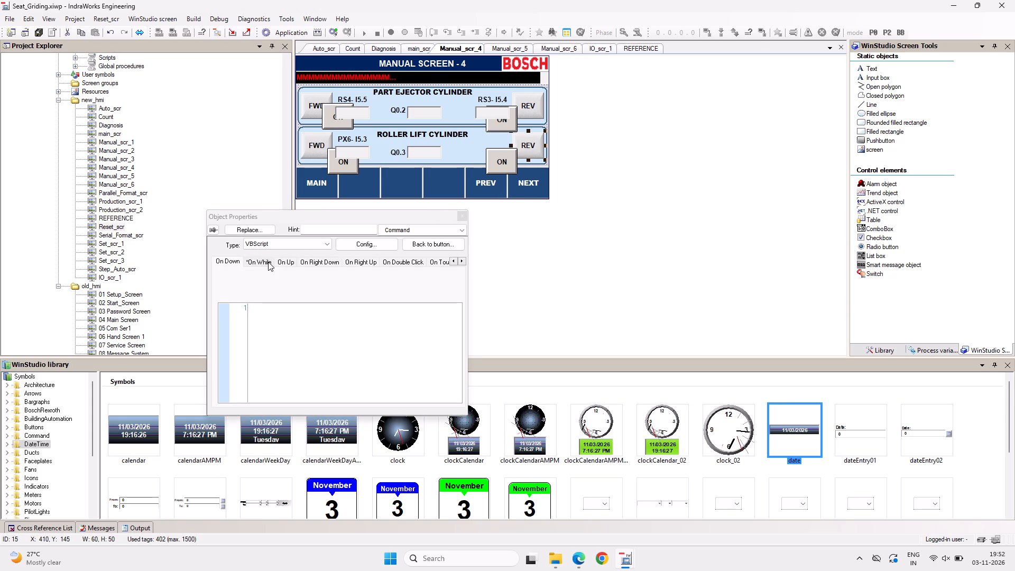
pyautogui.click(268, 262)
pyautogui.hotkey('ctrl', 'c')
pyautogui.click(508, 160)
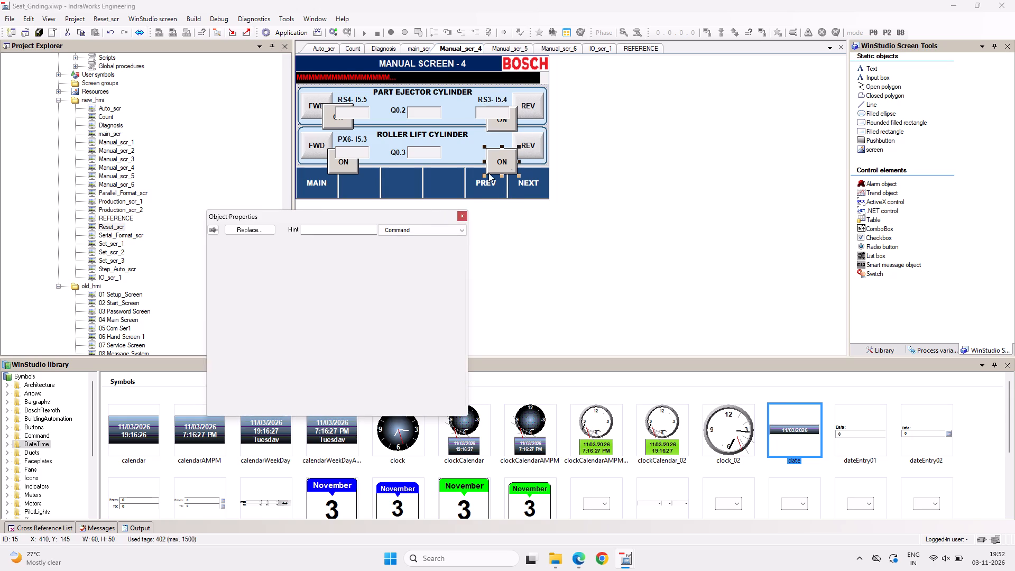
pyautogui.click(266, 268)
pyautogui.hotkey('ctrl', 'v')
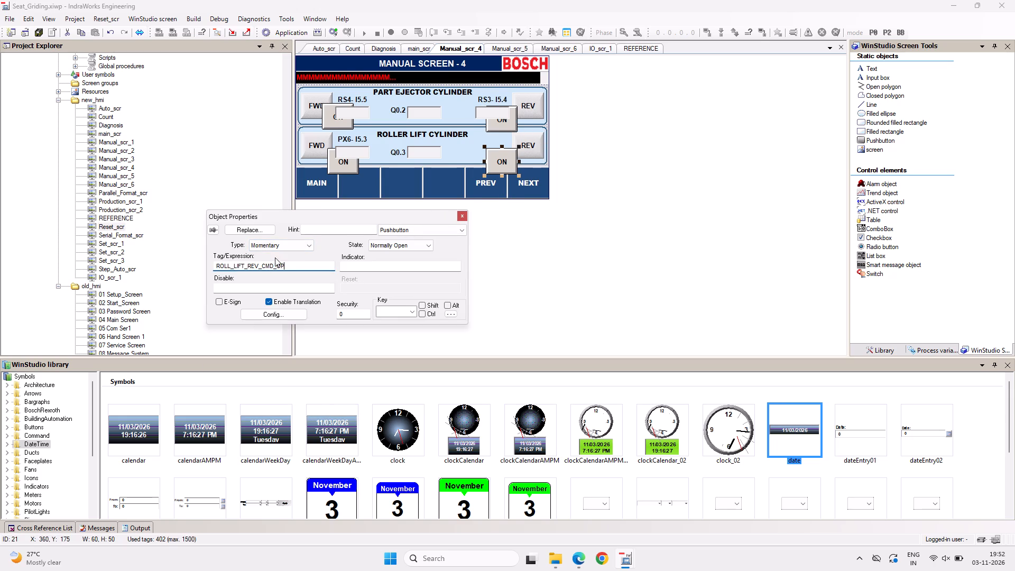
# Set the open and closed captions of the EJ_CYL_FWD_CMD_OP pushbutton to FWD.
pyautogui.doubleClick(330, 117)
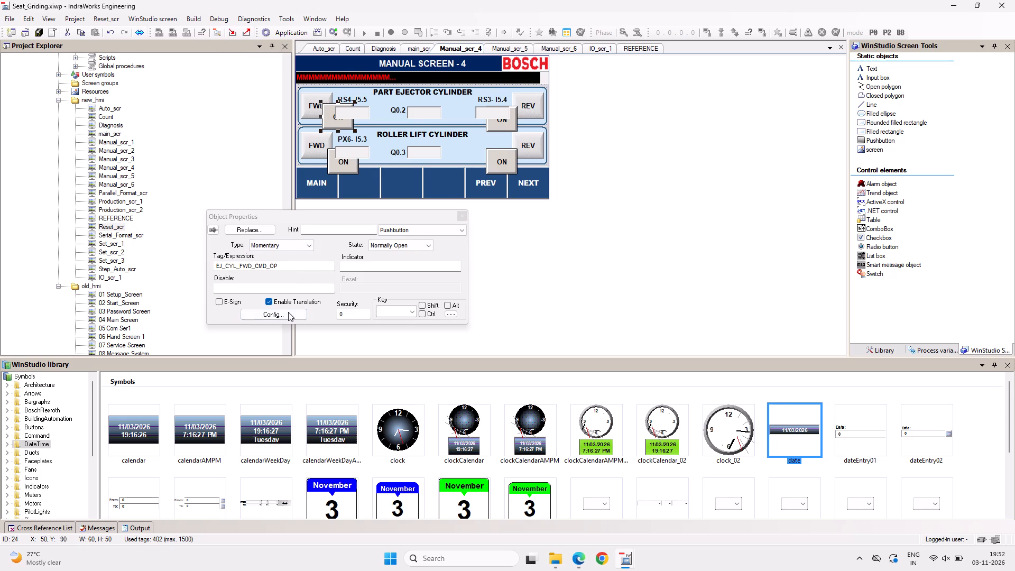
pyautogui.click(288, 312)
pyautogui.moveTo(283, 260); pyautogui.dragTo(234, 260)
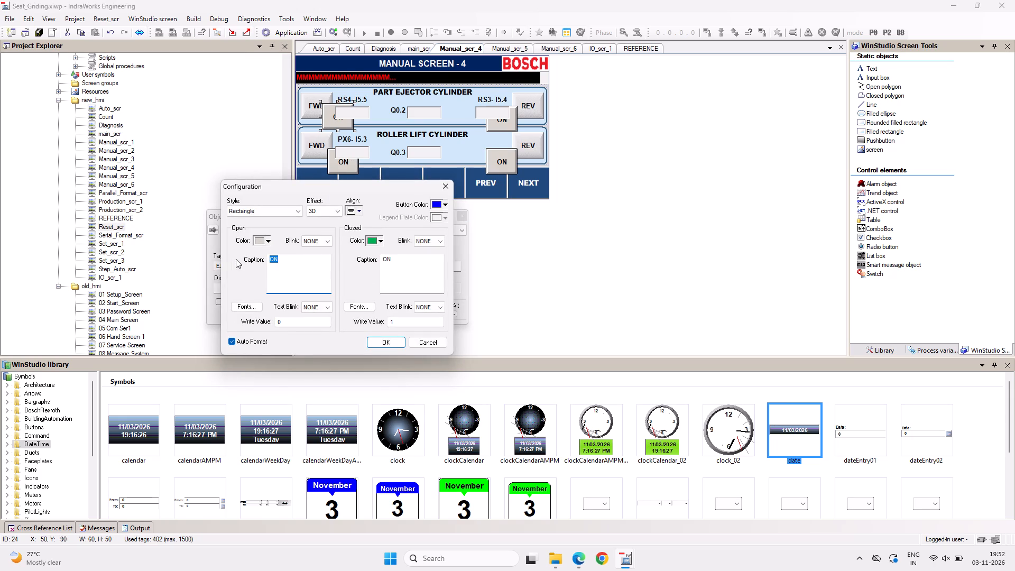
pyautogui.write('FWD')
pyautogui.moveTo(410, 259); pyautogui.dragTo(334, 261)
pyautogui.press('f')
pyautogui.press('w')
pyautogui.press('d')
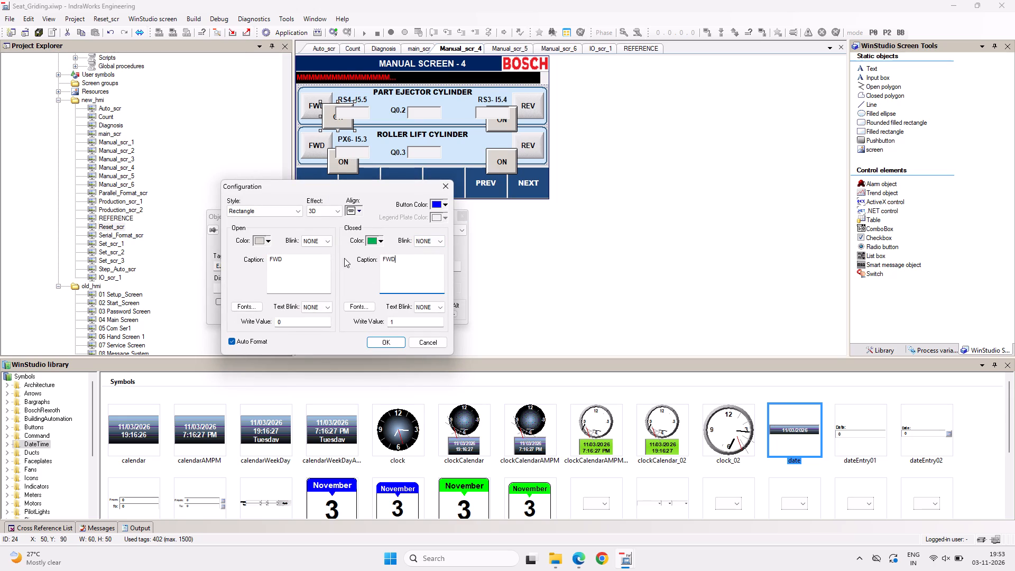
pyautogui.click(393, 340)
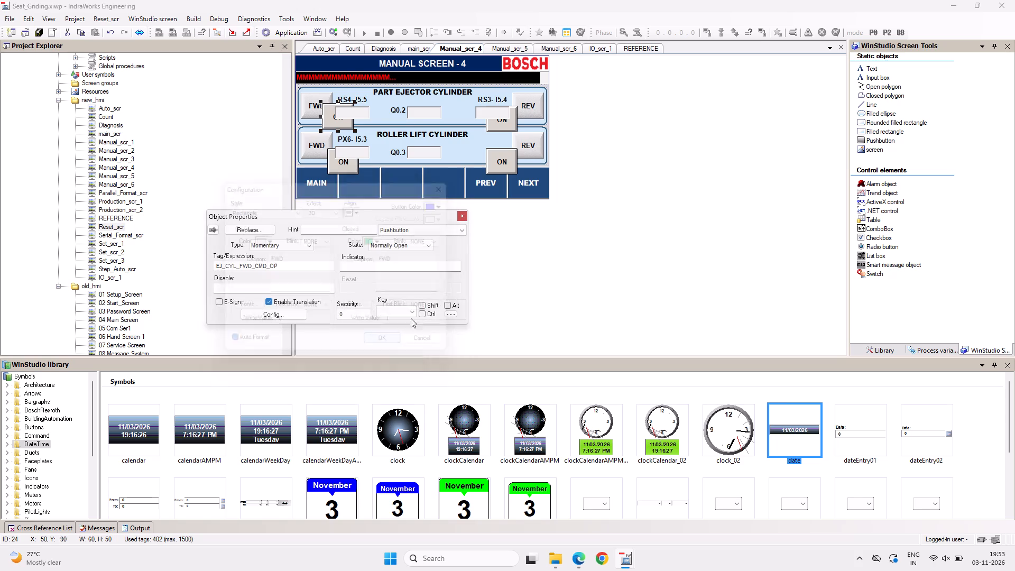
# Set the open and closed captions of the EJ_CYL_REV_CMD_OP pushbutton to REV.
pyautogui.click(505, 123)
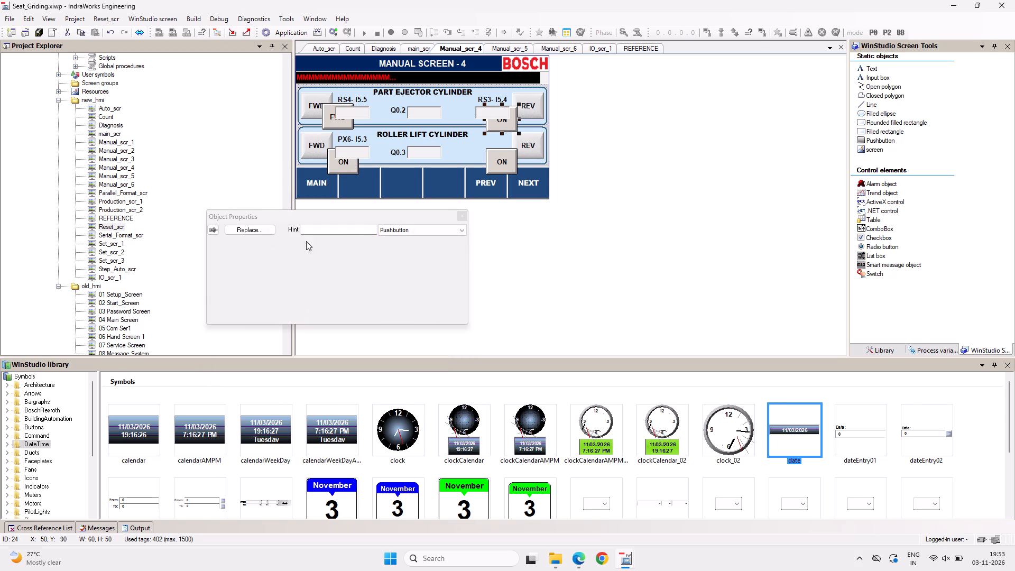
pyautogui.click(286, 311)
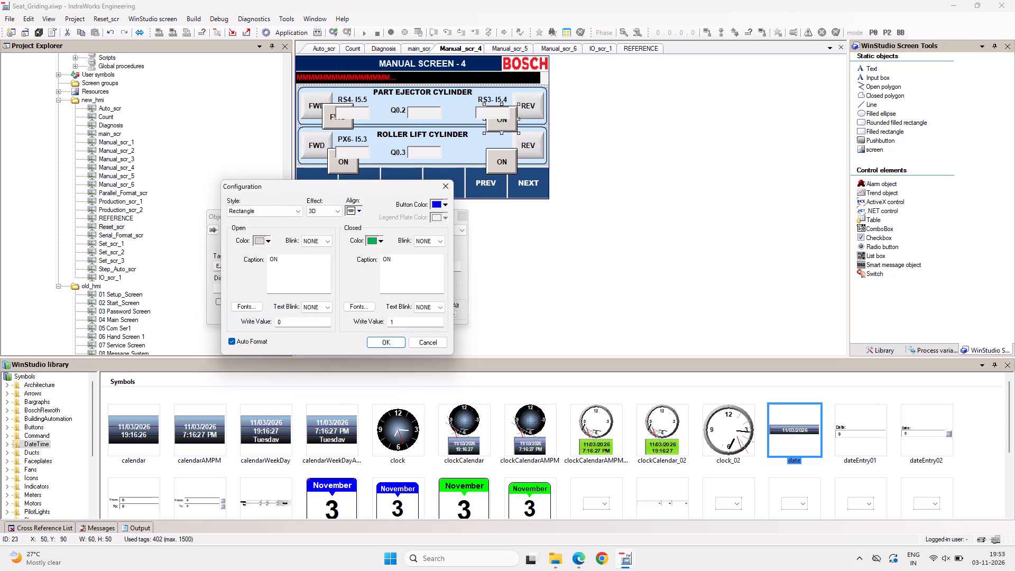
pyautogui.moveTo(287, 262); pyautogui.dragTo(246, 263)
pyautogui.write('REV')
pyautogui.moveTo(401, 259); pyautogui.dragTo(357, 265)
pyautogui.write('RE')
pyautogui.press('v')
pyautogui.click(347, 166)
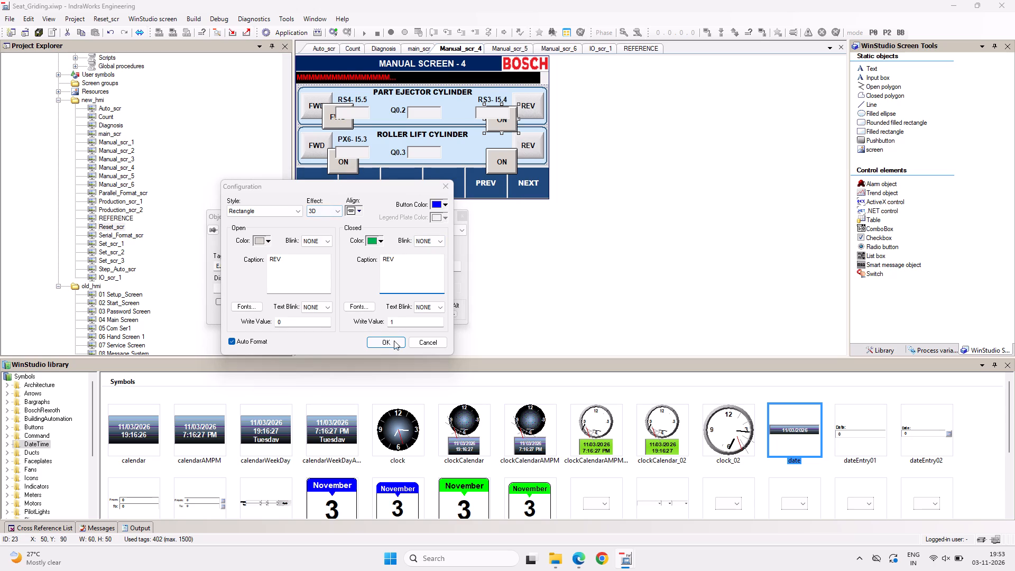
pyautogui.click(393, 342)
# Set the open and closed captions of the ROLL_LIFT_FWD_CMD_OP pushbutton to FWD.
pyautogui.click(347, 168)
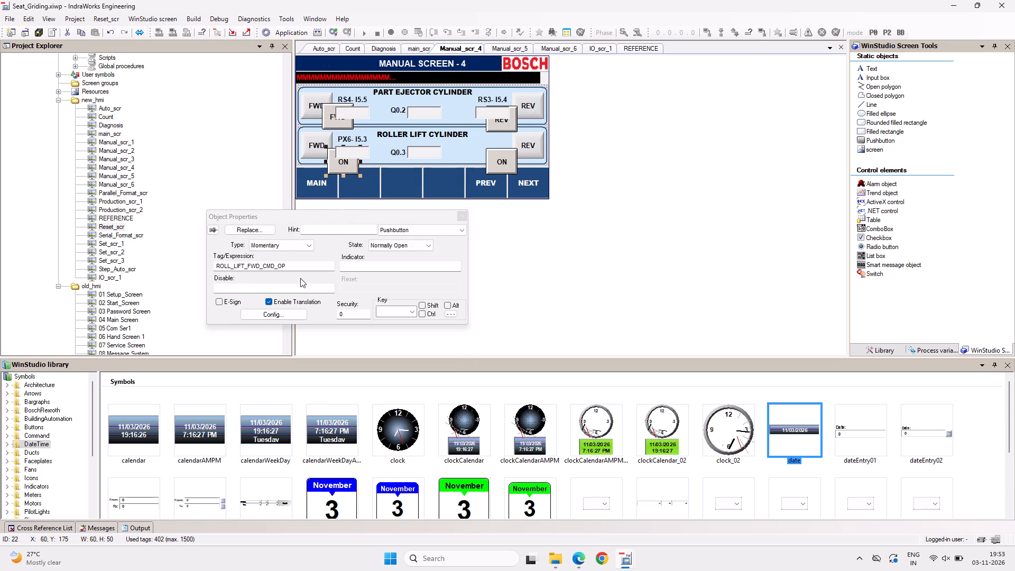
pyautogui.click(285, 315)
pyautogui.moveTo(290, 256); pyautogui.dragTo(279, 257)
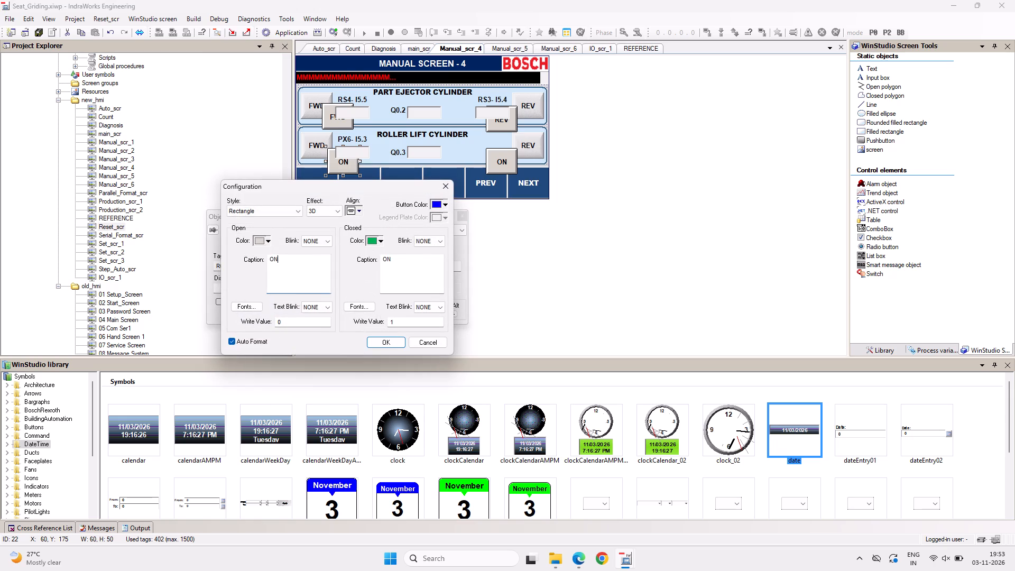
pyautogui.moveTo(279, 257); pyautogui.dragTo(231, 258)
pyautogui.press('f')
pyautogui.press('w')
pyautogui.press('d')
pyautogui.moveTo(403, 261); pyautogui.dragTo(344, 264)
pyautogui.write('FWD')
pyautogui.click(396, 341)
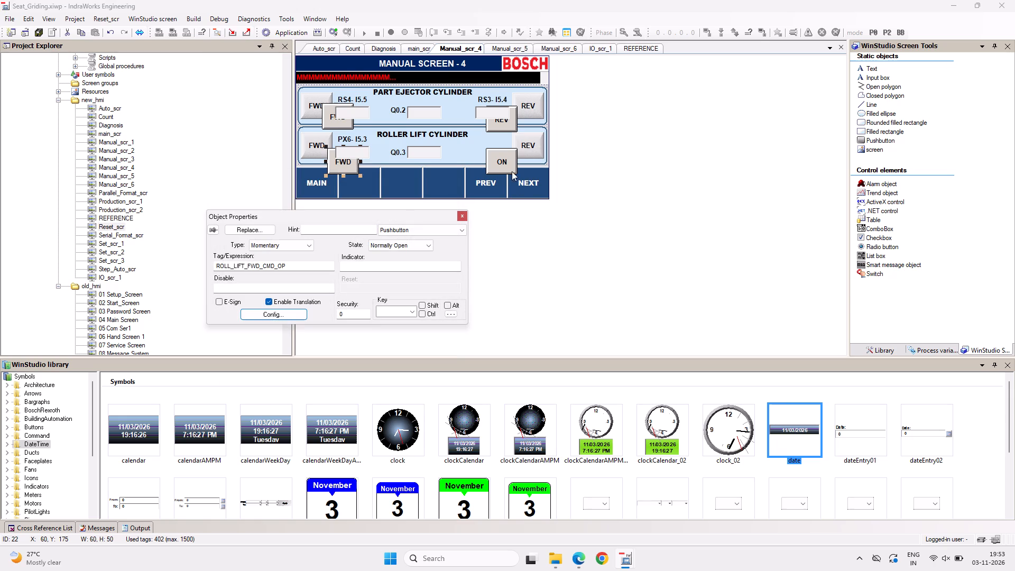
# Set the open and closed captions of the ROLL_LIFT_REV_CMD_OP pushbutton to REV.
pyautogui.click(506, 167)
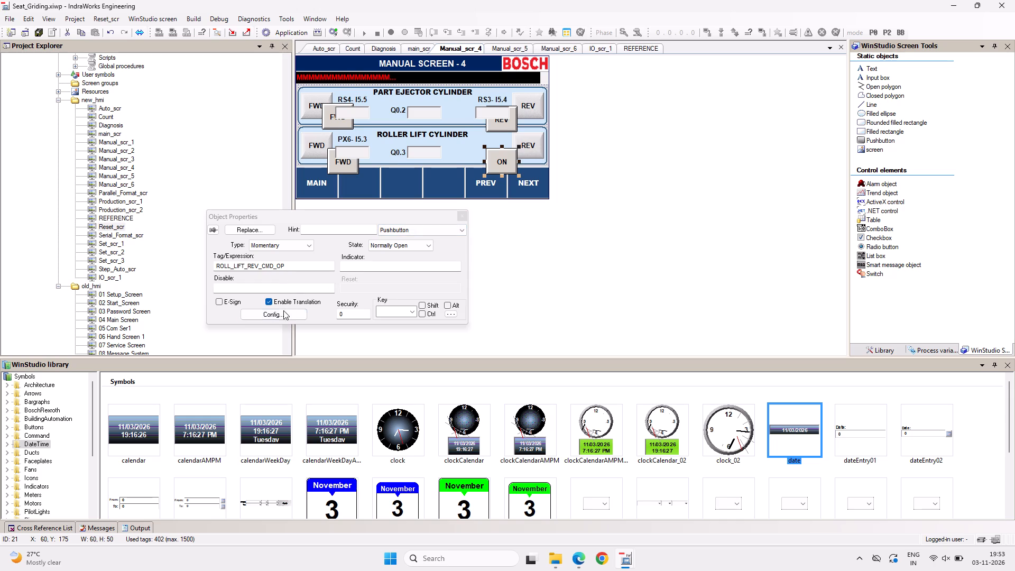
pyautogui.click(283, 313)
pyautogui.moveTo(291, 257); pyautogui.dragTo(260, 260)
pyautogui.write('REV')
pyautogui.moveTo(403, 259); pyautogui.dragTo(340, 263)
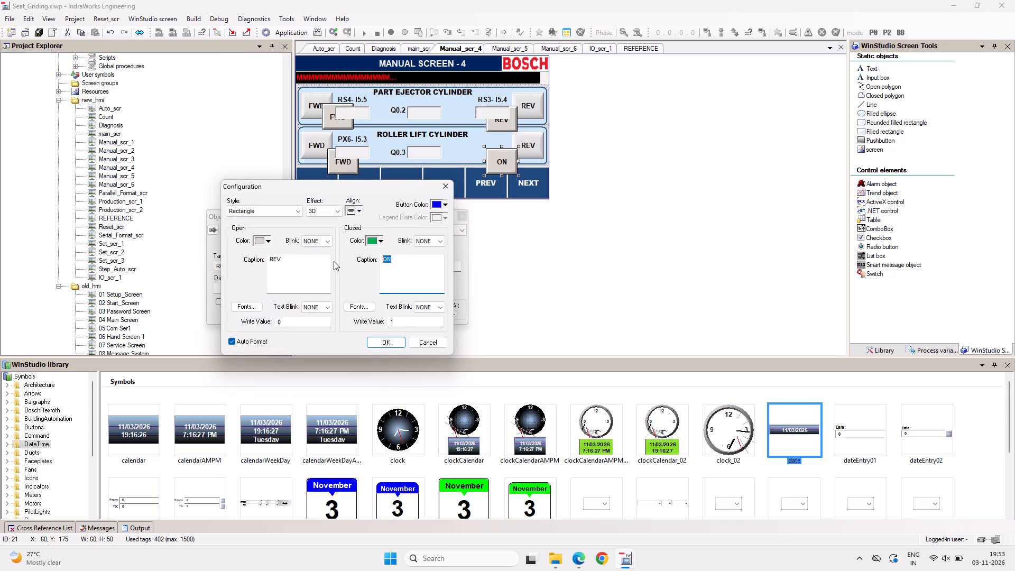
pyautogui.press('r')
pyautogui.press('e')
pyautogui.press('v')
pyautogui.click(391, 341)
# Delete the four old FWD and REV command buttons of the part ejector and roller lift cylinders.
pyautogui.click(312, 104)
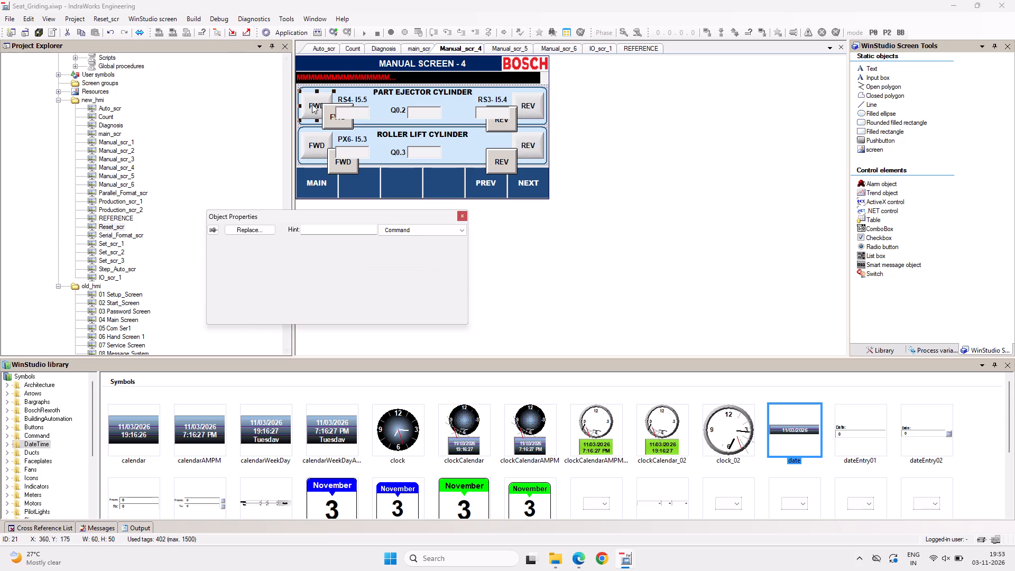
pyautogui.press('Delete')
pyautogui.click(309, 150)
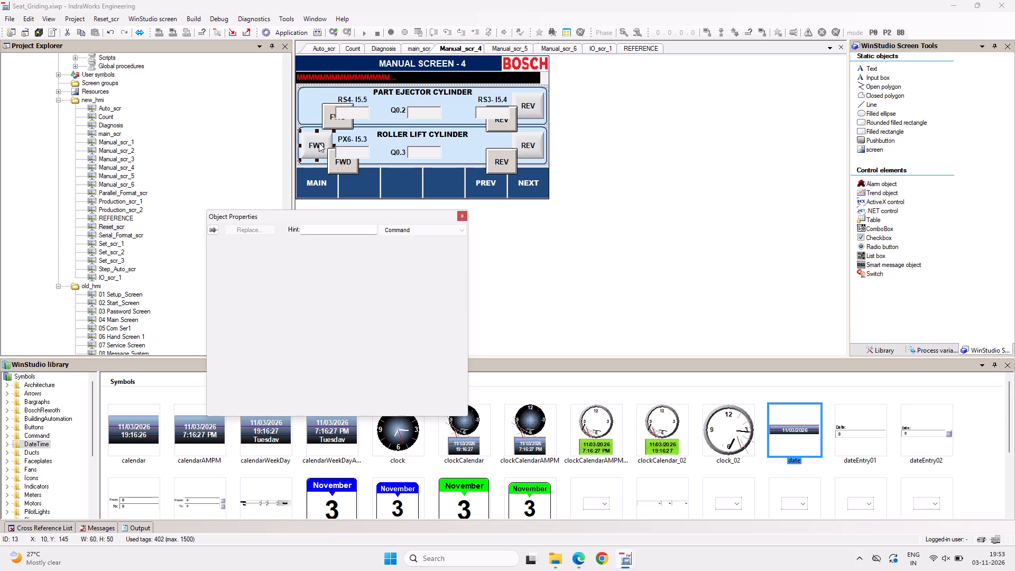
pyautogui.press('Delete')
pyautogui.click(522, 102)
pyautogui.press('Delete')
pyautogui.click(527, 134)
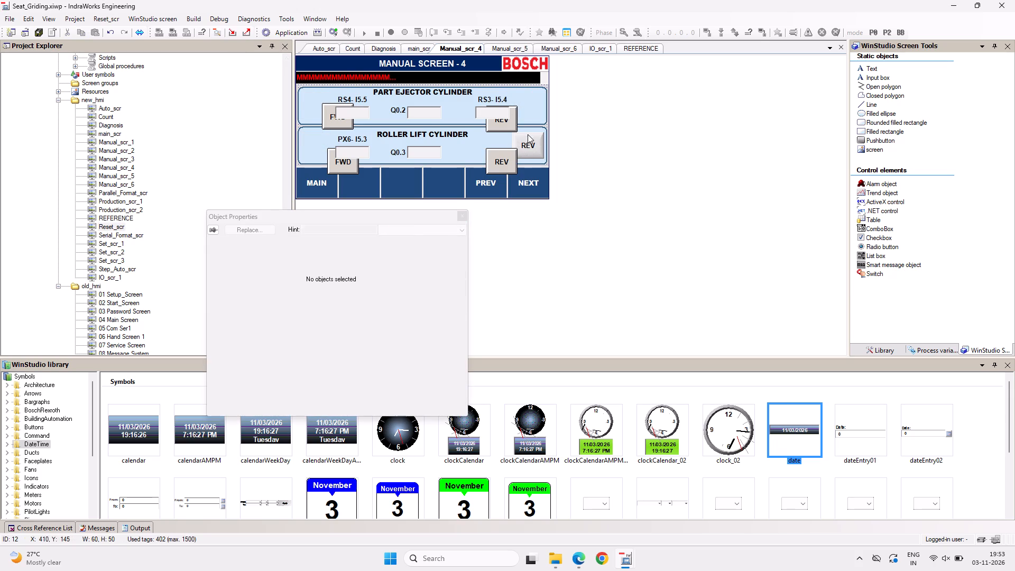
pyautogui.press('Delete')
# Move the new FWD pushbuttons to X 10 and REV pushbuttons to X 410, at Y 70 for part ejector and Y 145 for roller lift.
pyautogui.moveTo(330, 124); pyautogui.dragTo(317, 116)
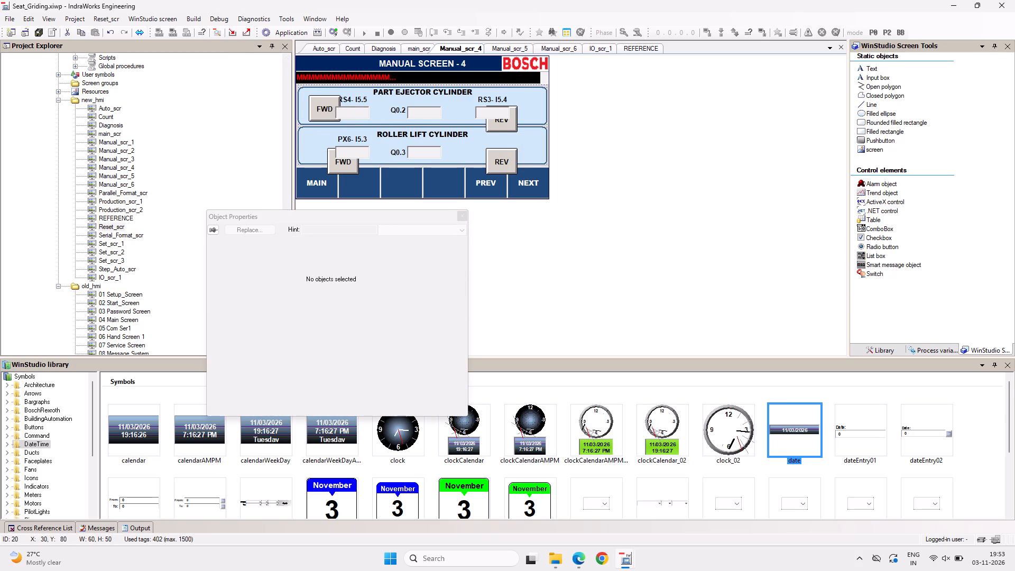
pyautogui.moveTo(317, 116); pyautogui.dragTo(308, 114)
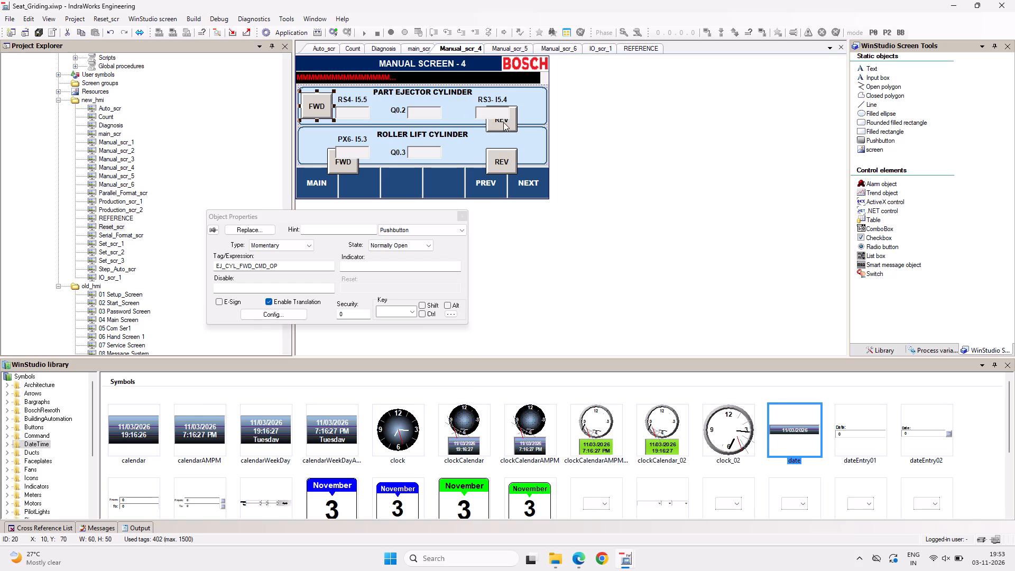
pyautogui.moveTo(505, 124); pyautogui.dragTo(533, 110)
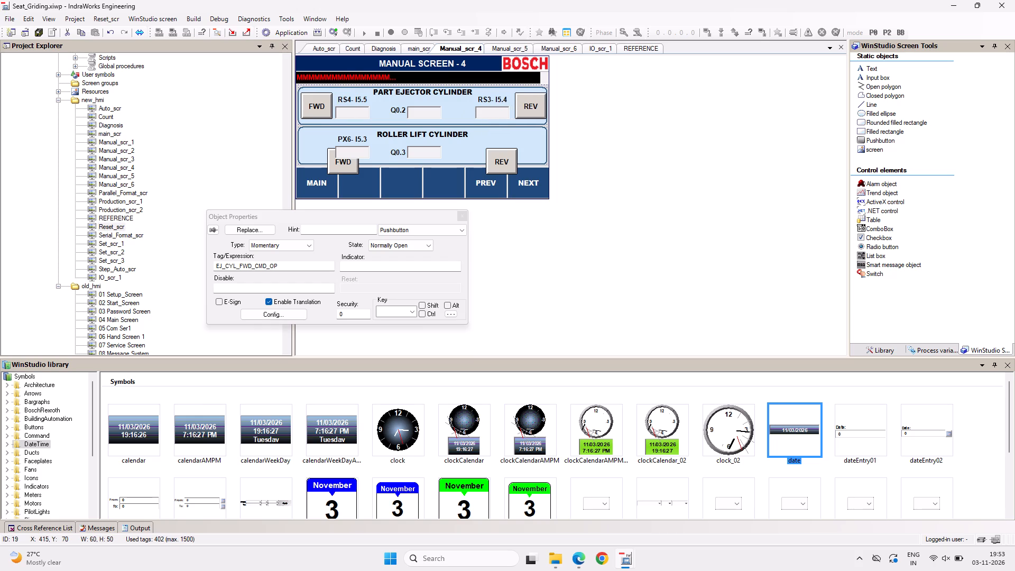
pyautogui.moveTo(533, 110); pyautogui.dragTo(531, 110)
pyautogui.moveTo(335, 167); pyautogui.dragTo(327, 161)
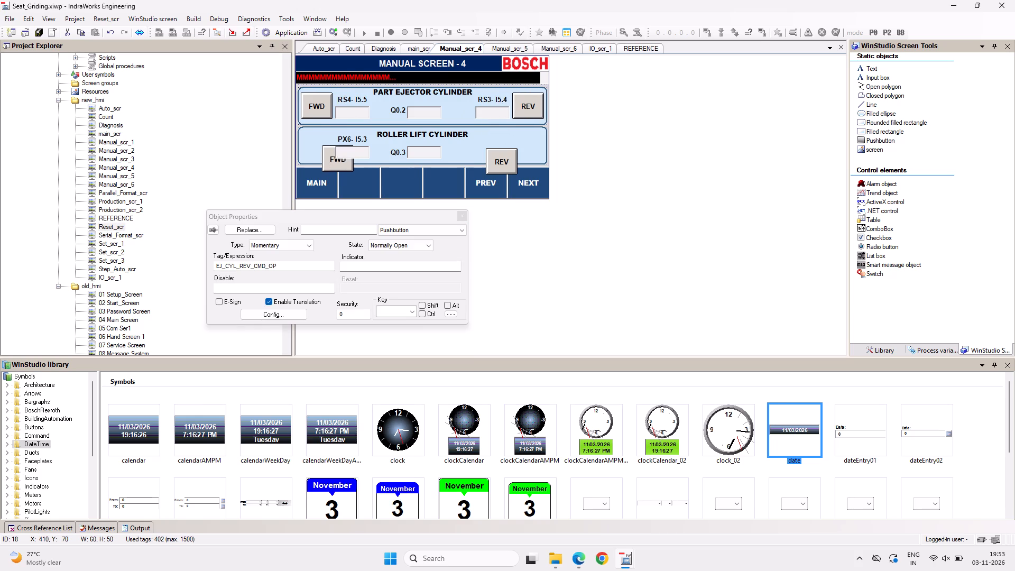
pyautogui.moveTo(327, 161); pyautogui.dragTo(309, 151)
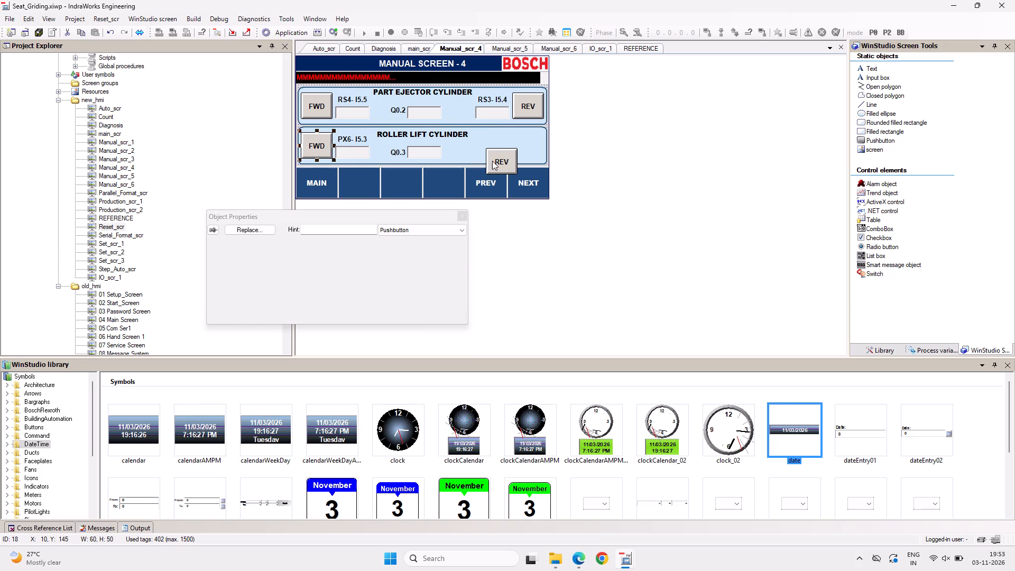
pyautogui.moveTo(499, 161); pyautogui.dragTo(524, 146)
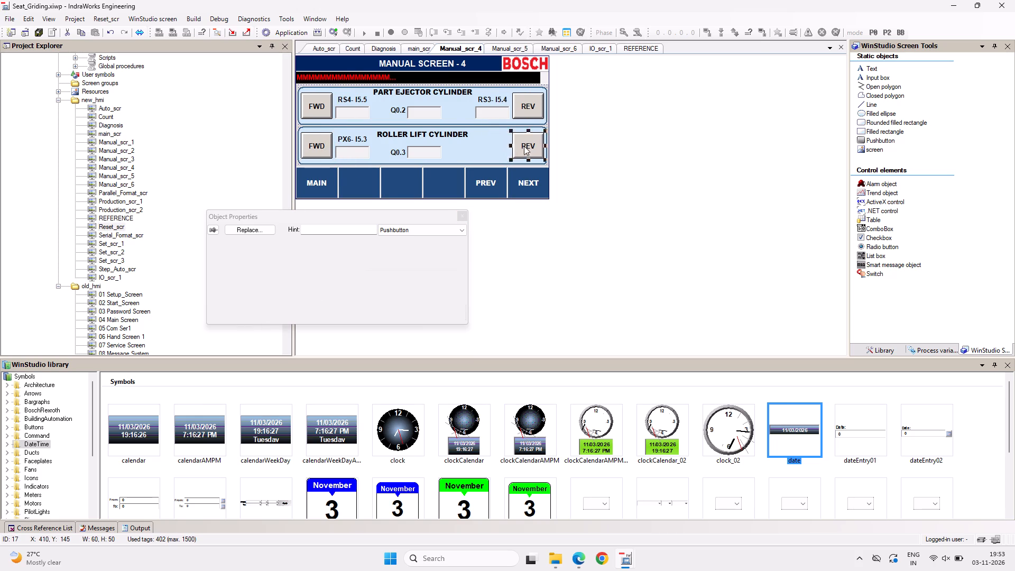
pyautogui.click(464, 215)
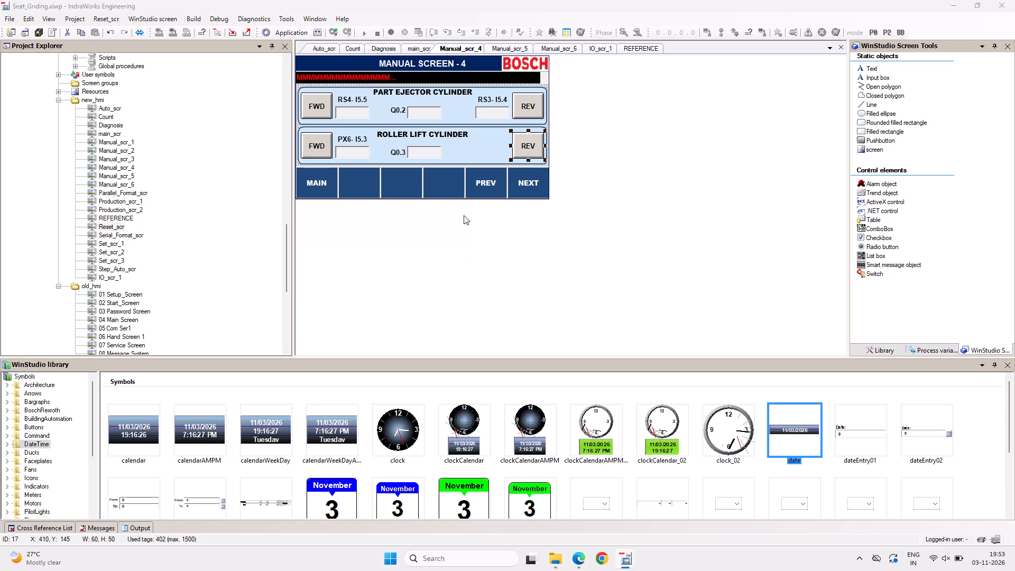
# Save the changes and close the Manual_scr_4 screen.
pyautogui.click(38, 36)
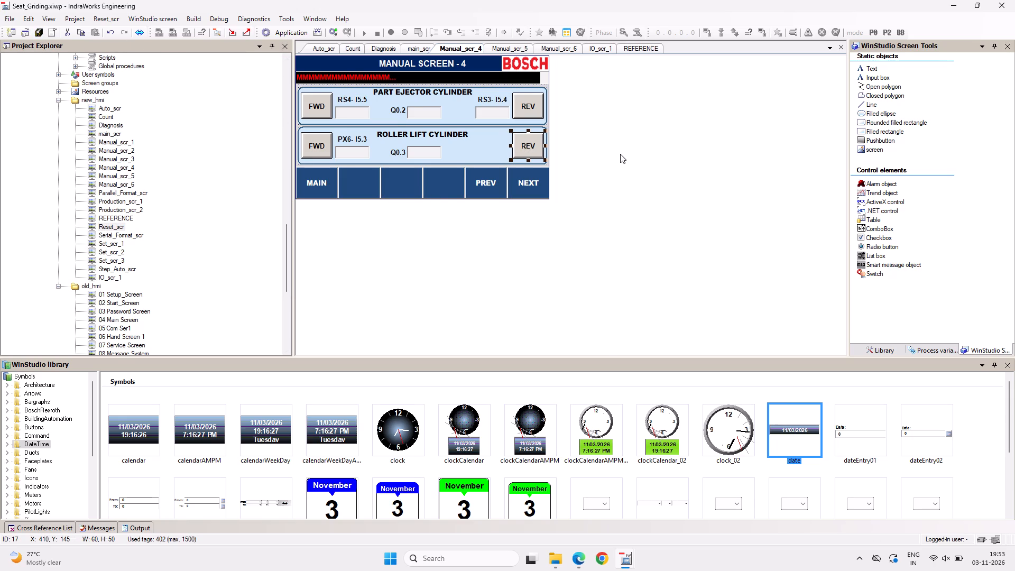
pyautogui.click(586, 87)
pyautogui.click(547, 126)
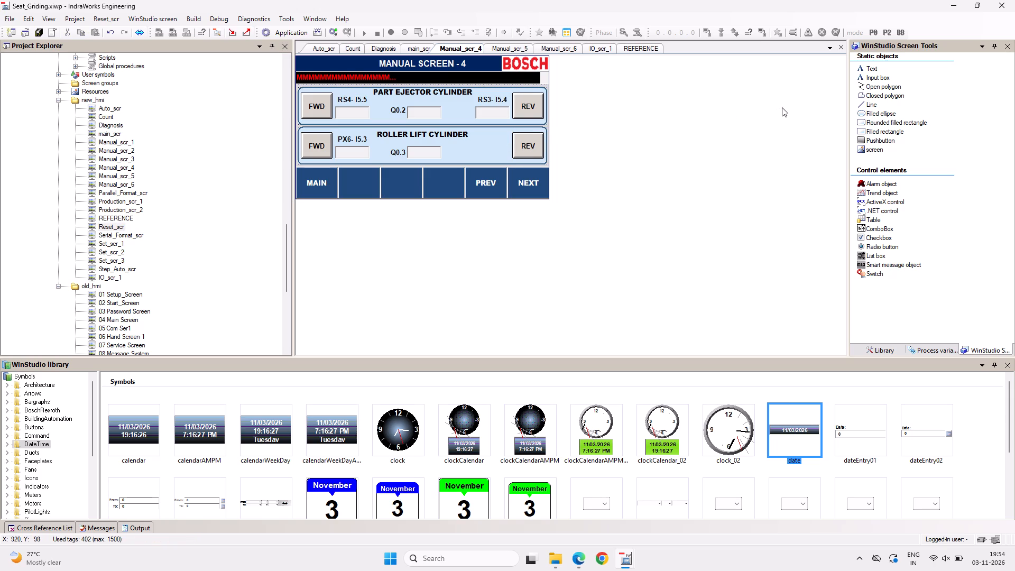
pyautogui.click(839, 45)
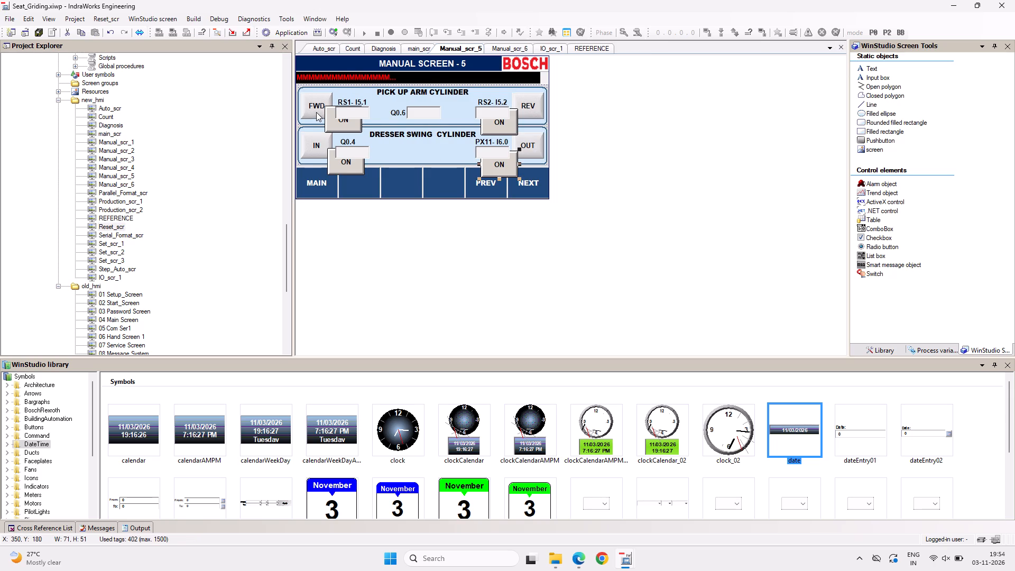
# Match the width and height of the four ON pushbuttons on Manual_scr_5 to the old OUT button.
pyautogui.click(353, 125)
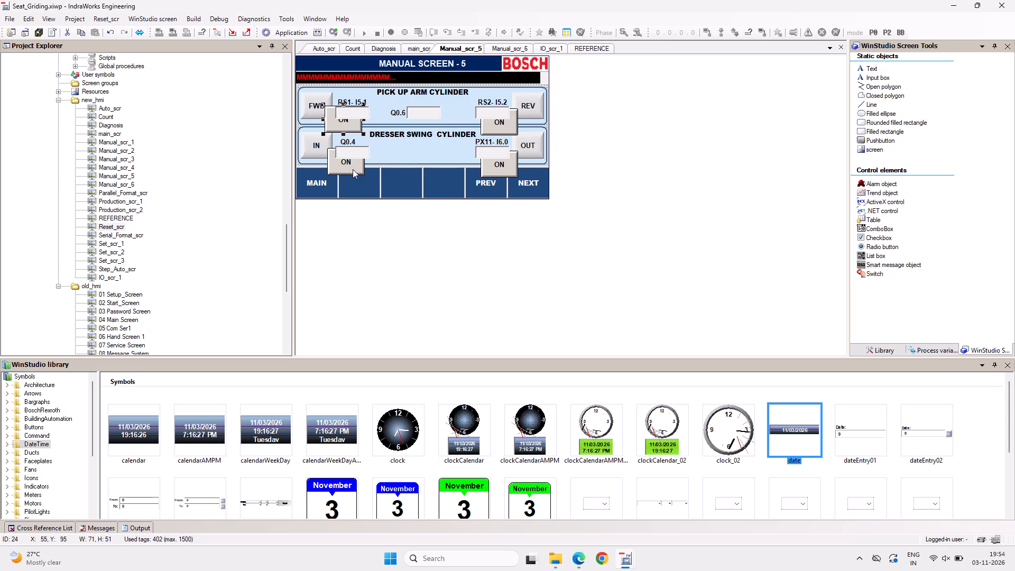
pyautogui.keyDown('shift'); pyautogui.click(353, 169); pyautogui.keyUp('shift')
pyautogui.keyDown('shift'); pyautogui.click(499, 127); pyautogui.keyUp('shift')
pyautogui.keyDown('shift'); pyautogui.click(495, 174); pyautogui.keyUp('shift')
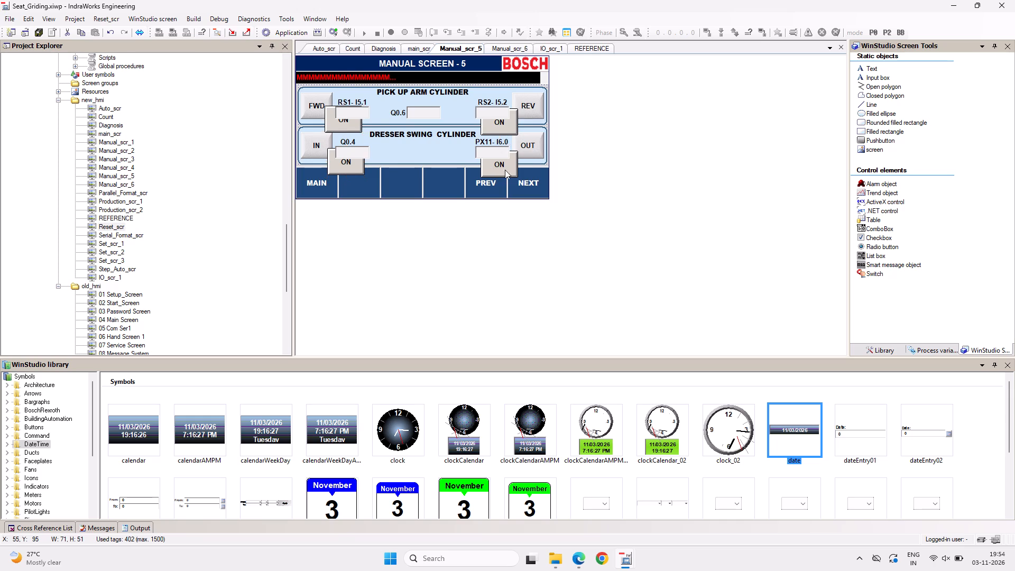
pyautogui.keyDown('shift'); pyautogui.click(529, 152); pyautogui.keyUp('shift')
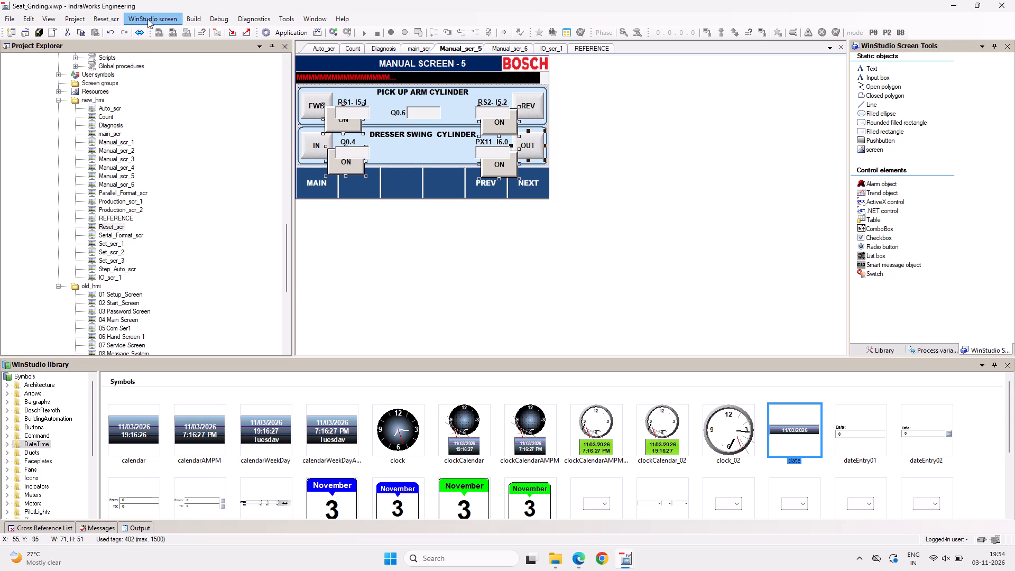
pyautogui.click(147, 19)
pyautogui.click(179, 76)
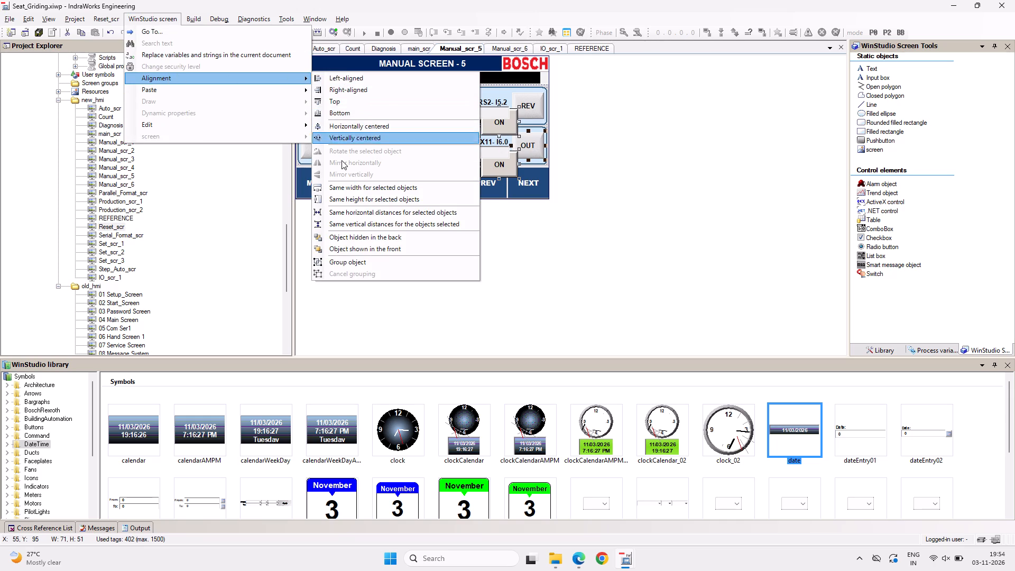
pyautogui.click(344, 184)
pyautogui.click(156, 17)
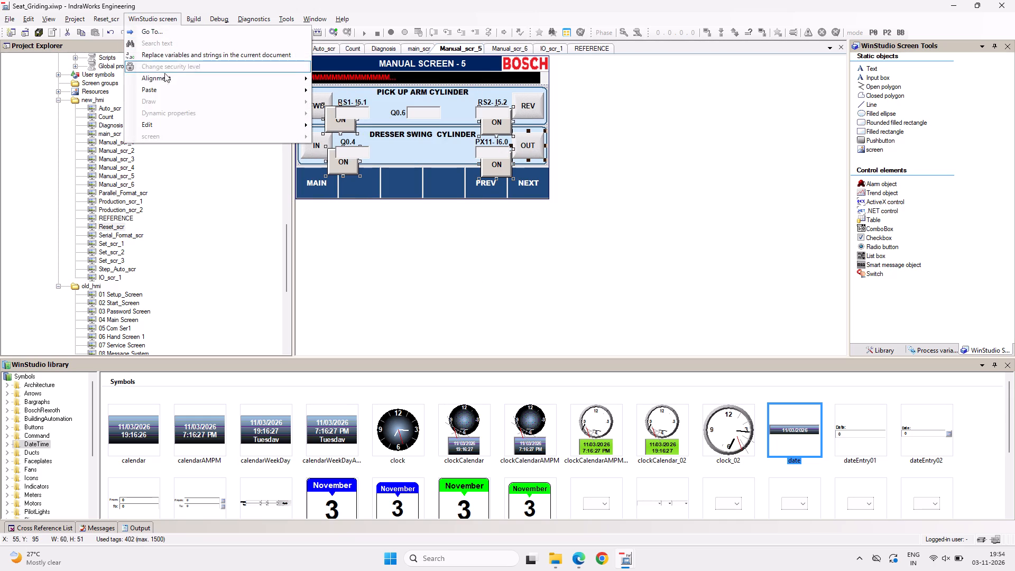
pyautogui.click(165, 78)
pyautogui.click(400, 195)
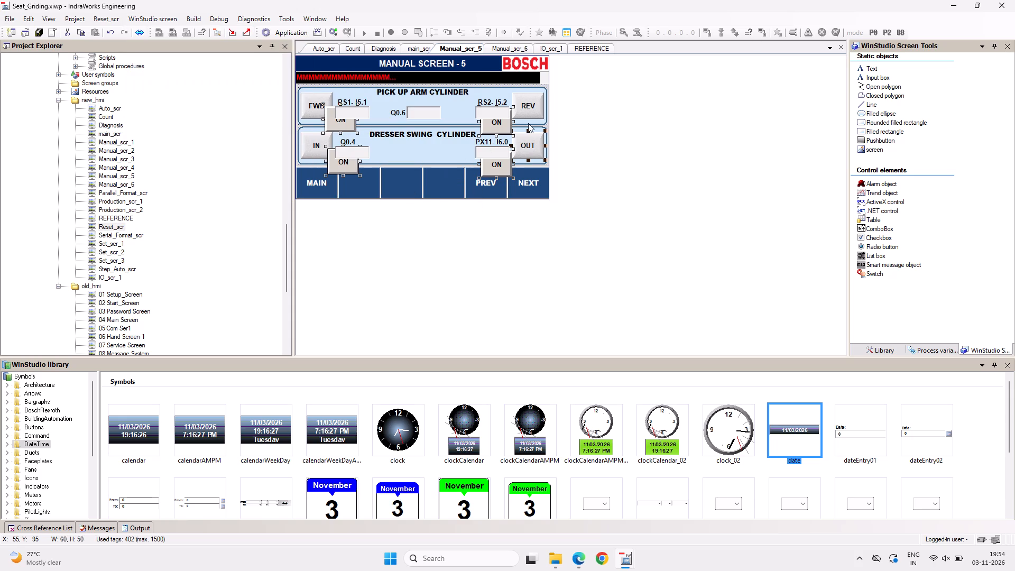
pyautogui.click(547, 125)
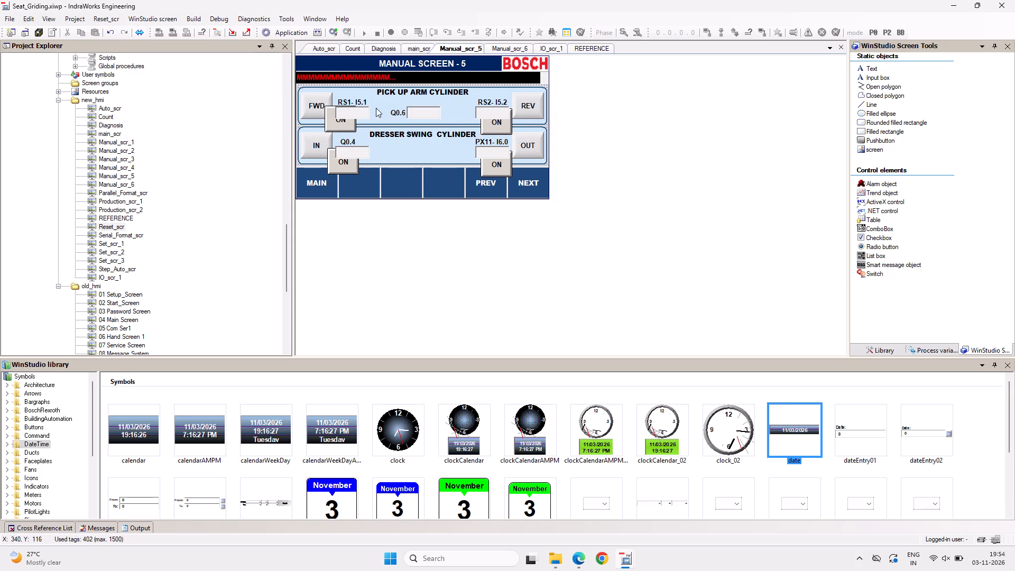
# Copy the tag PICK_ARM_FWD_CMD_OP from the old FWD button to the ON pushbutton beside it.
pyautogui.click(315, 109)
pyautogui.doubleClick(316, 108)
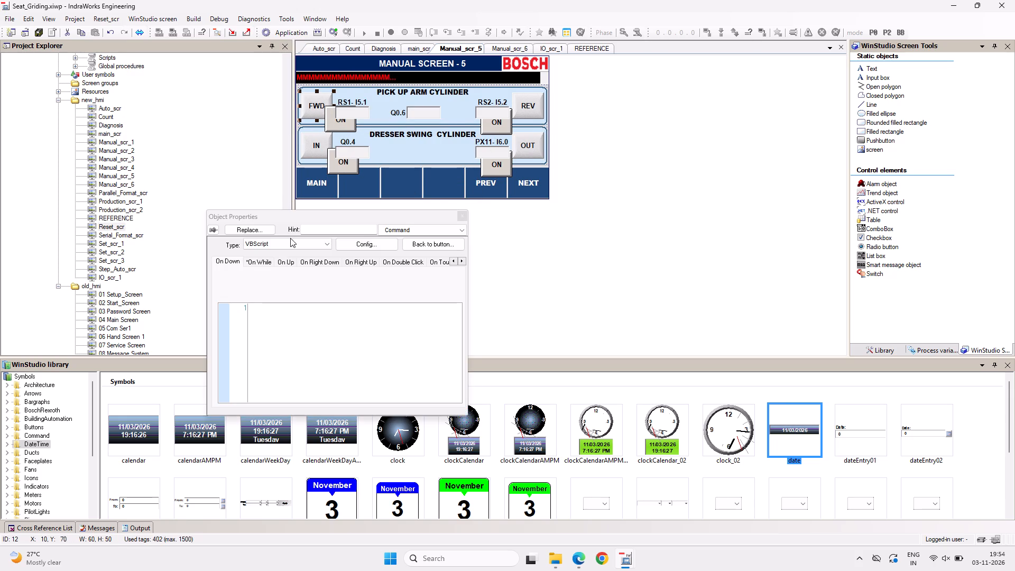
pyautogui.click(259, 259)
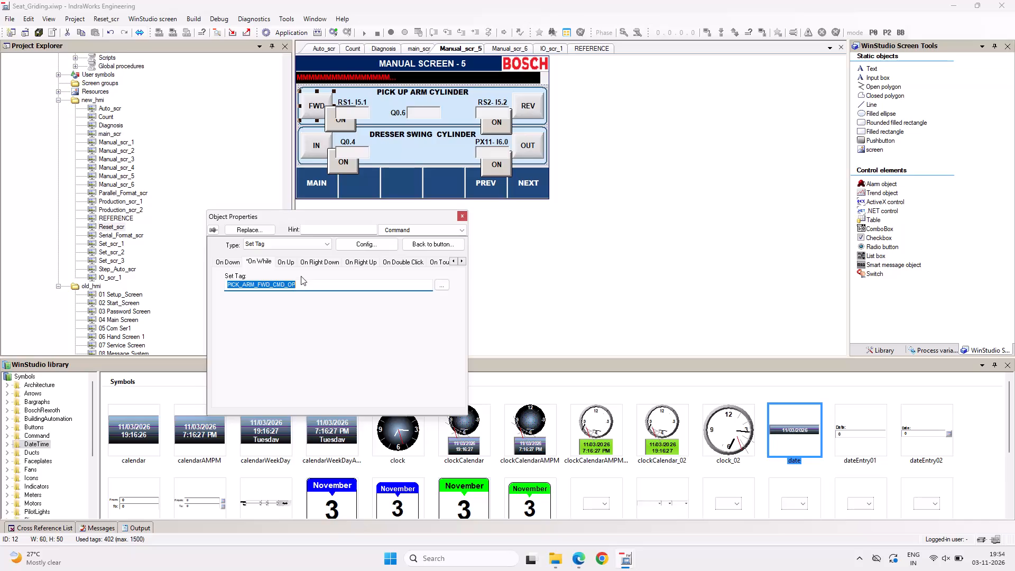
pyautogui.hotkey('ctrl', 'c')
pyautogui.click(347, 129)
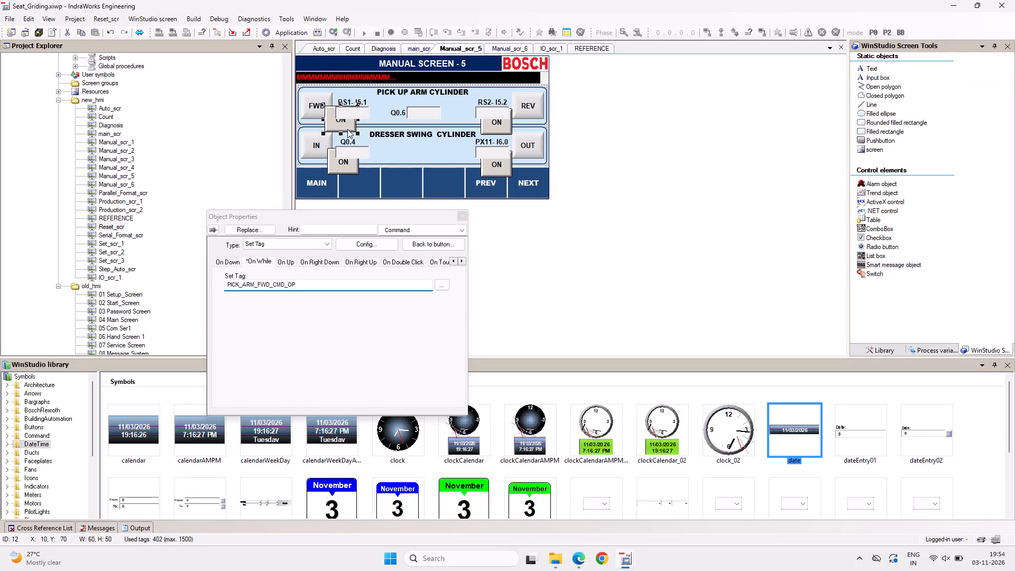
pyautogui.click(275, 265)
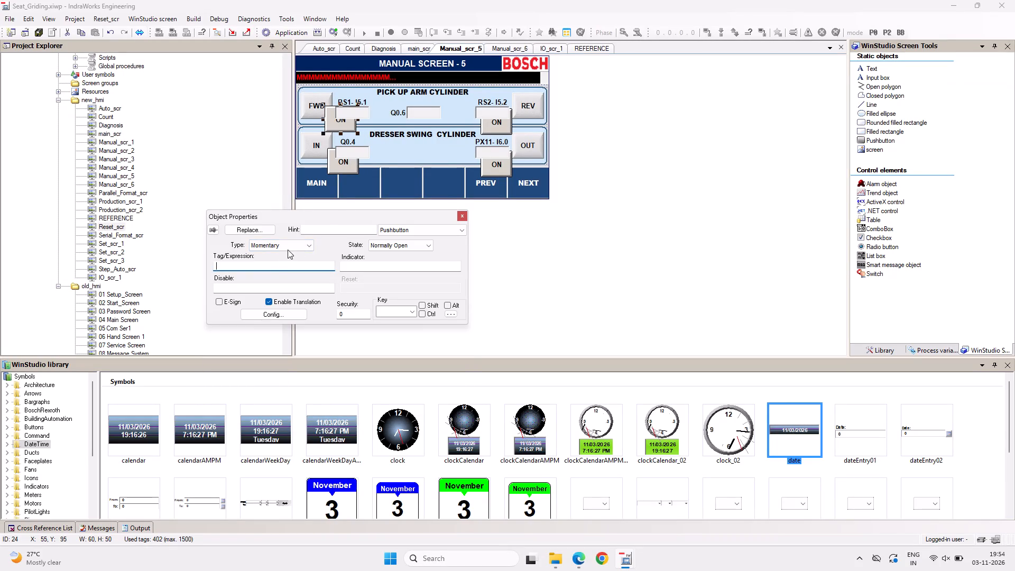
pyautogui.hotkey('ctrl', 'v')
# Copy the tag DRES_SWING_IN_CMD_OP from the old IN button to the ON pushbutton beside it.
pyautogui.click(308, 154)
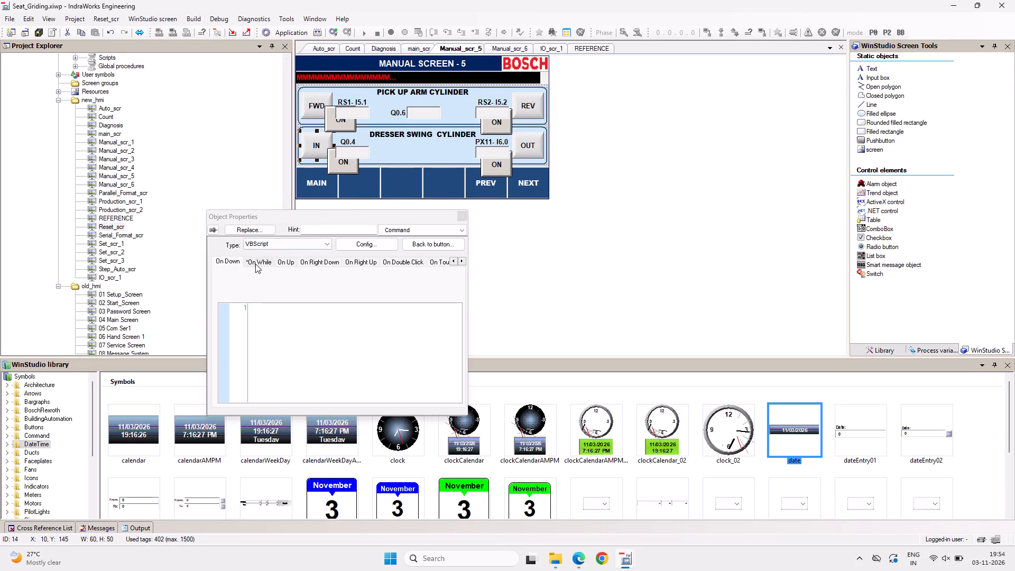
pyautogui.click(255, 264)
pyautogui.hotkey('ctrl', 'c')
pyautogui.click(339, 161)
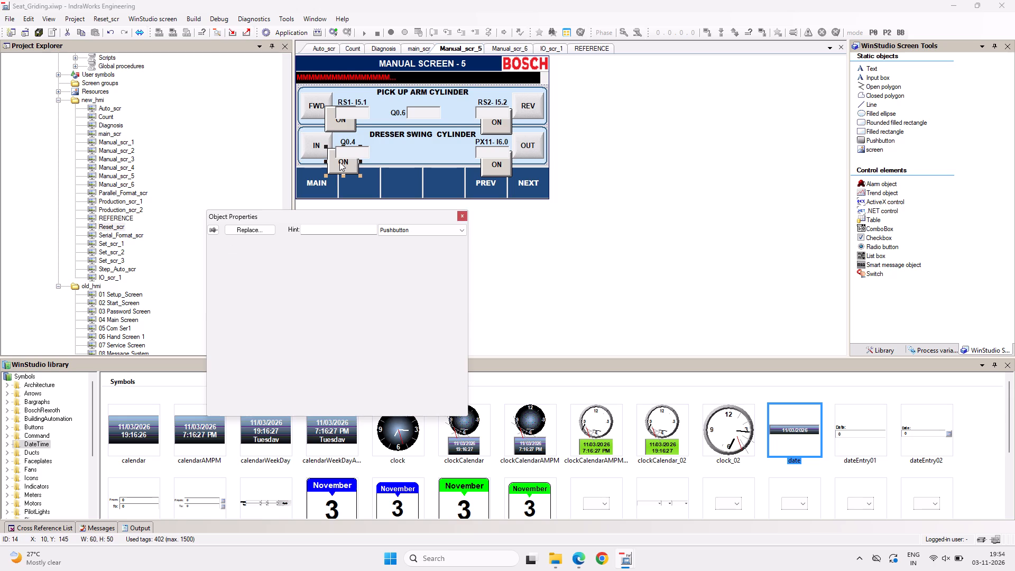
pyautogui.click(275, 265)
pyautogui.hotkey('ctrl', 'v')
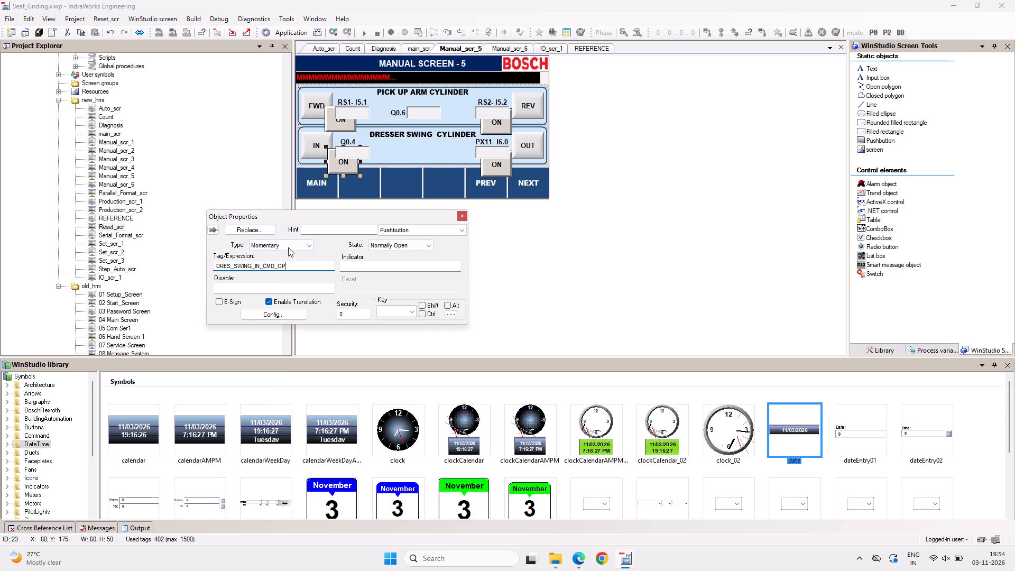
# Copy the tag PICK_ARM_REV_CMD_OP from the old REV button to the ON pushbutton beside it.
pyautogui.click(521, 112)
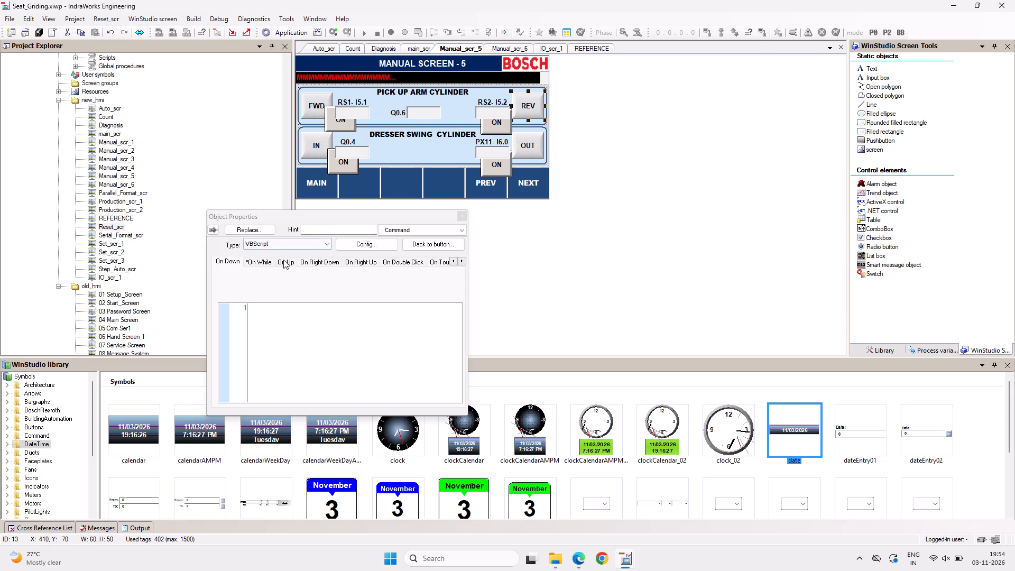
pyautogui.click(266, 262)
pyautogui.hotkey('ctrl', 'c')
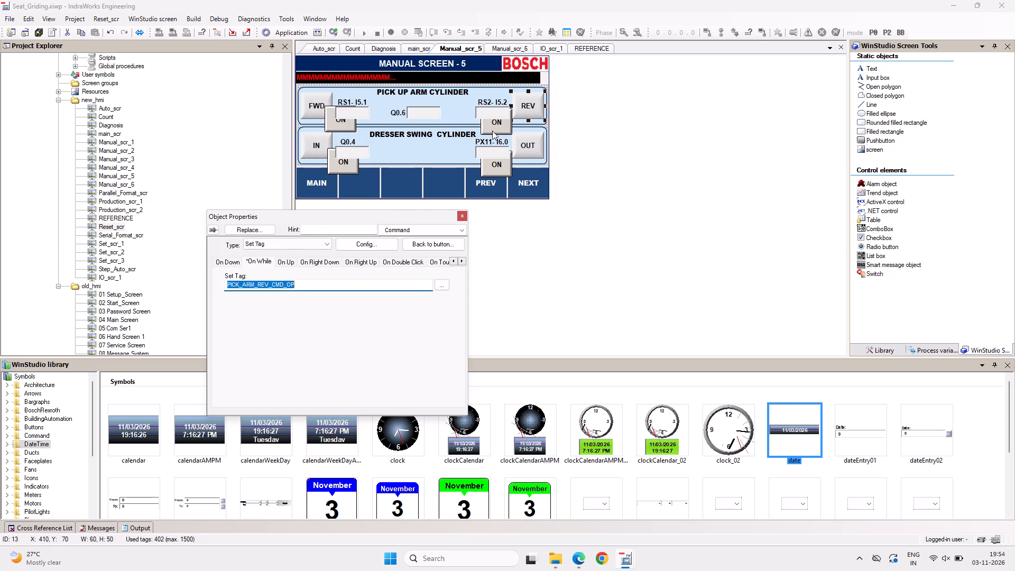
pyautogui.click(493, 129)
pyautogui.click(268, 263)
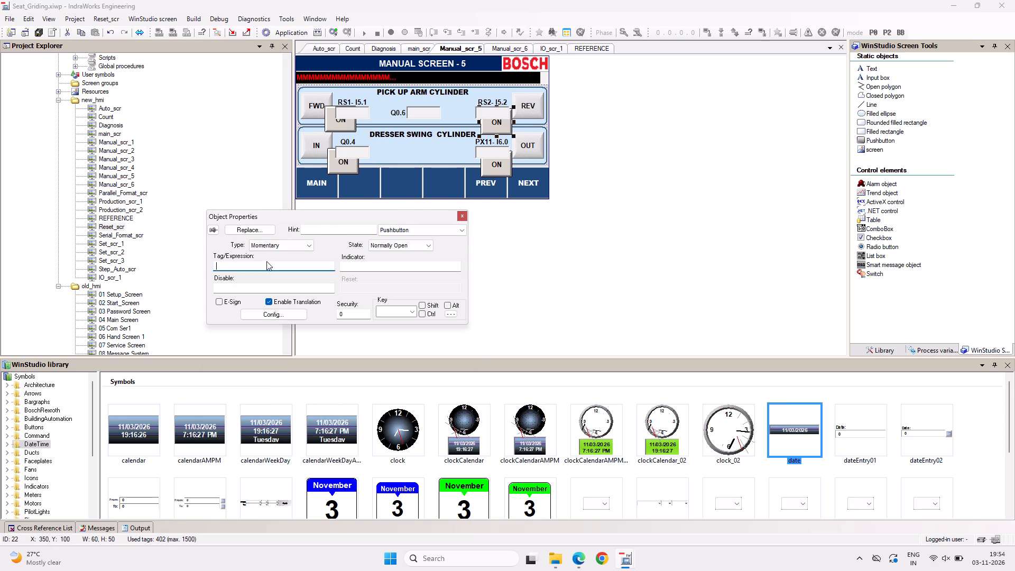
pyautogui.hotkey('ctrl', 'v')
# Copy the tag DRES_SWING_OUT_CMD_OP from the old OUT button to the ON pushbutton beside it.
pyautogui.click(522, 146)
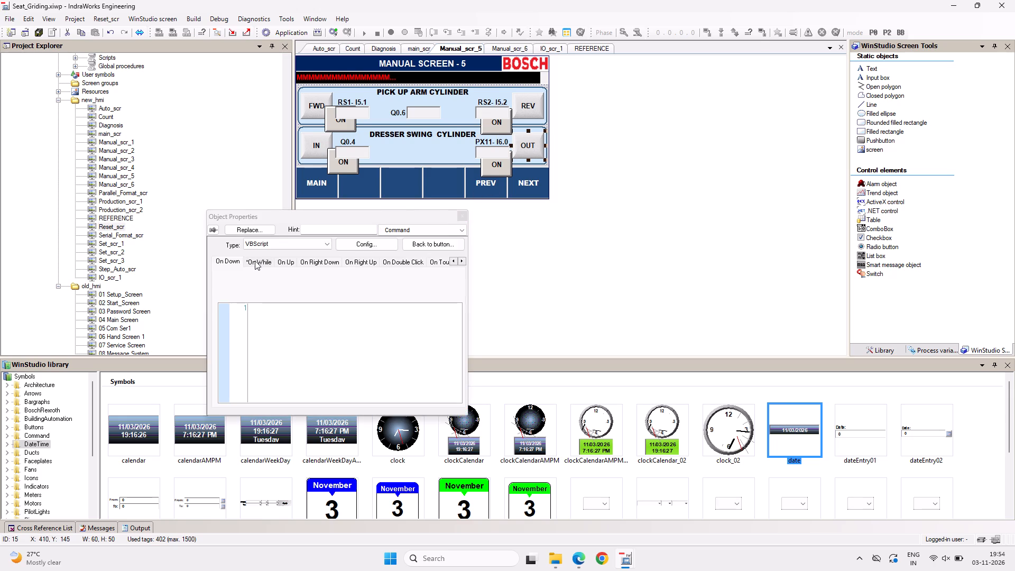
pyautogui.click(255, 260)
pyautogui.hotkey('ctrl', 'c')
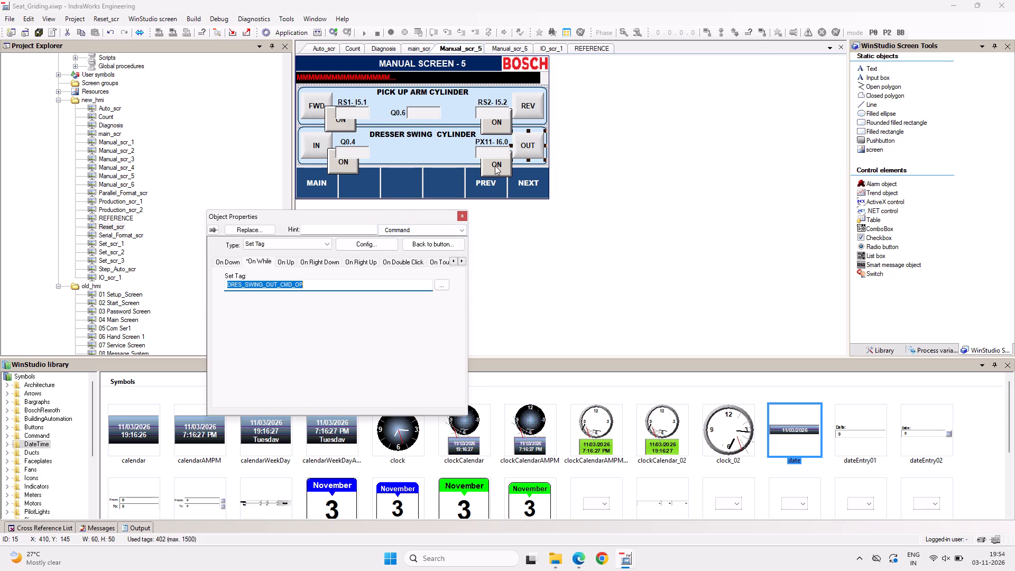
pyautogui.click(495, 165)
pyautogui.click(262, 265)
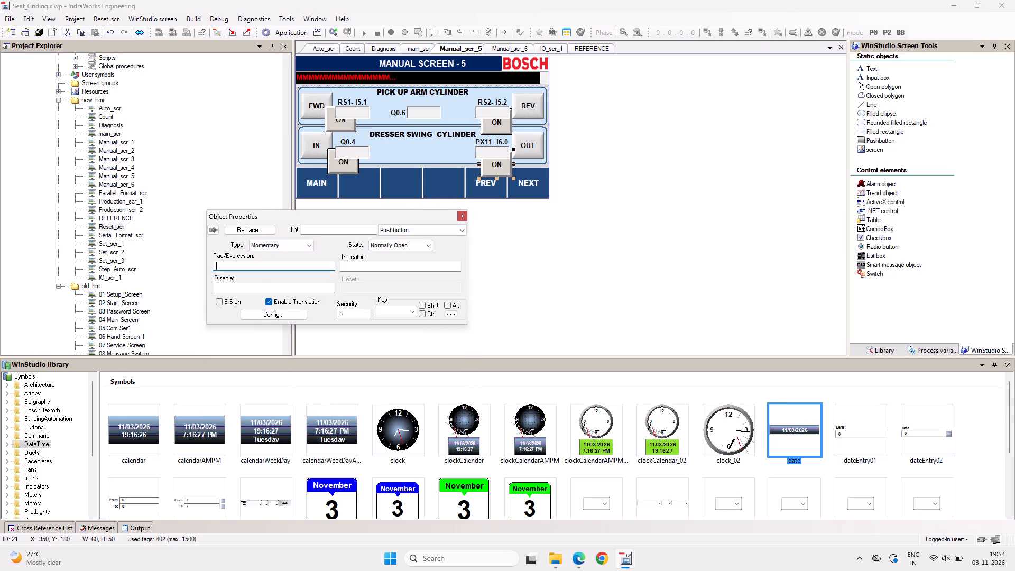
pyautogui.hotkey('ctrl', 'v')
# Set the open and closed captions of the PICK_ARM_FWD_CMD_OP pushbutton to FWD.
pyautogui.doubleClick(343, 125)
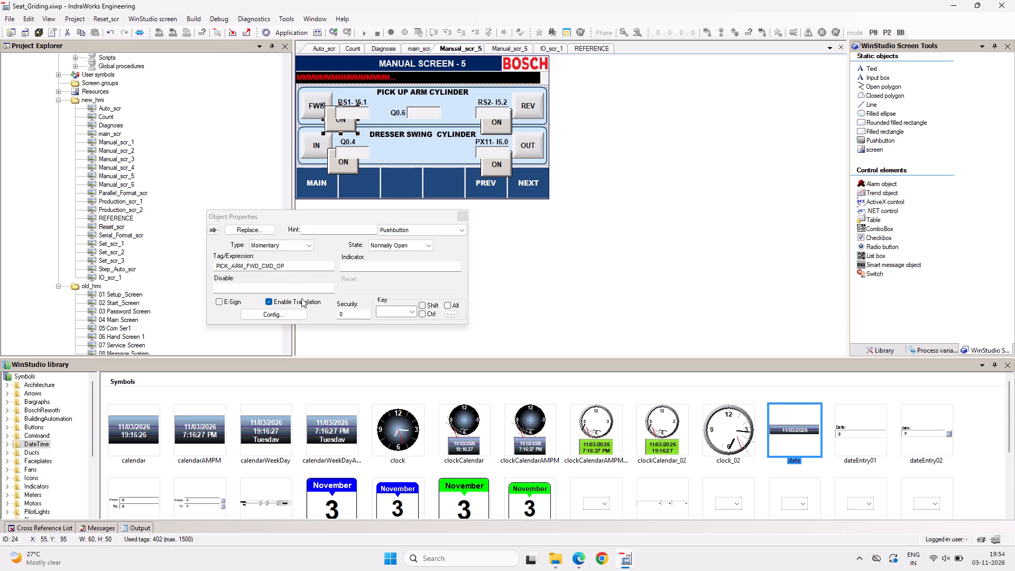
pyautogui.click(303, 310)
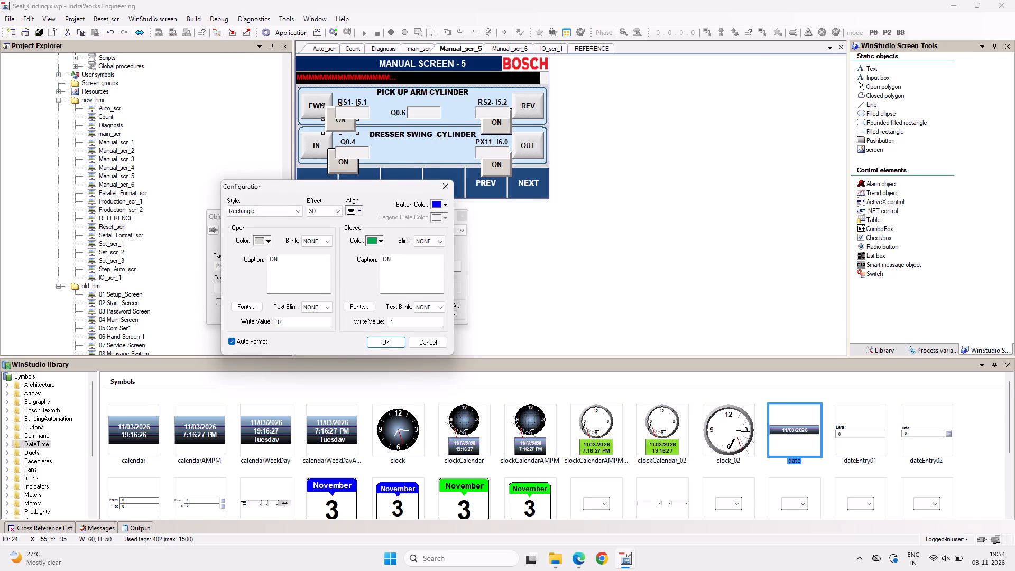
pyautogui.moveTo(290, 256); pyautogui.dragTo(249, 253)
pyautogui.write('FWD')
pyautogui.moveTo(304, 263); pyautogui.dragTo(242, 263)
pyautogui.hotkey('ctrl', 'c')
pyautogui.moveTo(401, 263); pyautogui.dragTo(346, 259)
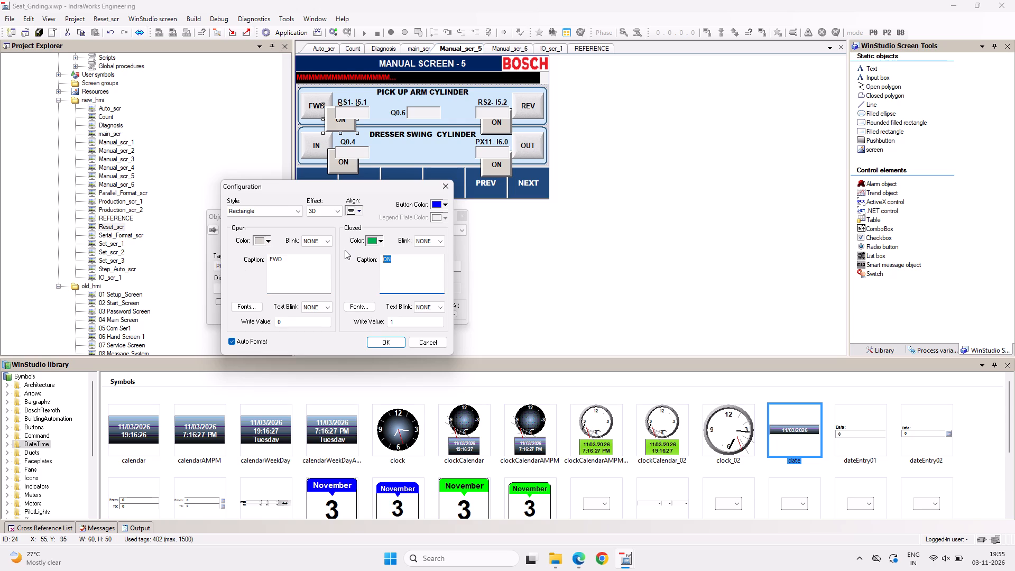
pyautogui.hotkey('ctrl', 'v')
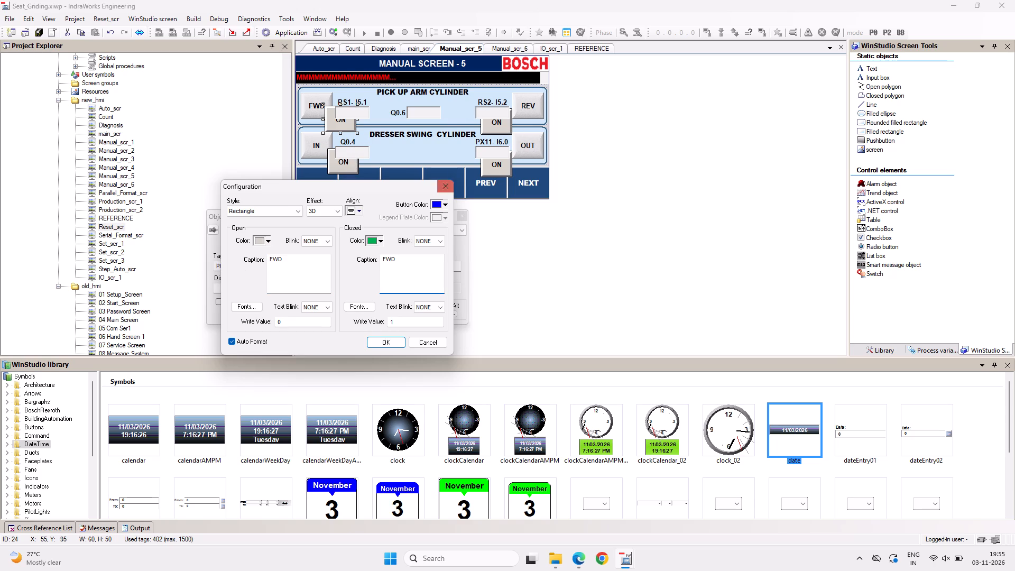
pyautogui.click(394, 343)
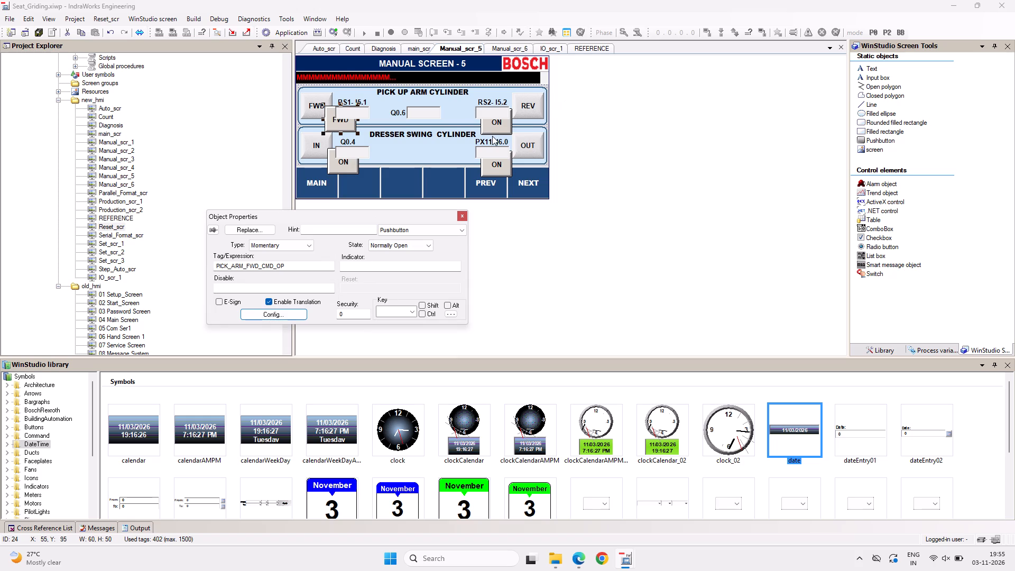
# Set the open and closed captions of the PICK_ARM_REV_CMD_OP pushbutton to REV.
pyautogui.doubleClick(494, 131)
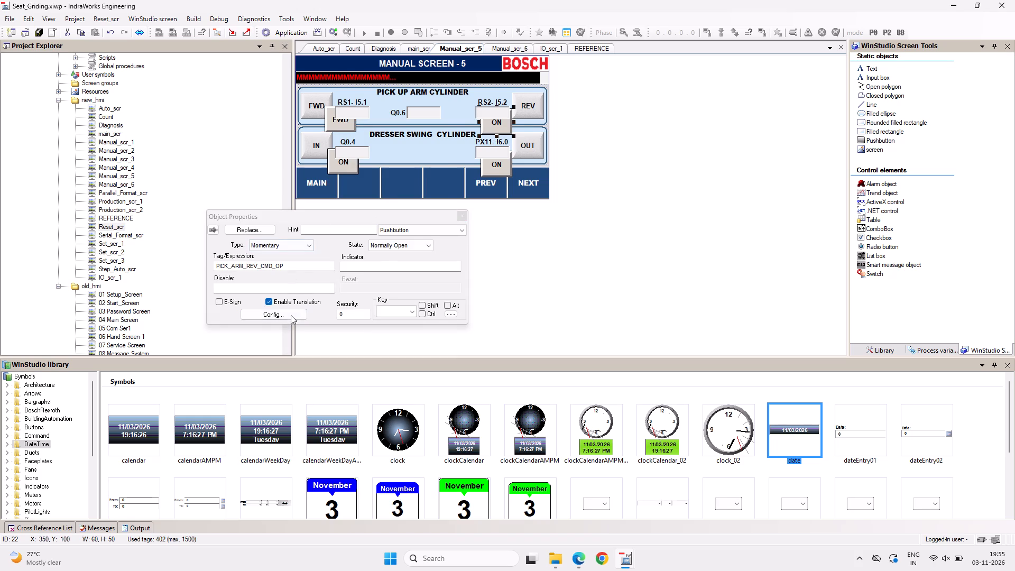
pyautogui.click(291, 315)
pyautogui.moveTo(283, 259); pyautogui.dragTo(252, 259)
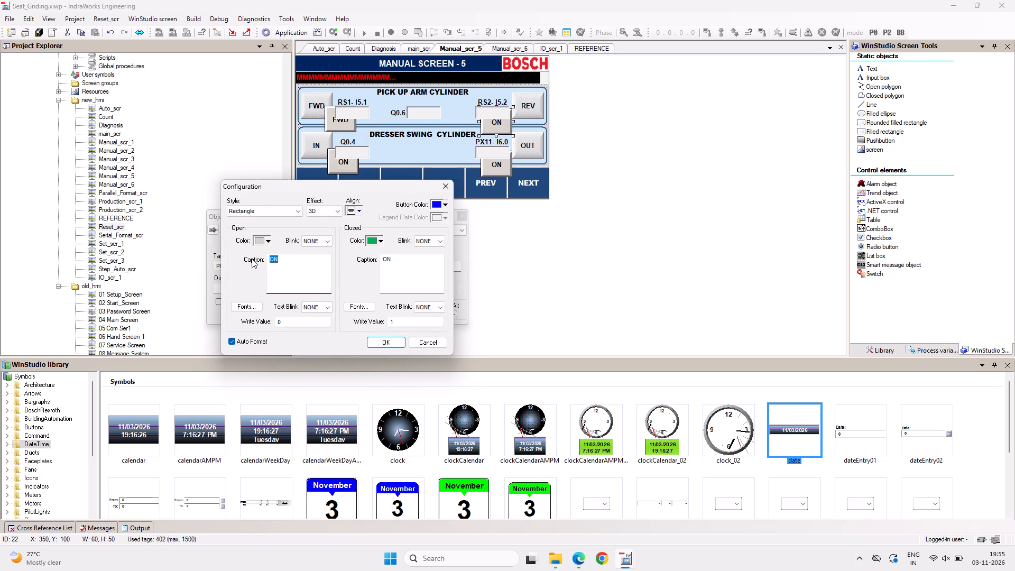
pyautogui.write('REV')
pyautogui.moveTo(409, 266); pyautogui.dragTo(345, 272)
pyautogui.write('REV')
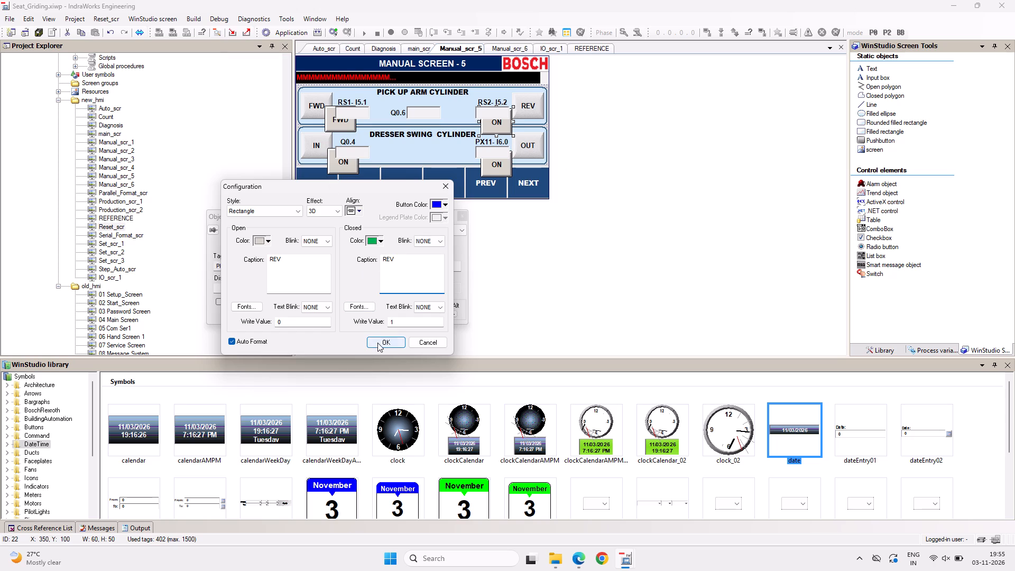
pyautogui.click(377, 343)
# Set the open and closed captions of the DRES_SWING_IN_CMD_OP pushbutton to IN.
pyautogui.doubleClick(345, 166)
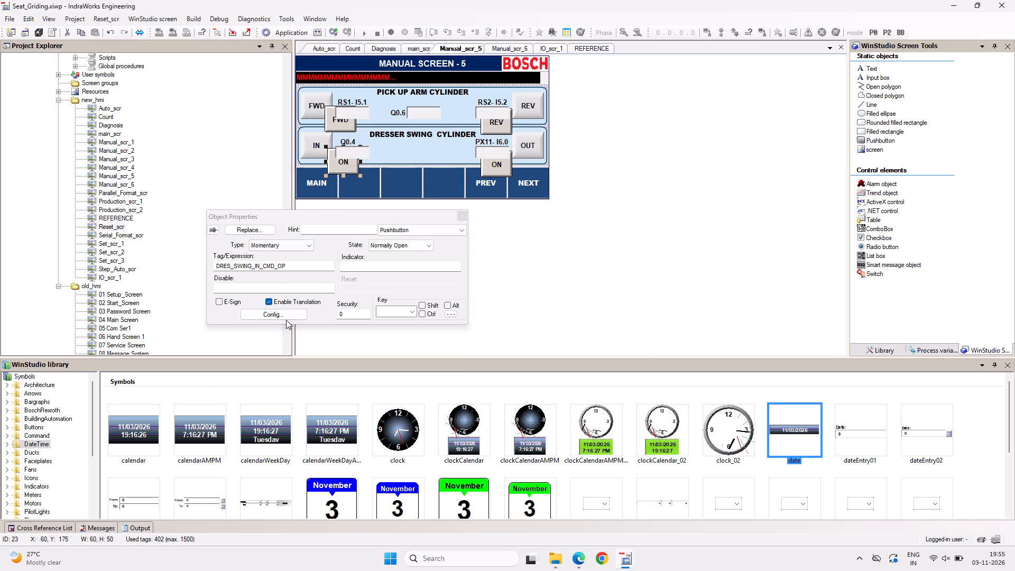
pyautogui.click(278, 321)
pyautogui.click(280, 314)
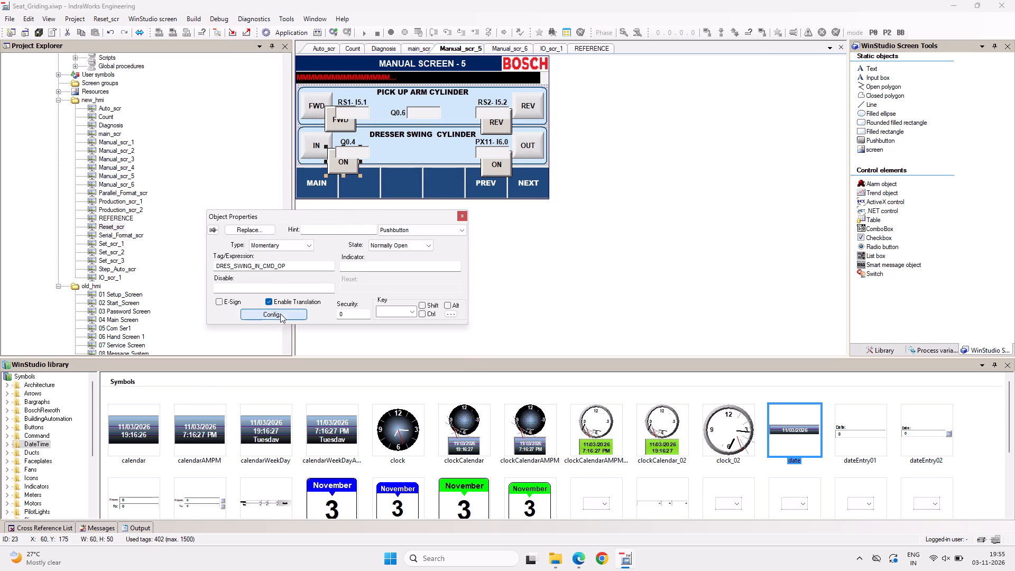
pyautogui.moveTo(286, 258); pyautogui.dragTo(221, 259)
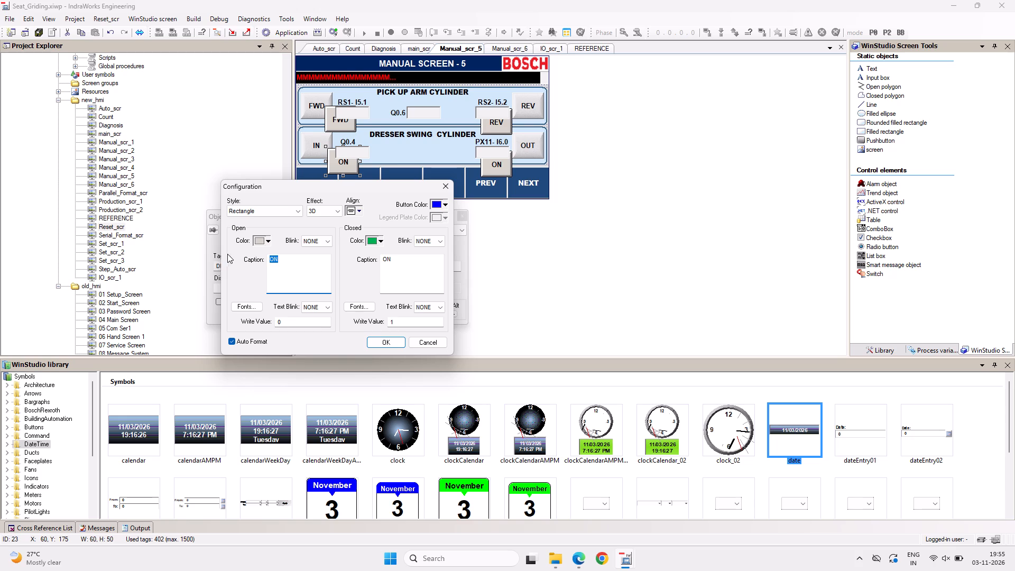
pyautogui.press('i')
pyautogui.press('n')
pyautogui.moveTo(419, 263); pyautogui.dragTo(322, 264)
pyautogui.press('u')
pyautogui.press('BackSpace')
pyautogui.press('i')
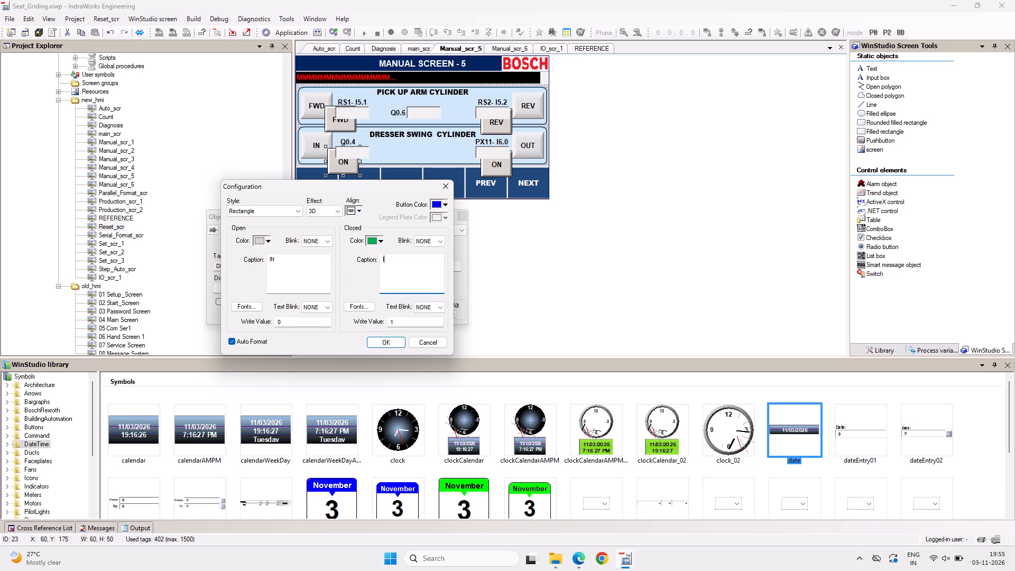
pyautogui.press('n')
pyautogui.click(398, 342)
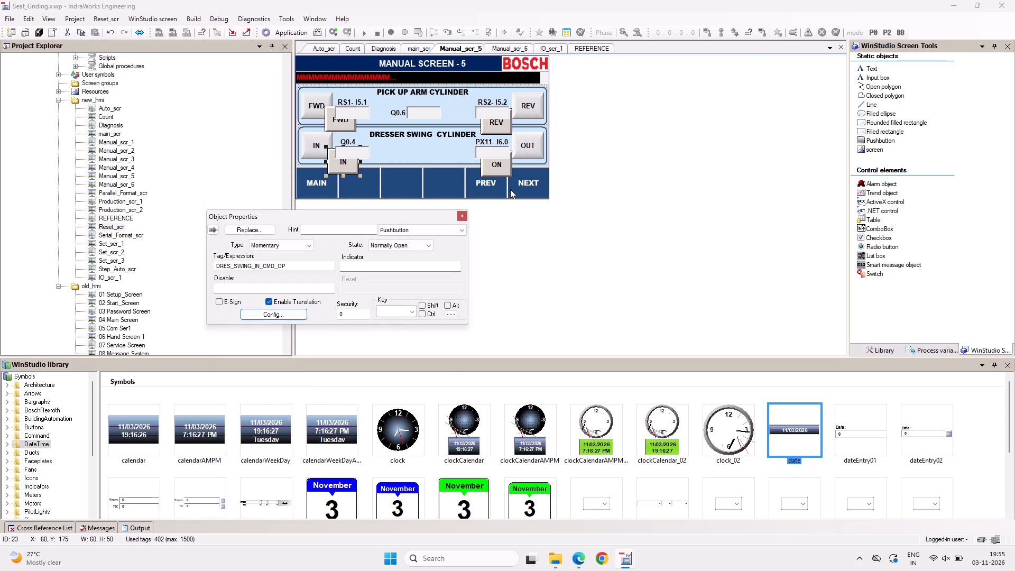
# Set the open and closed captions of the DRES_SWING_OUT_CMD_OP pushbutton to OUT and leave its properties.
pyautogui.doubleClick(508, 165)
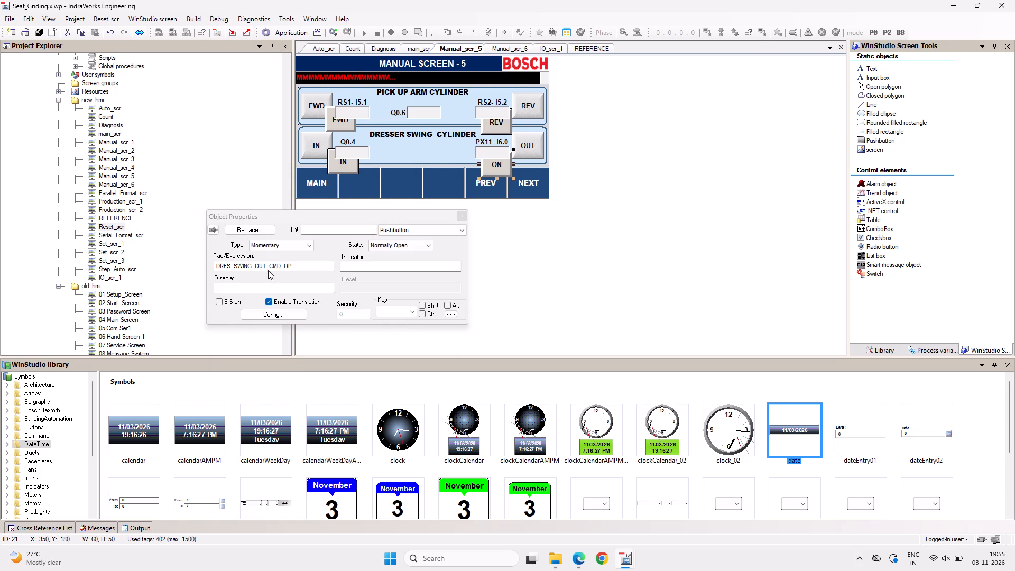
pyautogui.click(280, 317)
pyautogui.moveTo(287, 262); pyautogui.dragTo(248, 262)
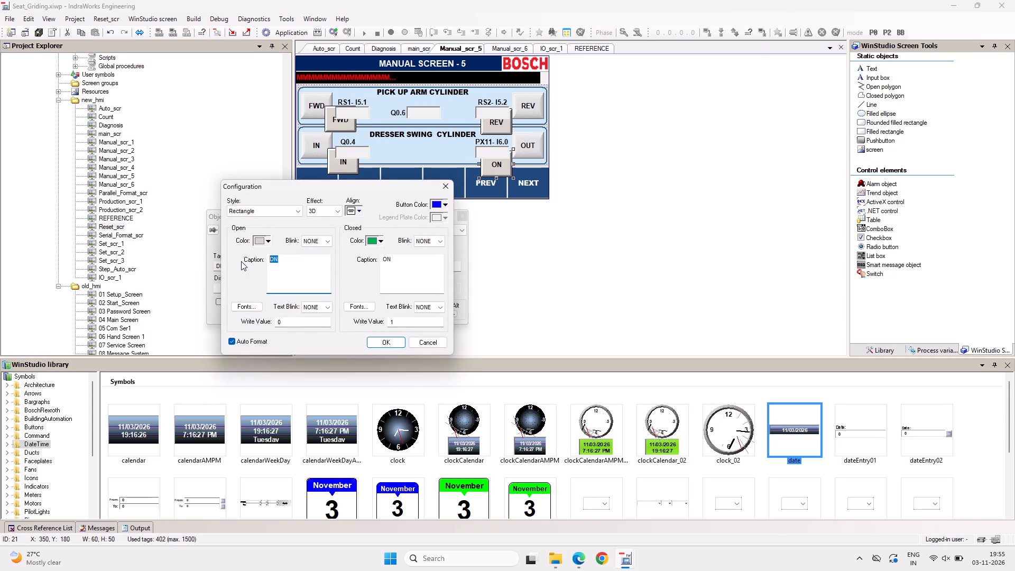
pyautogui.write('OUT')
pyautogui.moveTo(402, 257); pyautogui.dragTo(359, 262)
pyautogui.write('OUT')
pyautogui.click(378, 339)
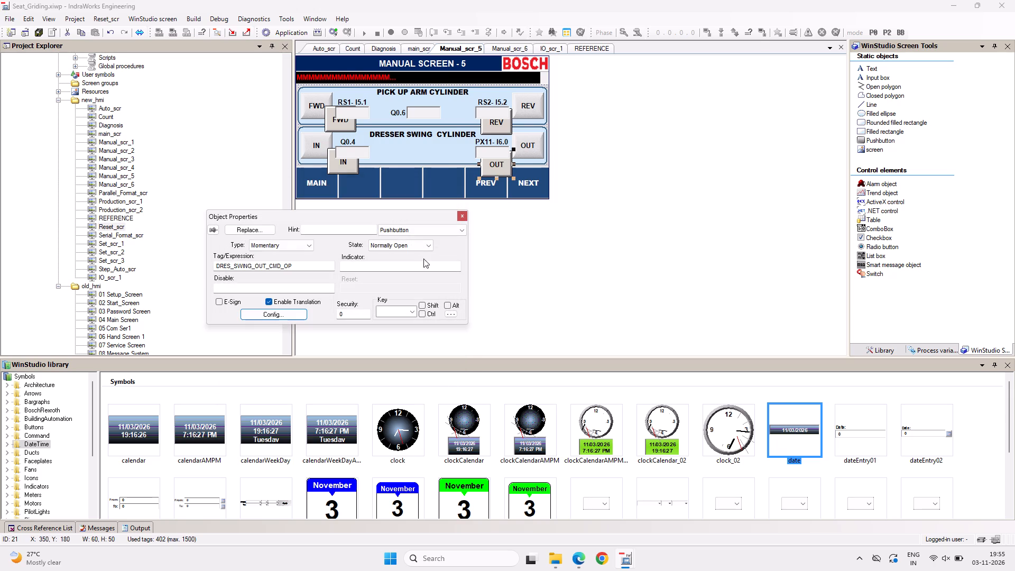
pyautogui.click(502, 256)
# Delete the old FWD, IN, REV and OUT command buttons from Manual_scr_5, keeping the new pushbuttons.
pyautogui.click(316, 109)
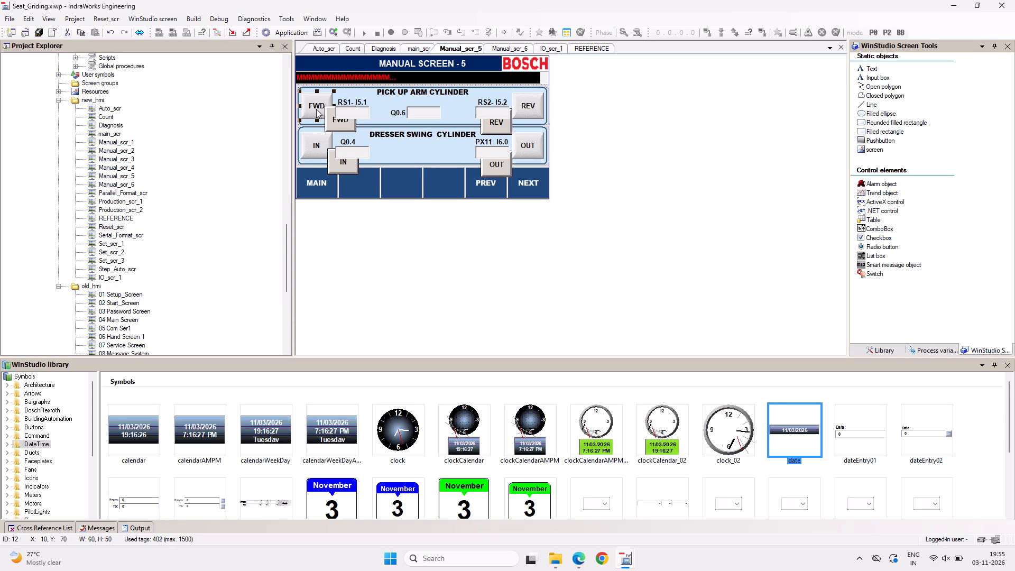
pyautogui.press('Delete')
pyautogui.click(313, 142)
pyautogui.press('Delete')
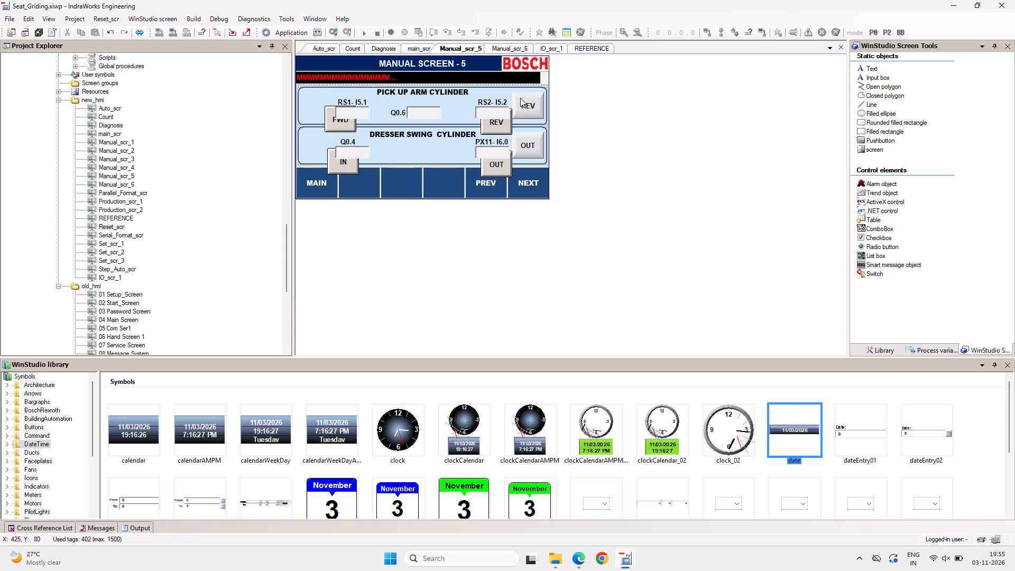
pyautogui.click(520, 98)
pyautogui.press('Delete')
pyautogui.click(523, 141)
pyautogui.press('Delete')
# Move the new FWD, IN, REV and OUT pushbuttons into the places of the deleted buttons at the ends of their cylinder rows.
pyautogui.moveTo(331, 123); pyautogui.dragTo(306, 110)
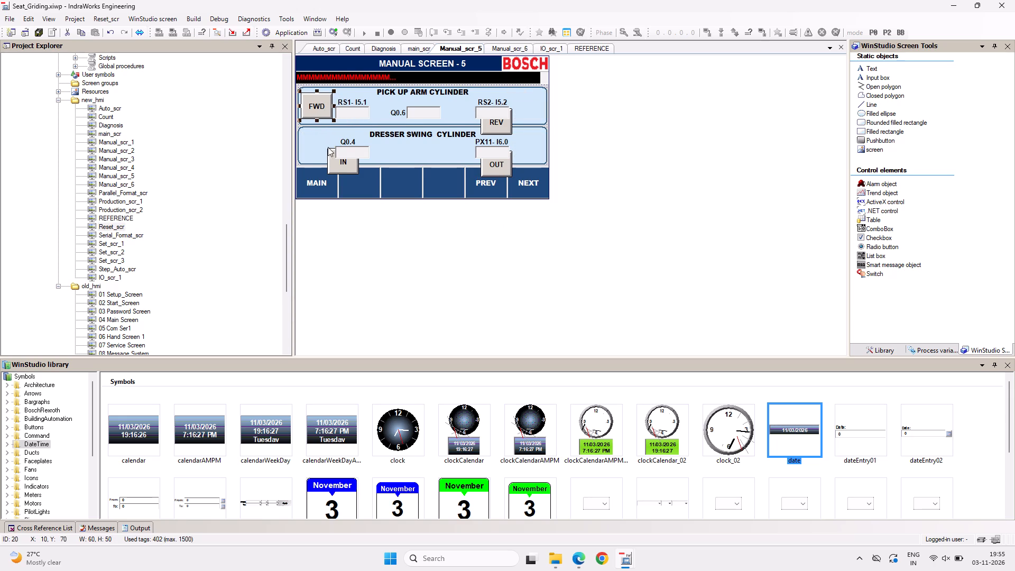
pyautogui.moveTo(342, 164); pyautogui.dragTo(316, 149)
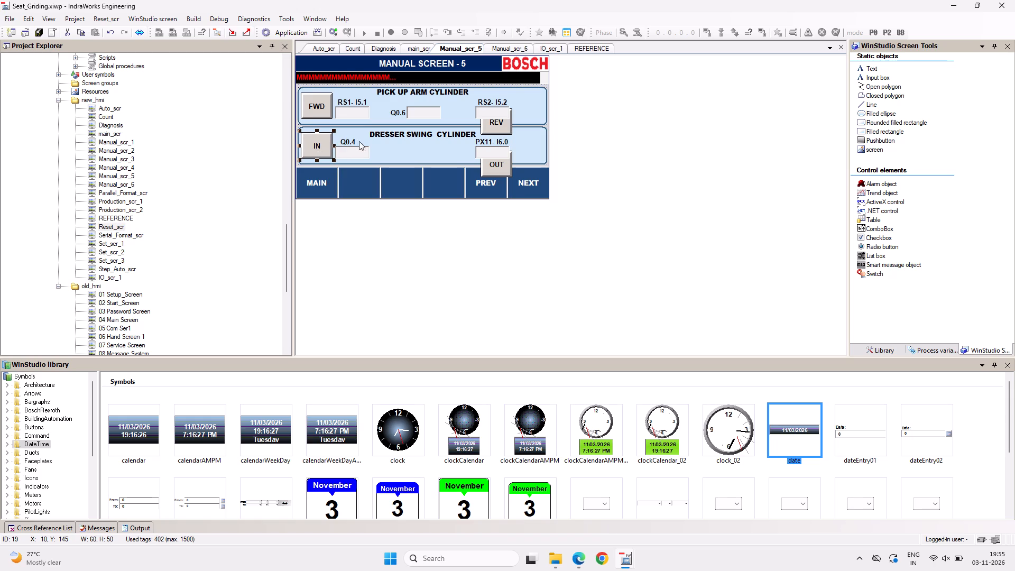
pyautogui.moveTo(490, 127); pyautogui.dragTo(521, 112)
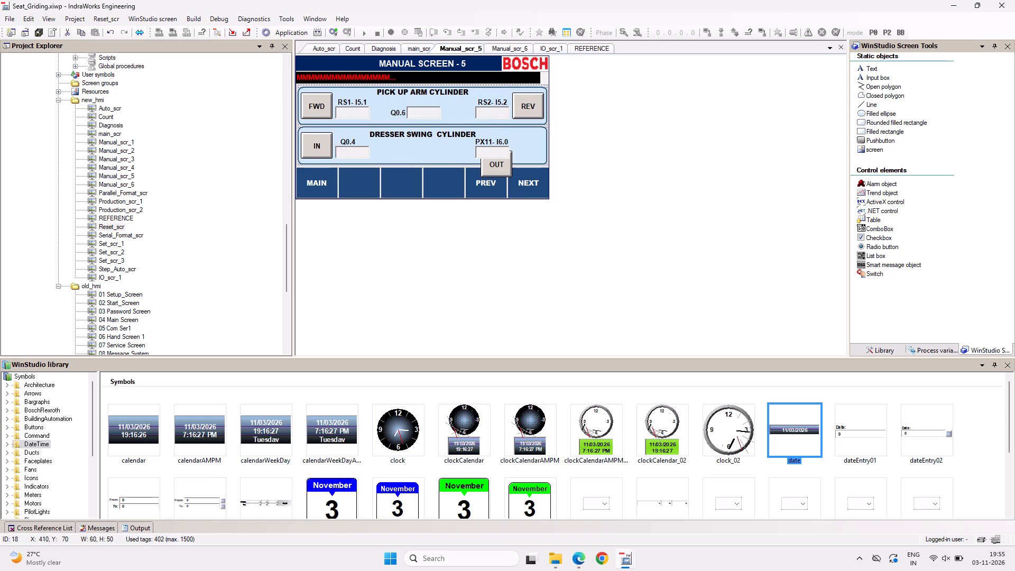
pyautogui.moveTo(521, 112); pyautogui.dragTo(522, 112)
pyautogui.moveTo(497, 169); pyautogui.dragTo(527, 157)
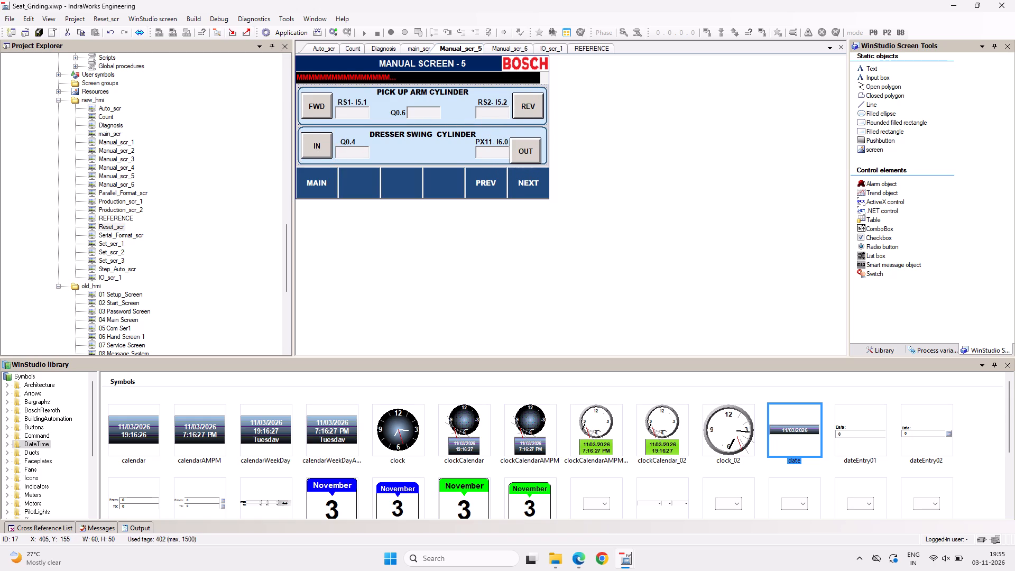
pyautogui.moveTo(527, 157); pyautogui.dragTo(529, 150)
pyautogui.click(547, 163)
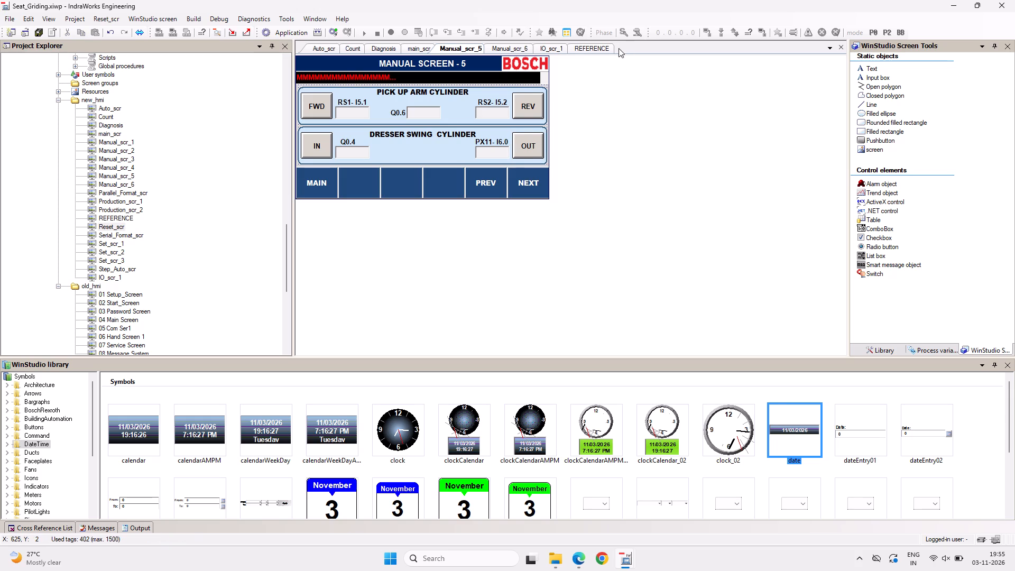
# Save the project and close the Manual_scr_5 screen.
pyautogui.click(41, 30)
pyautogui.click(843, 47)
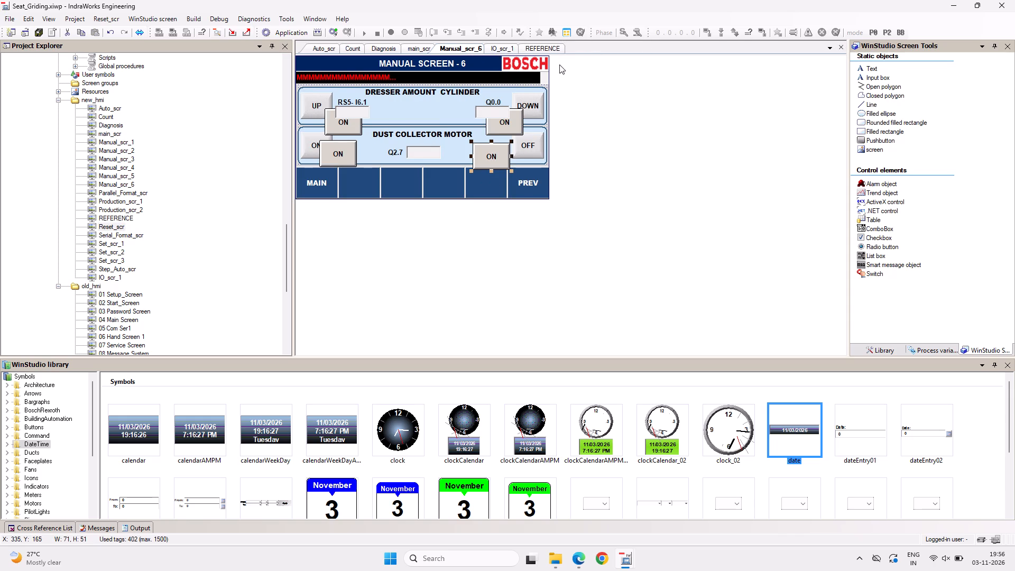
# Give the four new ON pushbuttons on Manual_scr_6 the same width and height as the old command buttons.
pyautogui.click(307, 115)
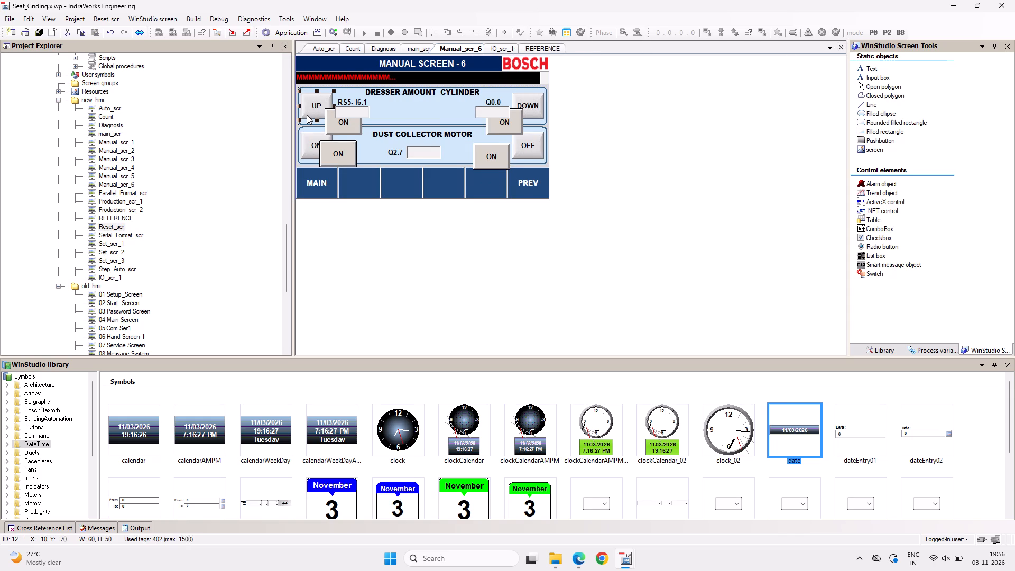
pyautogui.keyDown('shift'); pyautogui.click(347, 127); pyautogui.keyUp('shift')
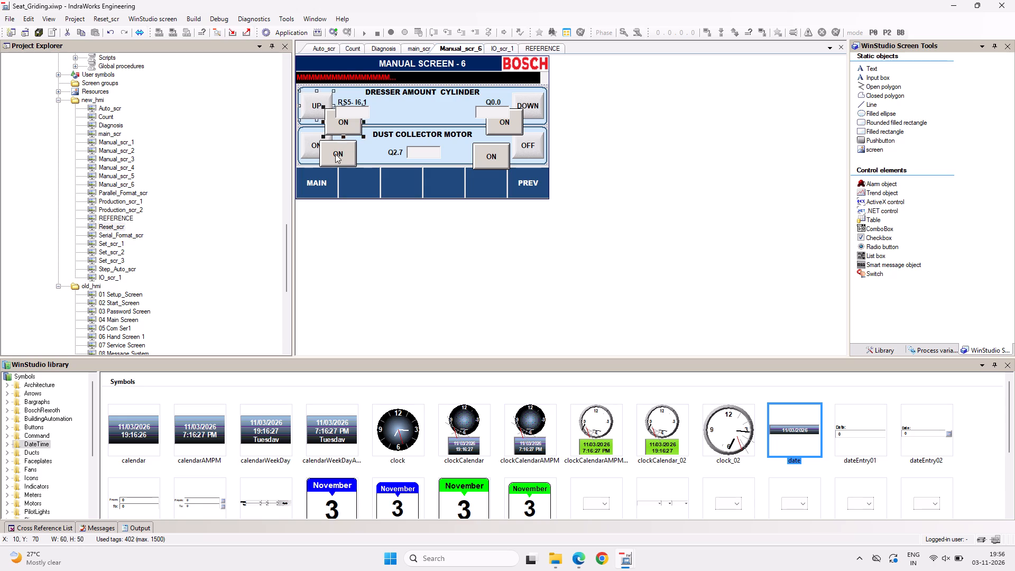
pyautogui.keyDown('shift'); pyautogui.click(335, 154); pyautogui.keyUp('shift')
pyautogui.keyDown('shift'); pyautogui.click(503, 121); pyautogui.keyUp('shift')
pyautogui.keyDown('shift'); pyautogui.click(488, 155); pyautogui.keyUp('shift')
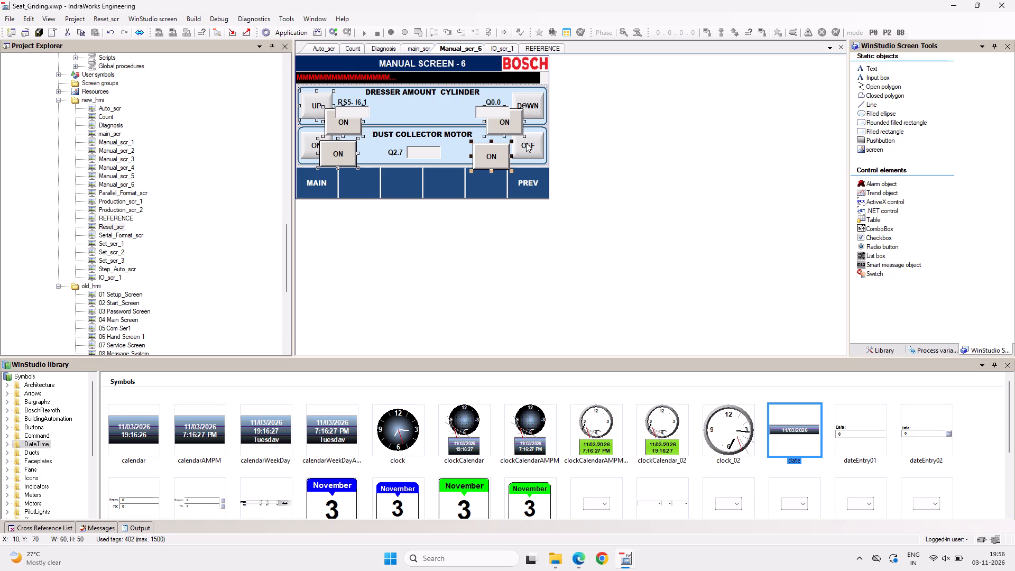
pyautogui.keyDown('shift'); pyautogui.click(527, 141); pyautogui.keyUp('shift')
pyautogui.click(159, 17)
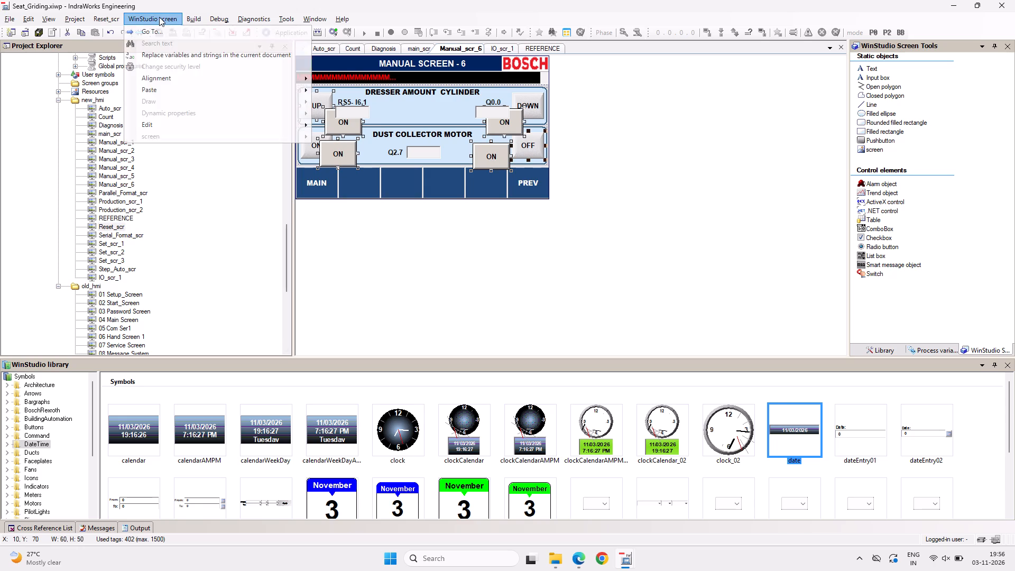
pyautogui.click(165, 78)
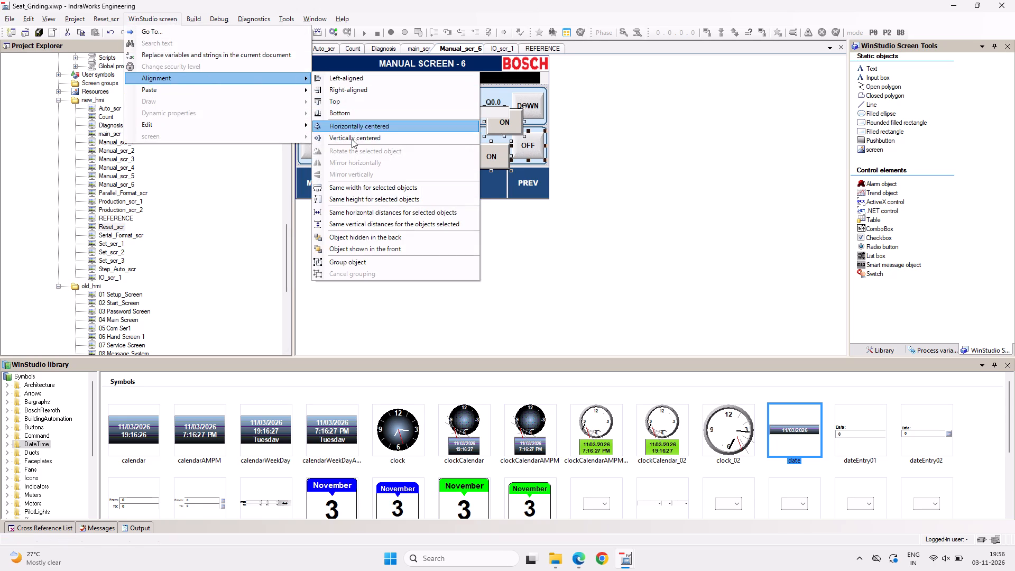
pyautogui.click(347, 187)
pyautogui.click(159, 15)
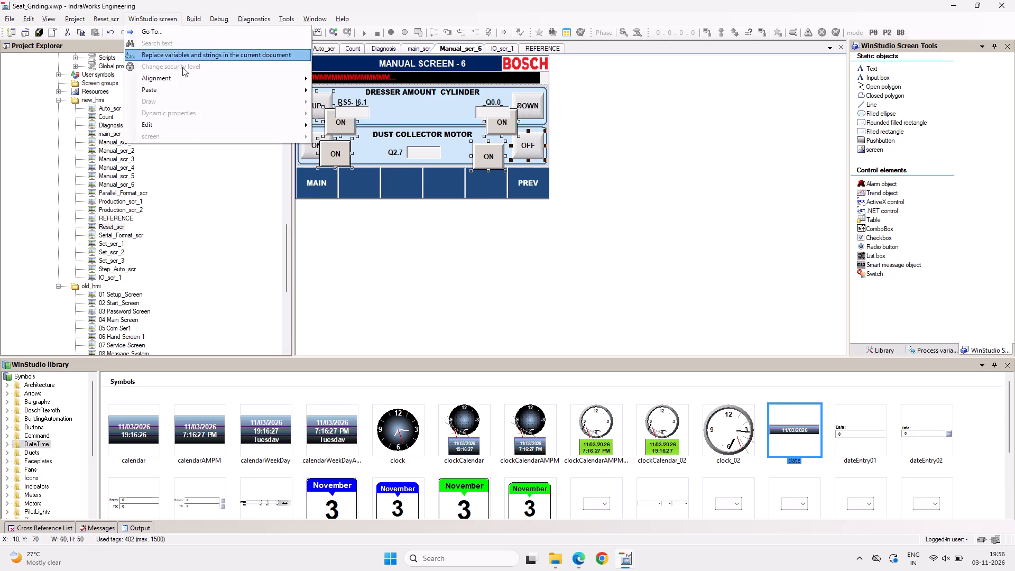
pyautogui.click(182, 81)
pyautogui.click(340, 196)
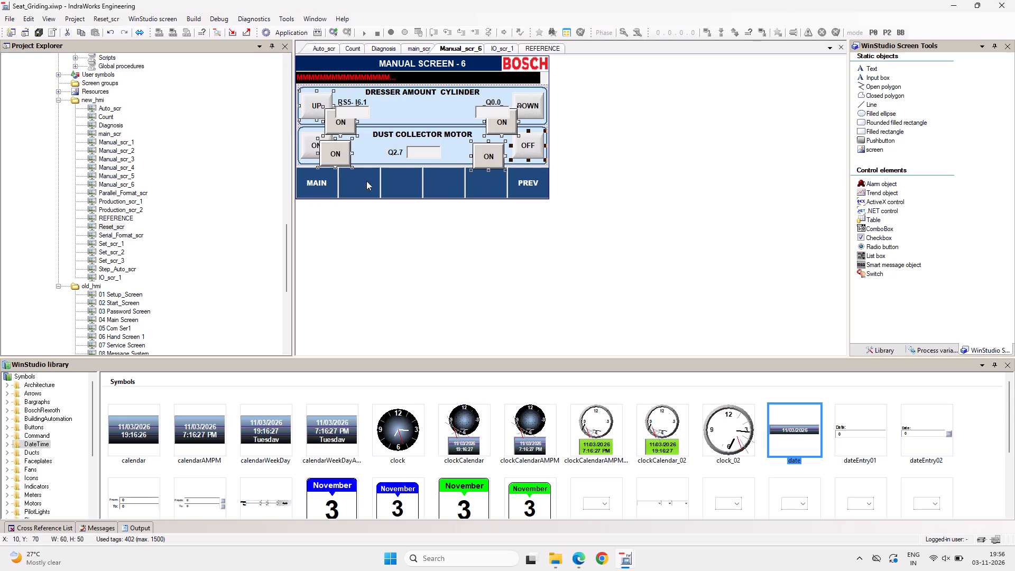
pyautogui.click(548, 86)
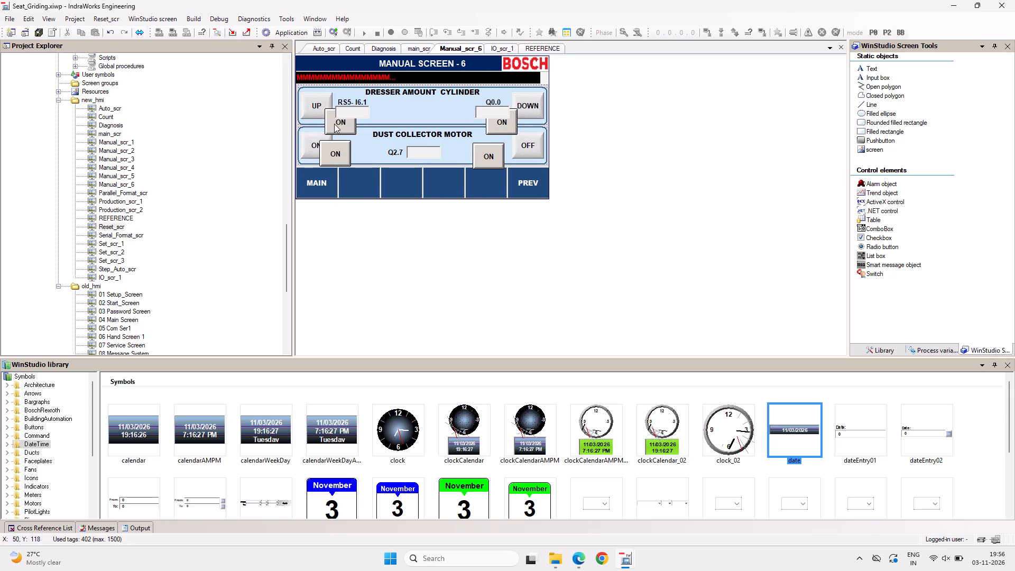
# Set the open and closed captions of the new pushbutton beside the old UP button to UP.
pyautogui.doubleClick(335, 124)
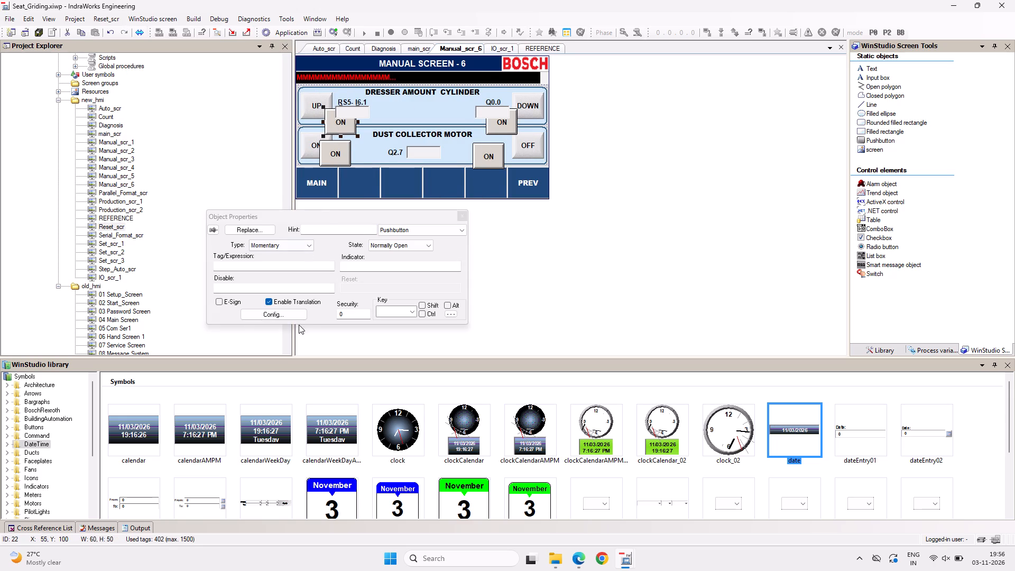
pyautogui.click(299, 320)
pyautogui.click(296, 316)
pyautogui.moveTo(286, 260); pyautogui.dragTo(252, 257)
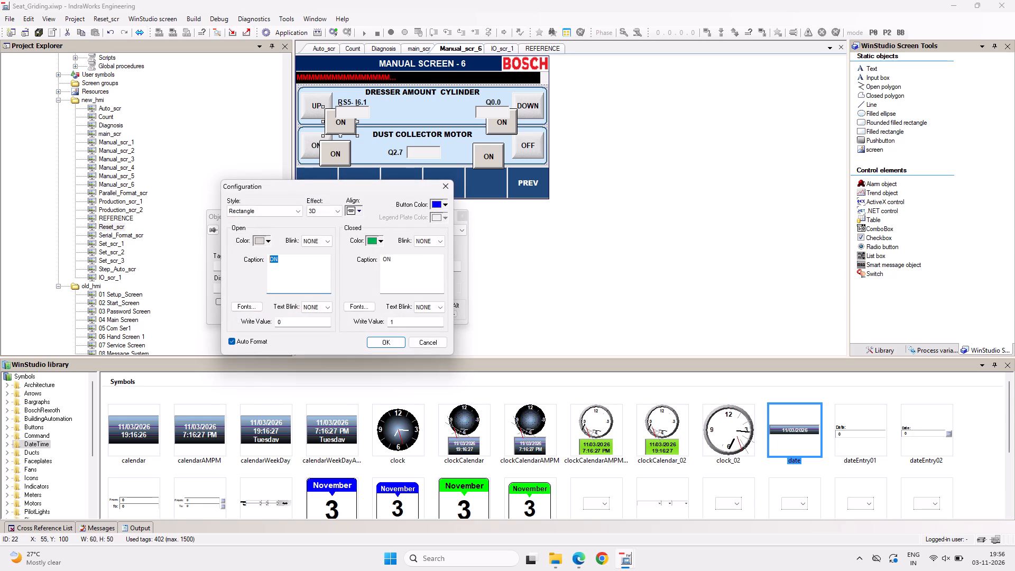
pyautogui.moveTo(252, 257); pyautogui.dragTo(232, 254)
pyautogui.write('UP')
pyautogui.moveTo(396, 260); pyautogui.dragTo(350, 257)
pyautogui.press('u')
pyautogui.press('p')
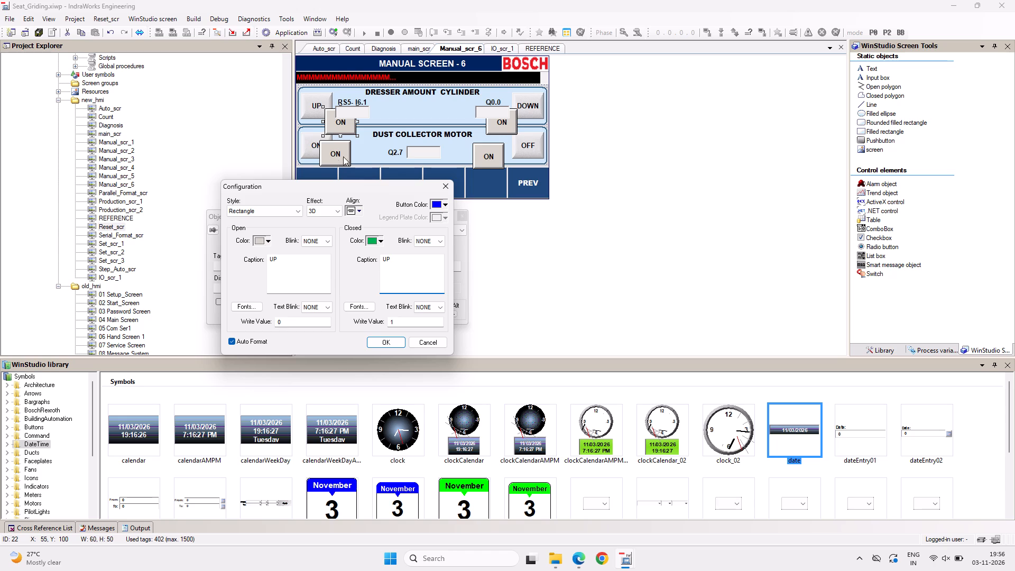
pyautogui.click(382, 344)
# Set the open and closed captions of the new pushbutton beside the old DOWN button to DOWN.
pyautogui.doubleClick(505, 127)
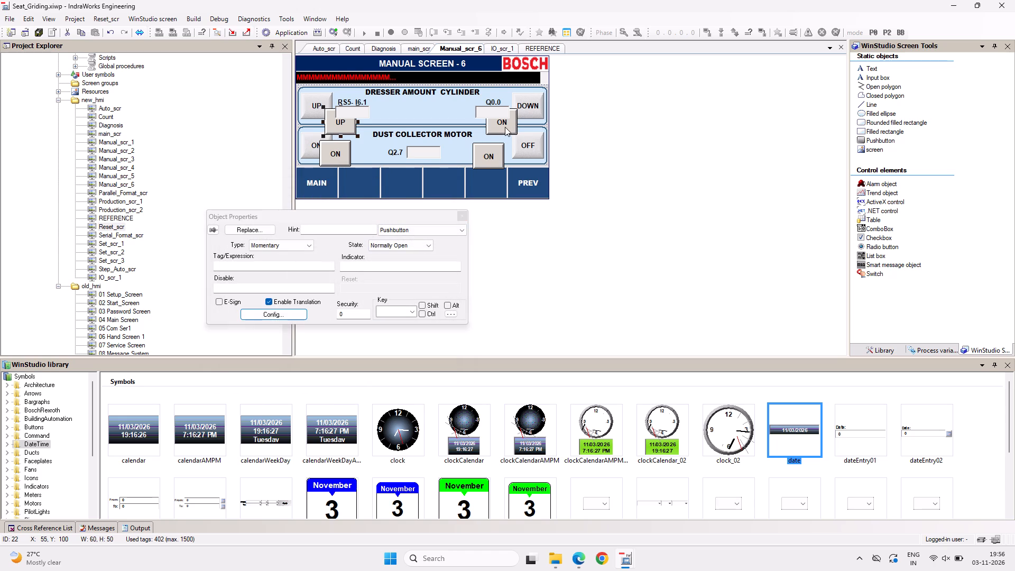
pyautogui.click(289, 316)
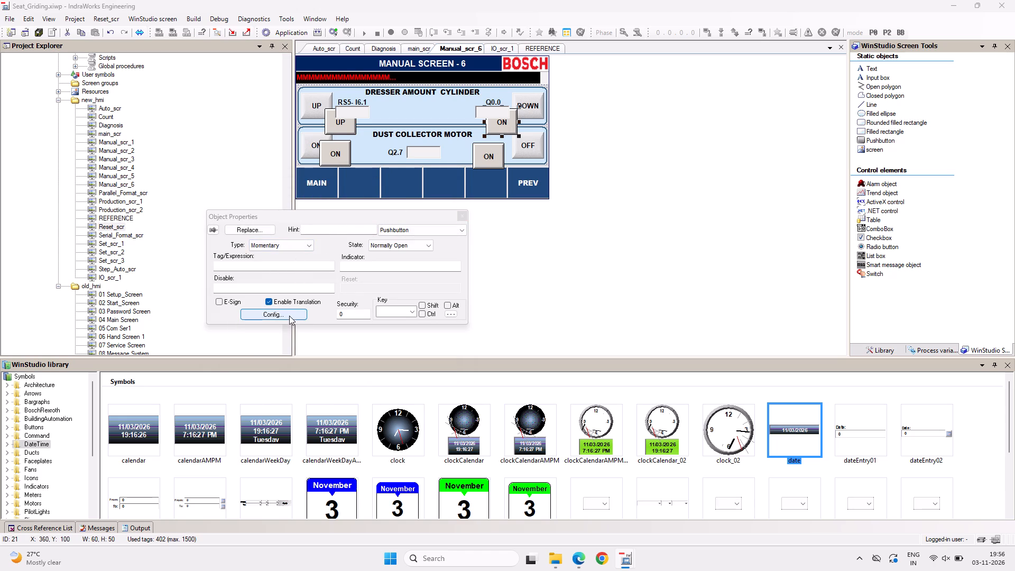
pyautogui.moveTo(283, 260); pyautogui.dragTo(250, 260)
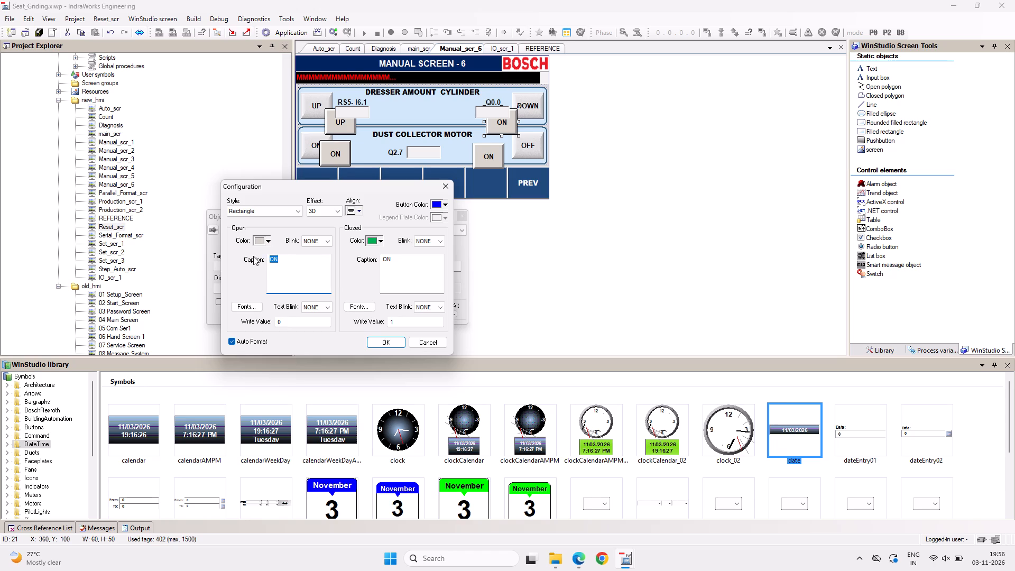
pyautogui.press('d')
pyautogui.write('OWN')
pyautogui.moveTo(289, 260); pyautogui.dragTo(252, 260)
pyautogui.hotkey('ctrl', 'c')
pyautogui.moveTo(404, 257); pyautogui.dragTo(345, 260)
pyautogui.hotkey('ctrl', 'v')
pyautogui.click(390, 342)
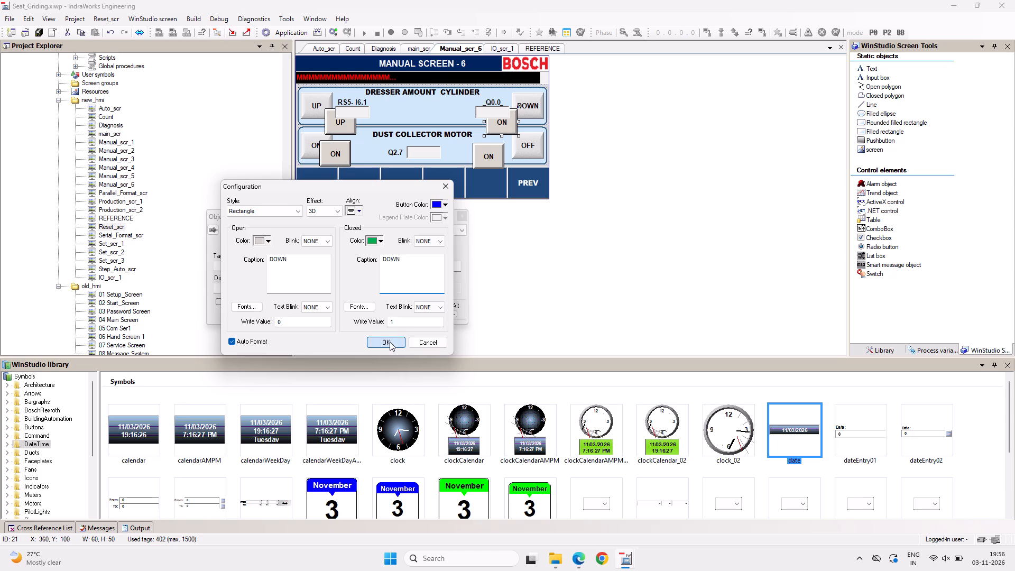
# Set the open and closed captions of the new pushbutton beside the old OFF button to OFF and leave its properties.
pyautogui.doubleClick(493, 161)
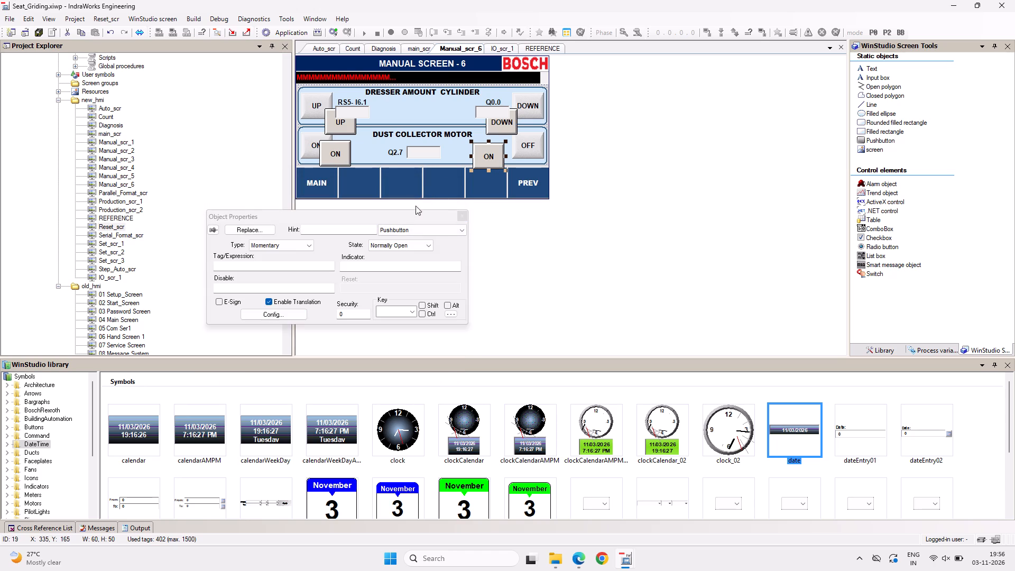
pyautogui.click(271, 315)
pyautogui.moveTo(293, 260); pyautogui.dragTo(222, 256)
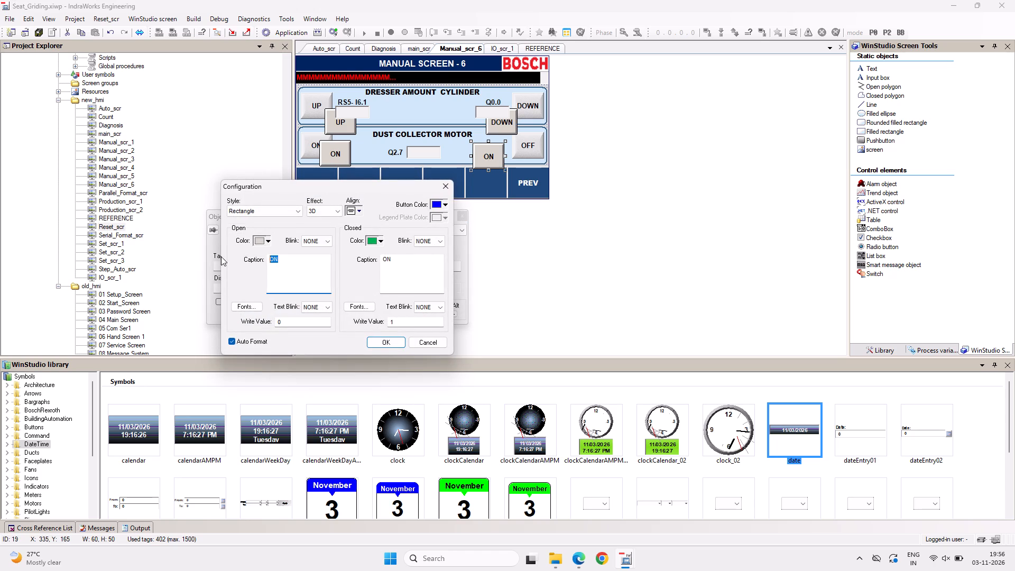
pyautogui.press('o')
pyautogui.press('f')
pyautogui.press('f')
pyautogui.moveTo(413, 262); pyautogui.dragTo(313, 259)
pyautogui.press('o')
pyautogui.write('FF')
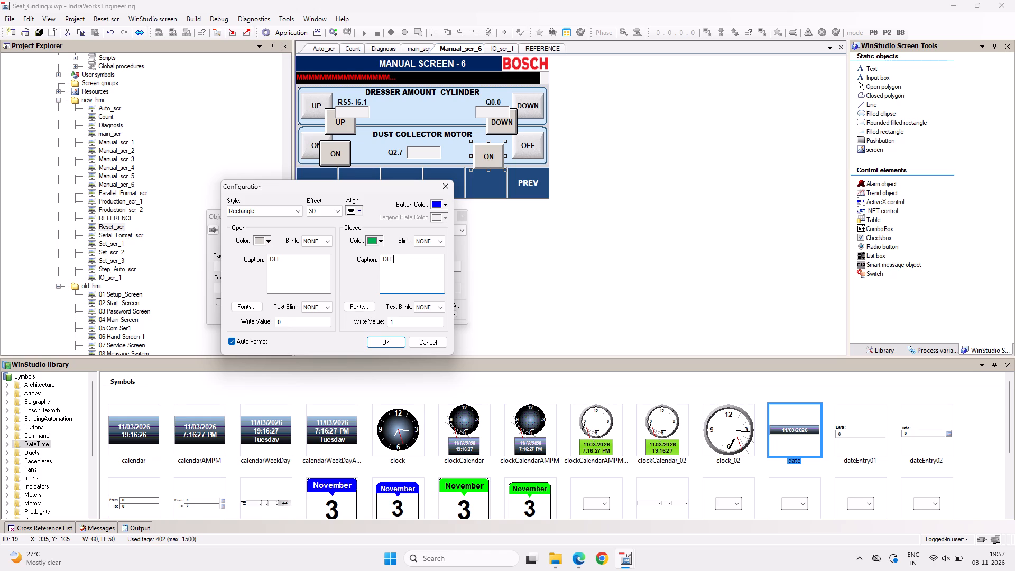
pyautogui.click(372, 338)
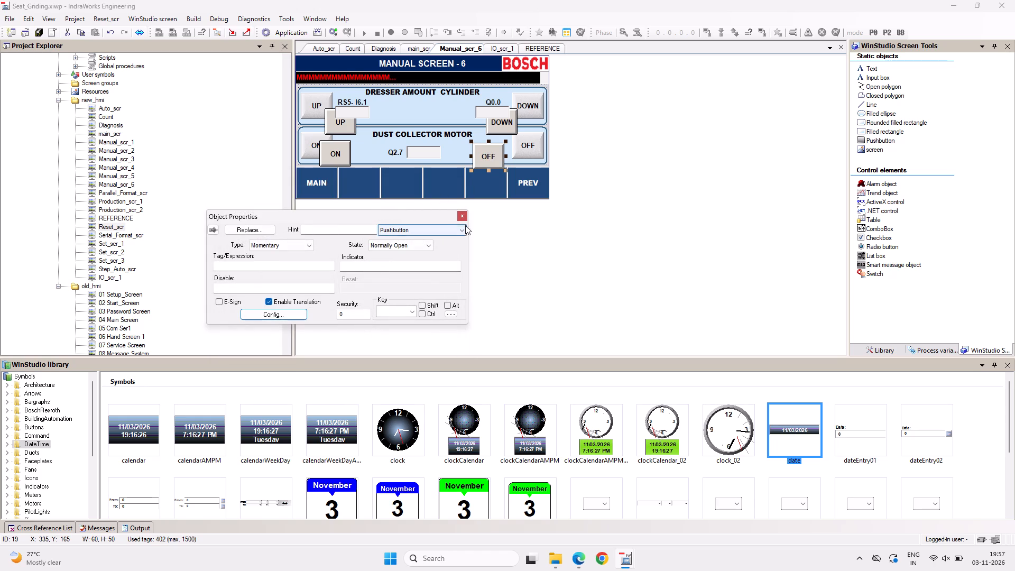
pyautogui.click(460, 216)
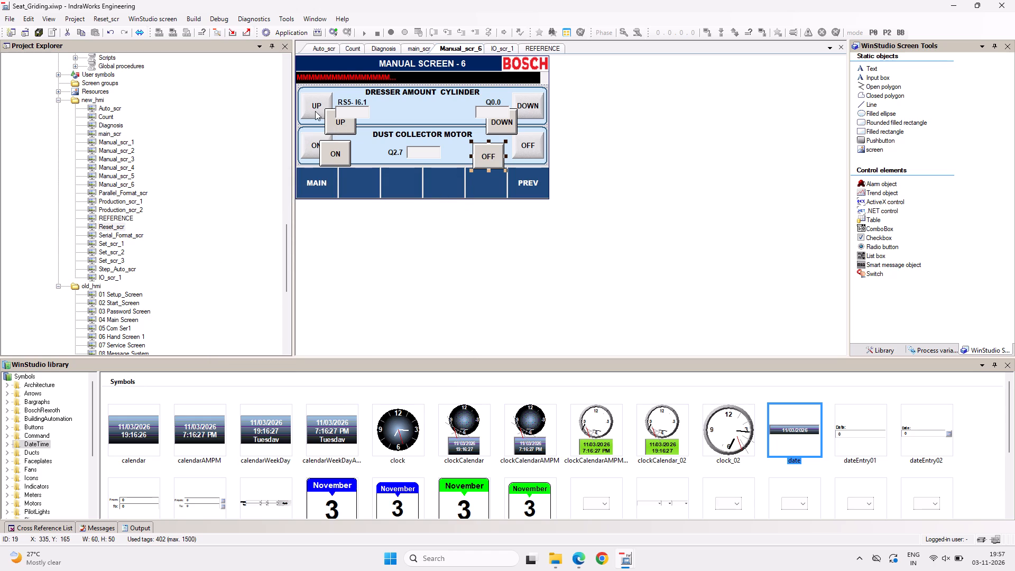
# Copy the old UP button's On While tag DRES_AMNT_UP_CMD_OP into the new UP pushbutton's Tag/Expression on Manual_scr_6.
pyautogui.click(315, 109)
pyautogui.doubleClick(306, 106)
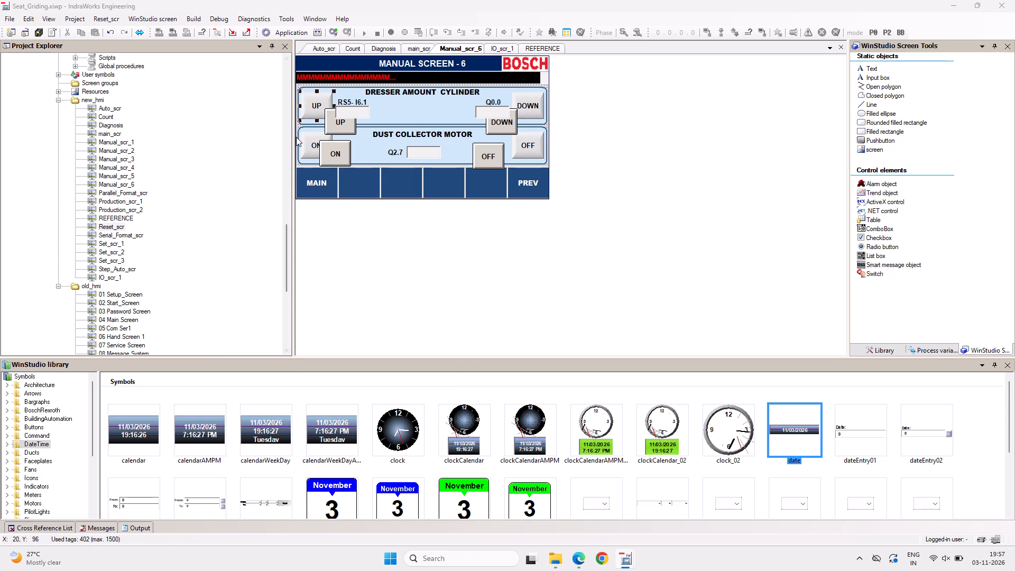
pyautogui.click(262, 259)
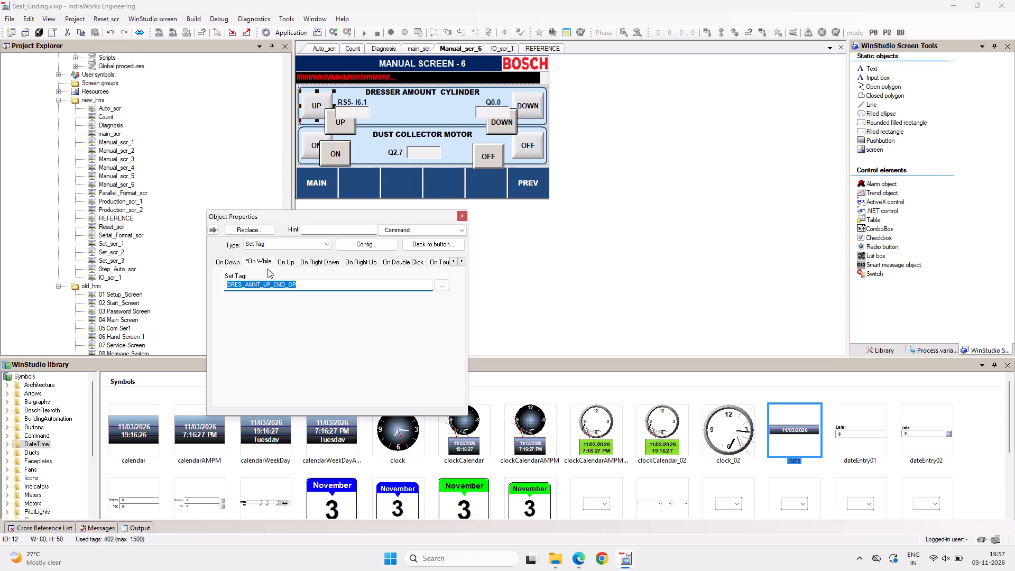
pyautogui.hotkey('ctrl', 'c')
pyautogui.click(344, 127)
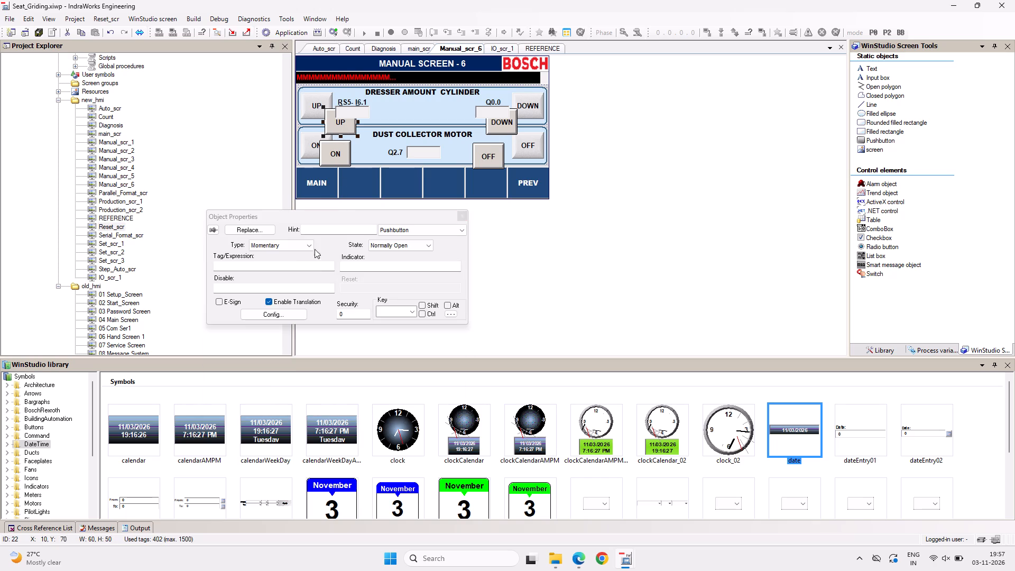
pyautogui.click(274, 267)
pyautogui.hotkey('ctrl', 'v')
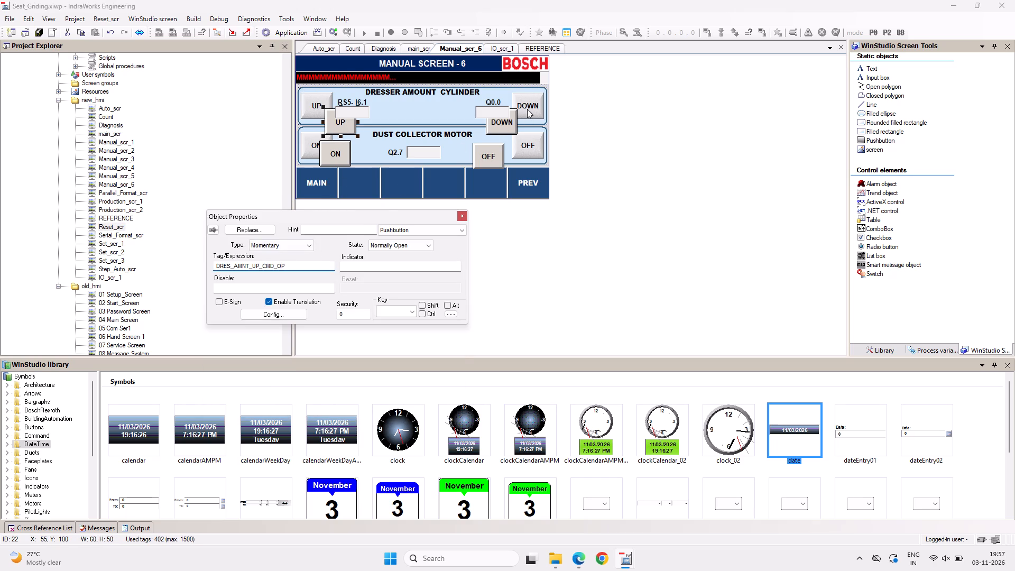
# Copy the old DOWN button's On While tag DRES_AMNT_DN_CMD_OP into the new DOWN pushbutton's Tag/Expression.
pyautogui.click(527, 109)
pyautogui.click(260, 259)
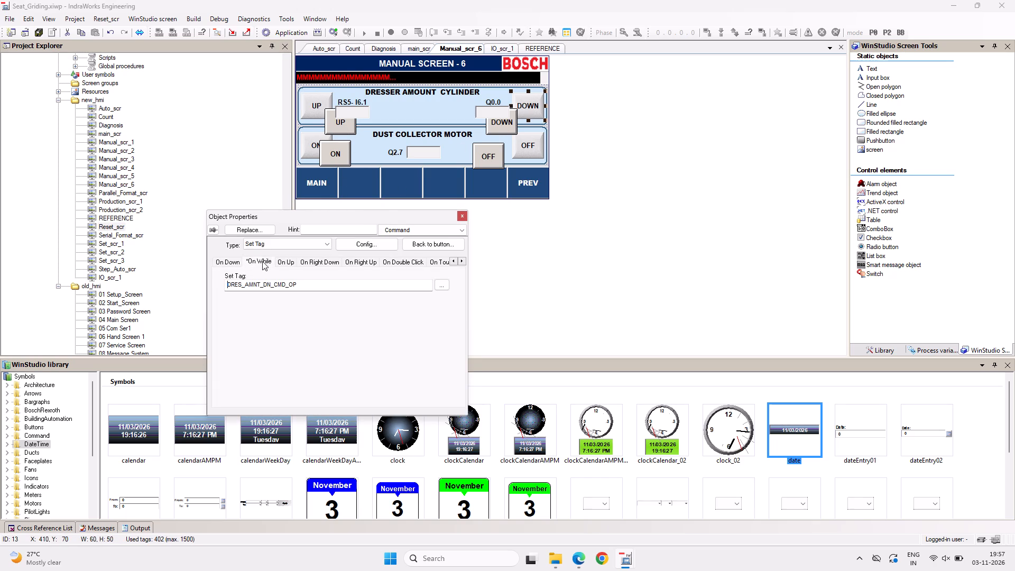
pyautogui.moveTo(310, 281); pyautogui.dragTo(160, 283)
pyautogui.hotkey('ctrl', 'c')
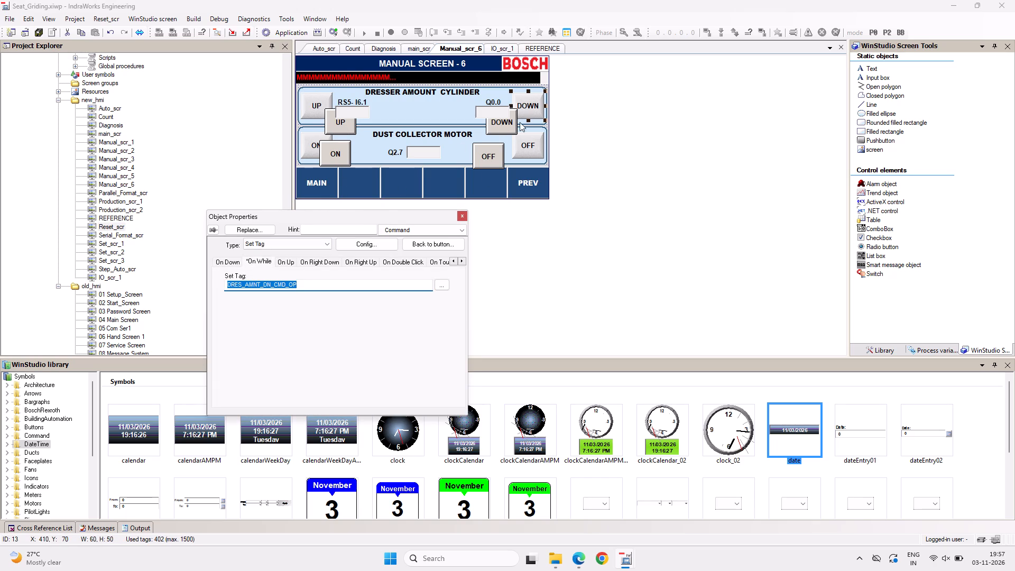
pyautogui.click(506, 125)
pyautogui.click(267, 265)
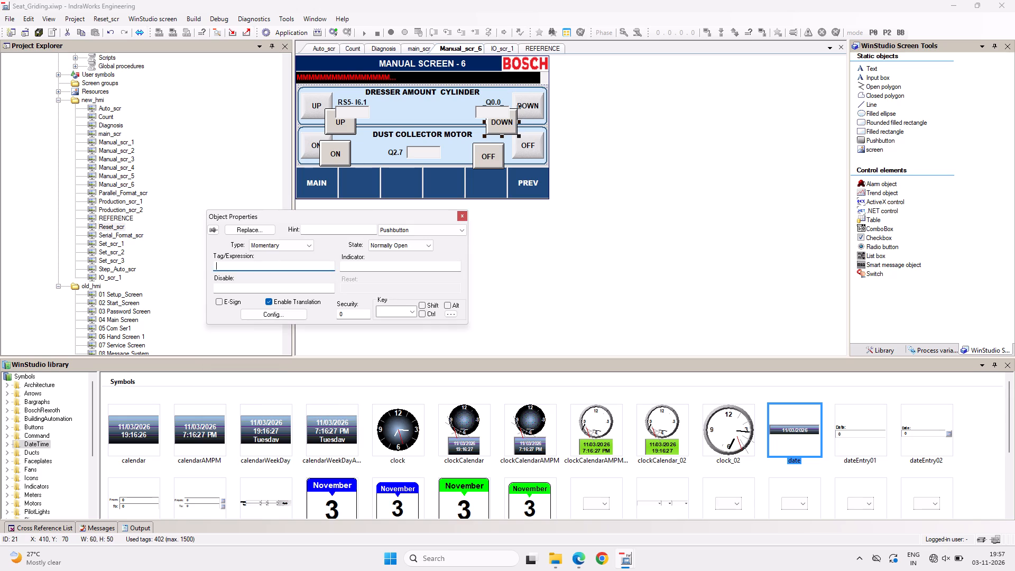
pyautogui.hotkey('ctrl', 'v')
# Copy the old ON button's On While tag DUST_EX_ON_CMD_OP into the new ON pushbutton's Tag/Expression.
pyautogui.click(304, 152)
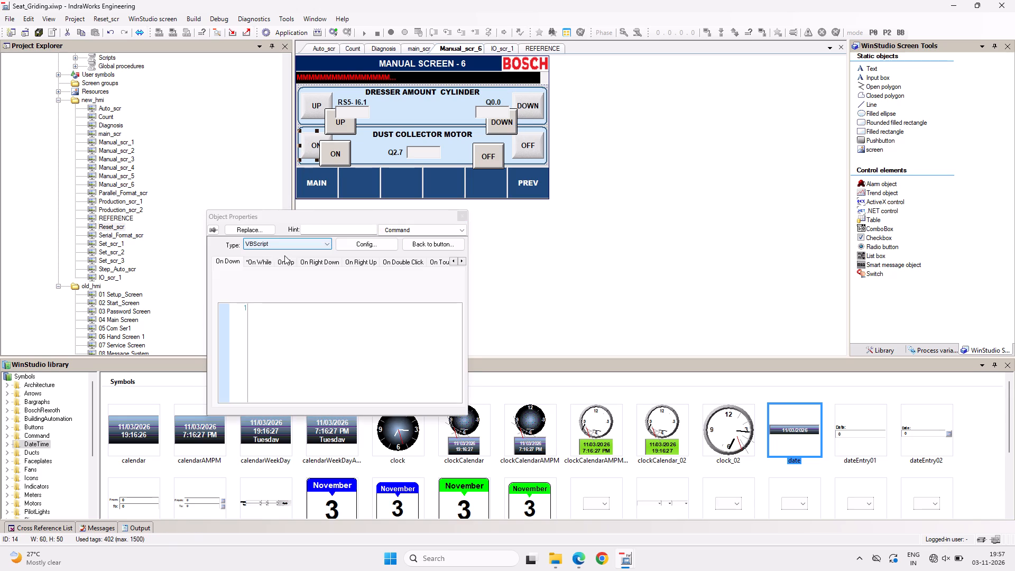
pyautogui.click(260, 264)
pyautogui.hotkey('ctrl', 'c')
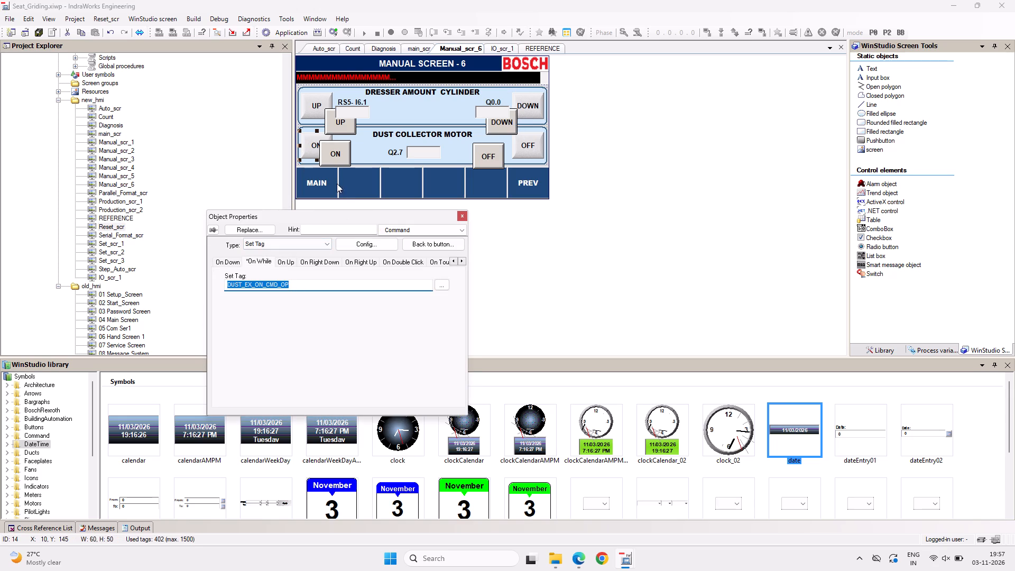
pyautogui.click(336, 151)
pyautogui.click(273, 265)
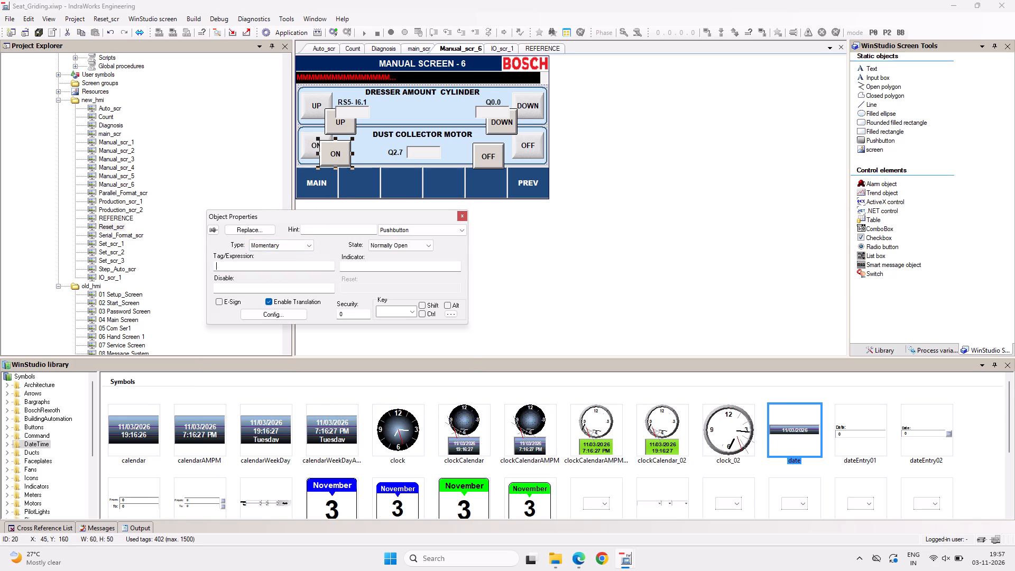
pyautogui.hotkey('ctrl', 'v')
# Copy the old OFF button's On While tag DUST_EX_OFF_CMD_OP into the new OFF pushbutton's Tag/Expression and close the object properties.
pyautogui.click(528, 143)
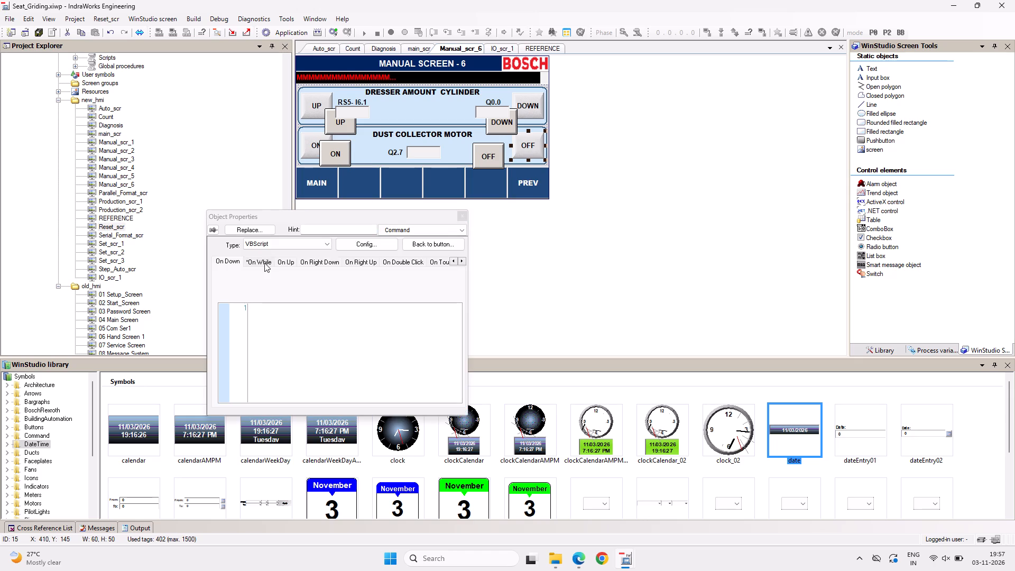
pyautogui.click(264, 262)
pyautogui.hotkey('ctrl', 'c')
pyautogui.click(488, 160)
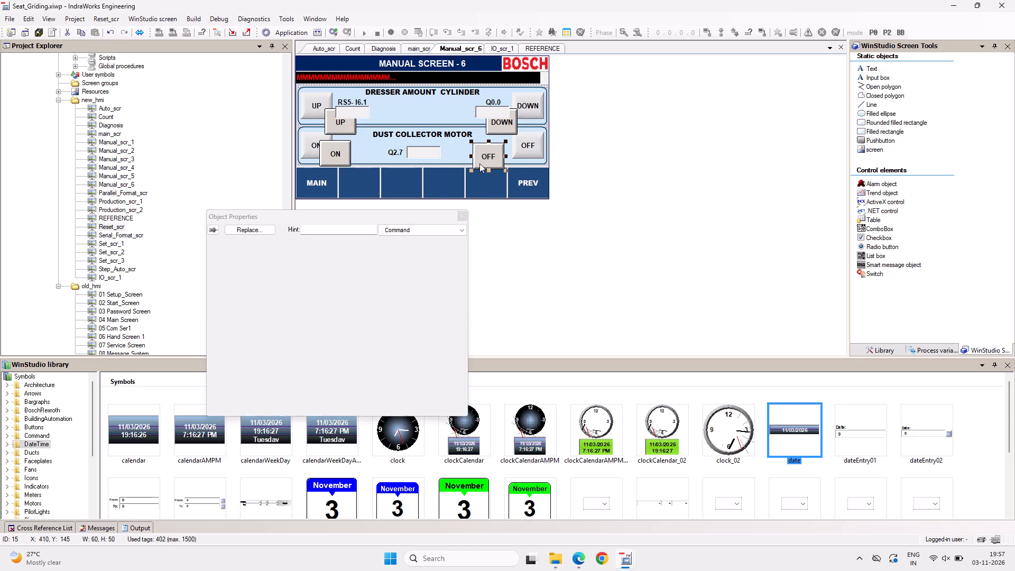
pyautogui.click(264, 266)
pyautogui.hotkey('ctrl', 'v')
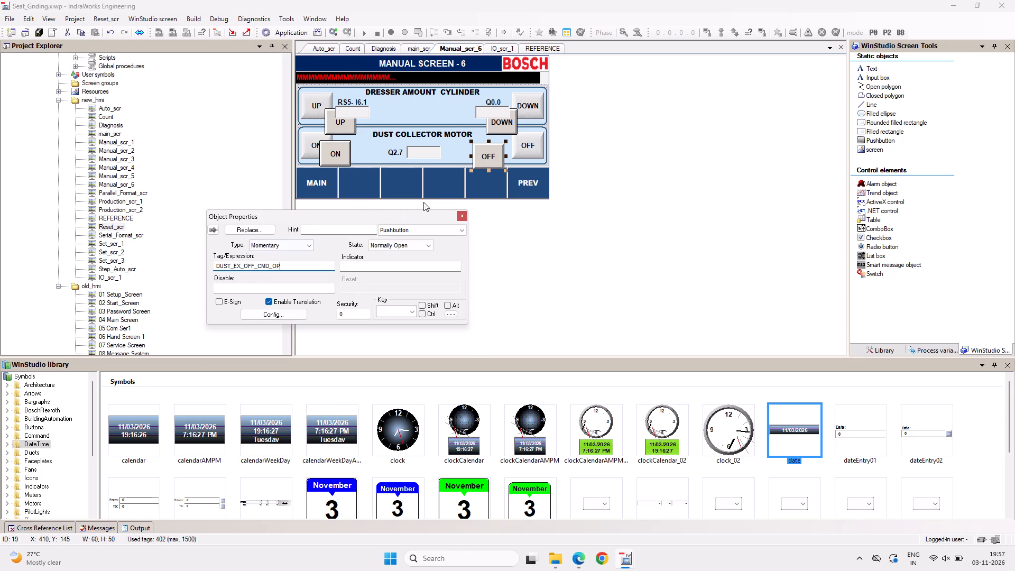
pyautogui.click(463, 216)
# Delete the four old UP, ON, DOWN and OFF command buttons from Manual_scr_6.
pyautogui.click(308, 106)
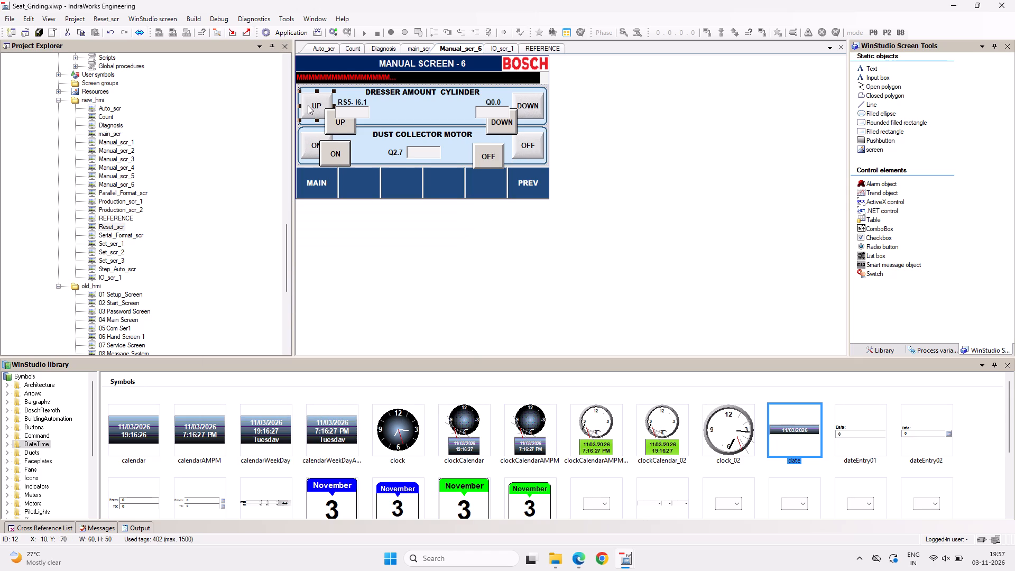
pyautogui.press('Delete')
pyautogui.click(310, 145)
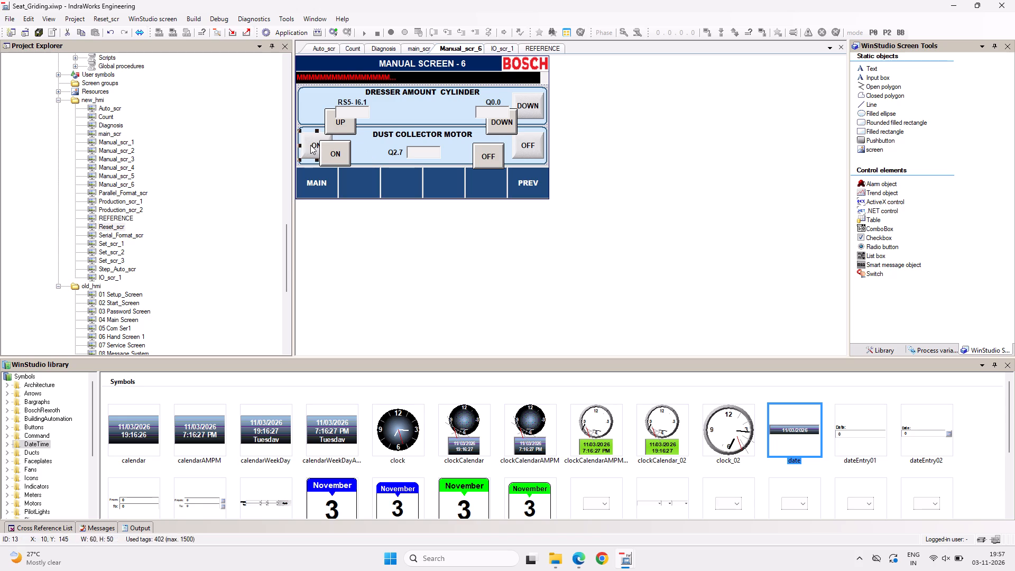
pyautogui.press('Delete')
pyautogui.click(530, 108)
pyautogui.press('Delete')
pyautogui.click(529, 145)
pyautogui.press('Delete')
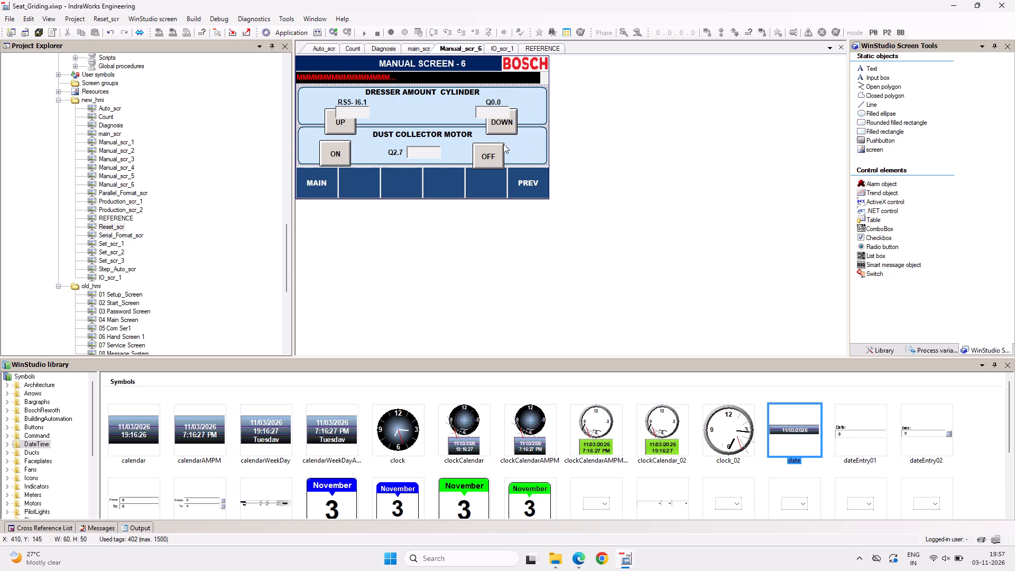
# Move the new UP, ON, DOWN and OFF pushbuttons to where the old buttons were, with ON at X 10, Y 145 and OFF at X 410, Y 145.
pyautogui.moveTo(336, 126); pyautogui.dragTo(313, 110)
pyautogui.moveTo(334, 153); pyautogui.dragTo(317, 146)
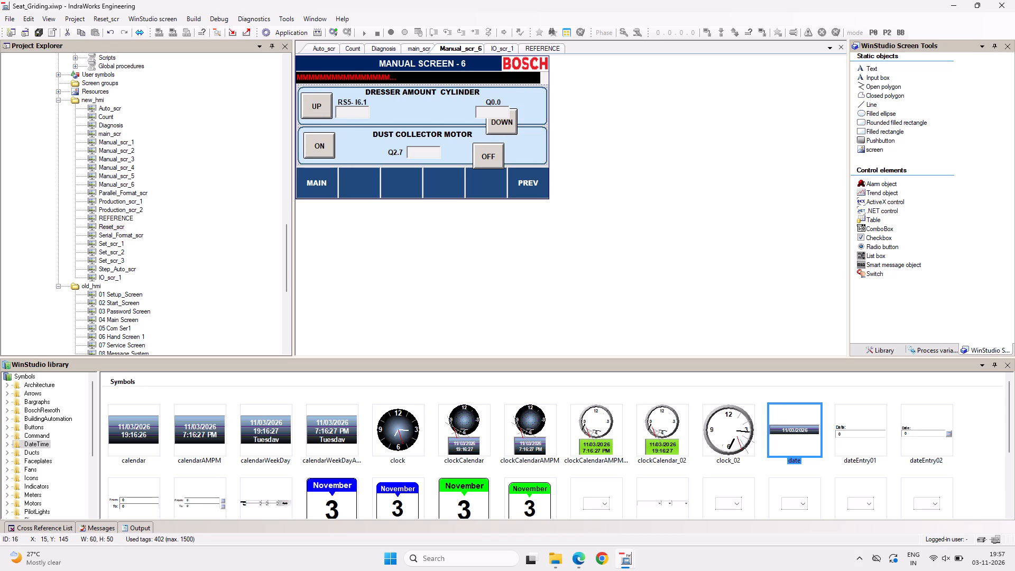
pyautogui.moveTo(317, 146); pyautogui.dragTo(316, 146)
pyautogui.moveTo(502, 130); pyautogui.dragTo(506, 128)
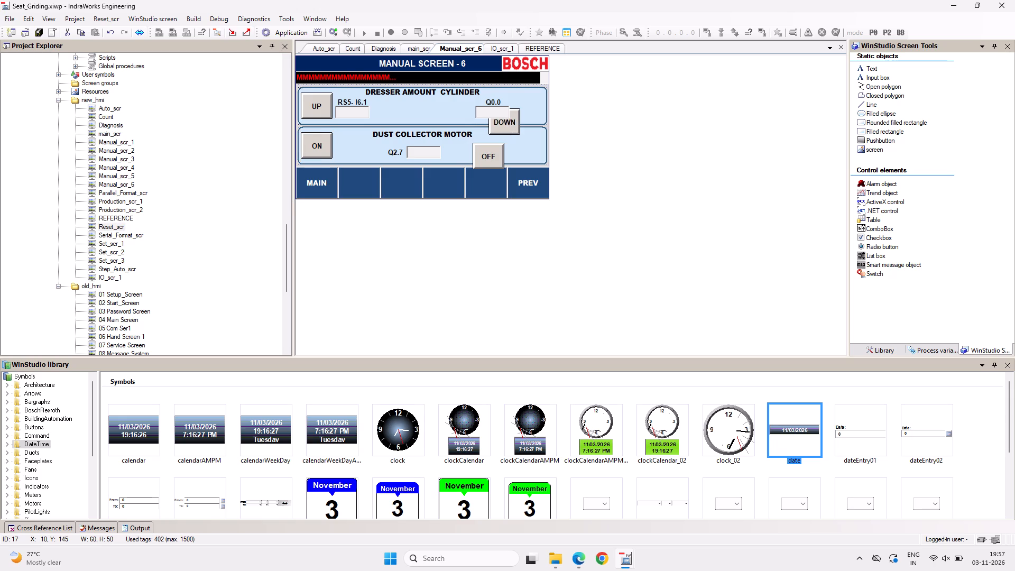
pyautogui.moveTo(506, 128); pyautogui.dragTo(528, 115)
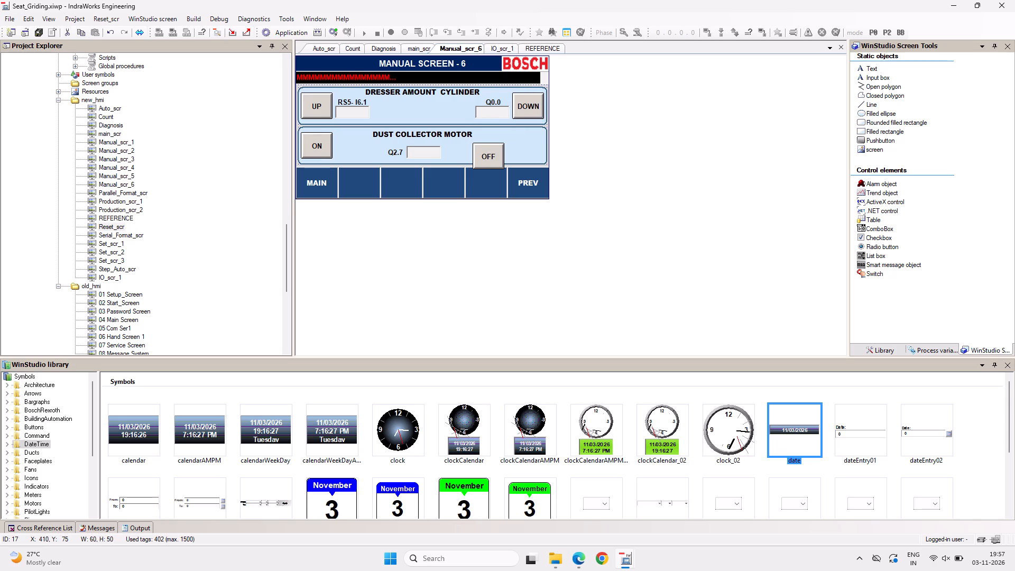
pyautogui.moveTo(528, 115); pyautogui.dragTo(528, 114)
pyautogui.moveTo(485, 159); pyautogui.dragTo(522, 145)
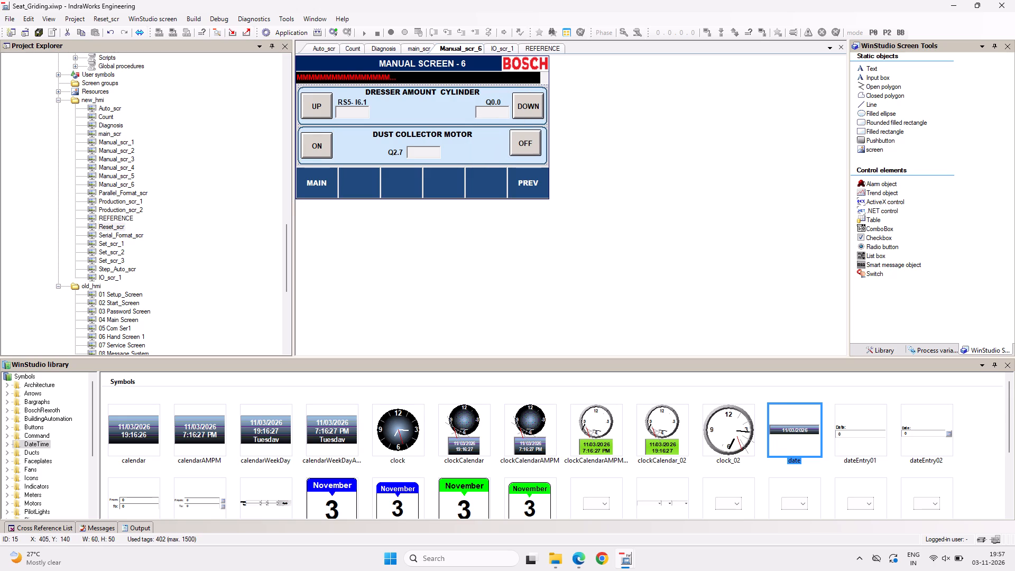
pyautogui.moveTo(522, 145); pyautogui.dragTo(524, 148)
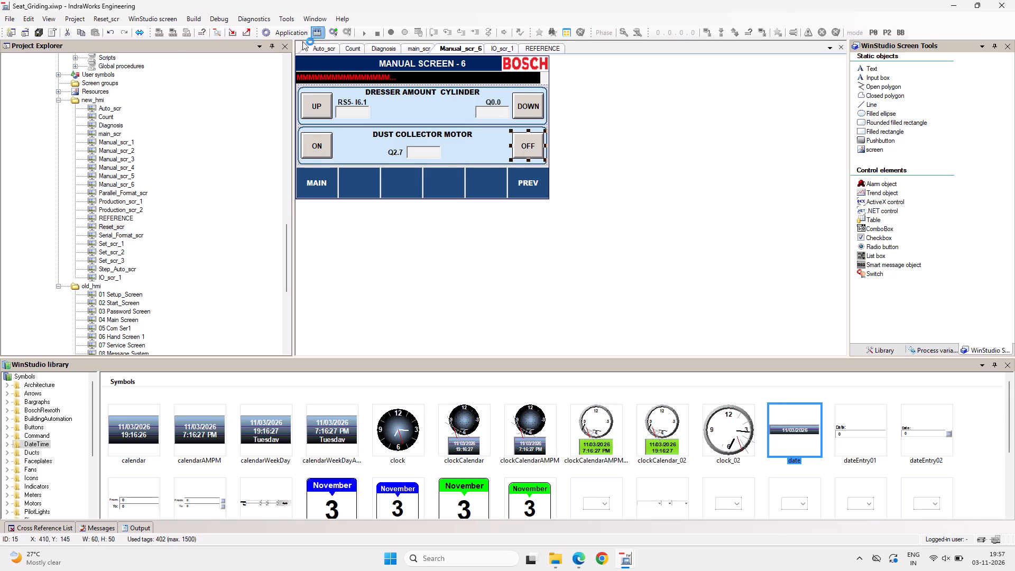
# Save the project and close Manual_scr_6.
pyautogui.click(40, 32)
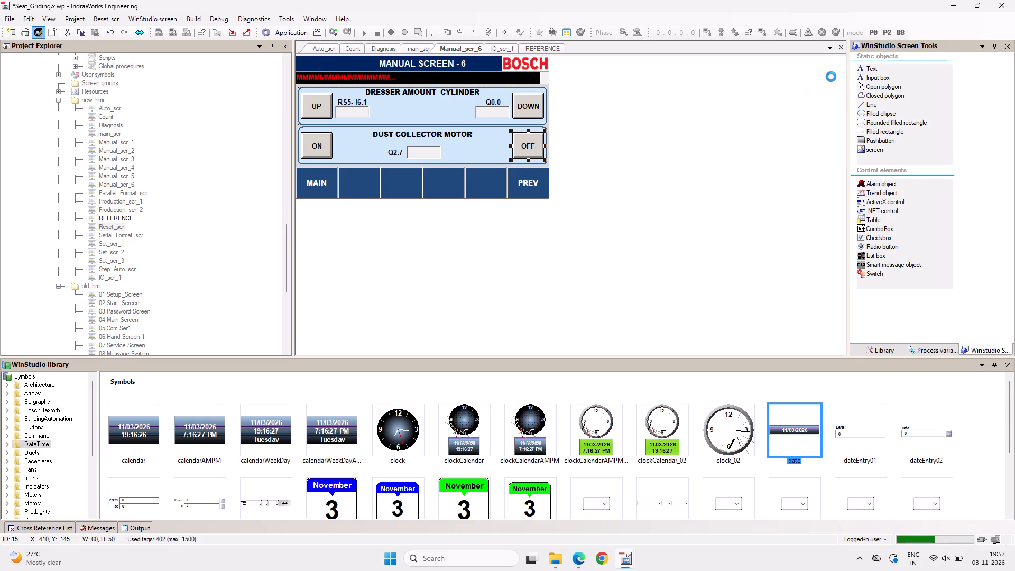
pyautogui.click(841, 42)
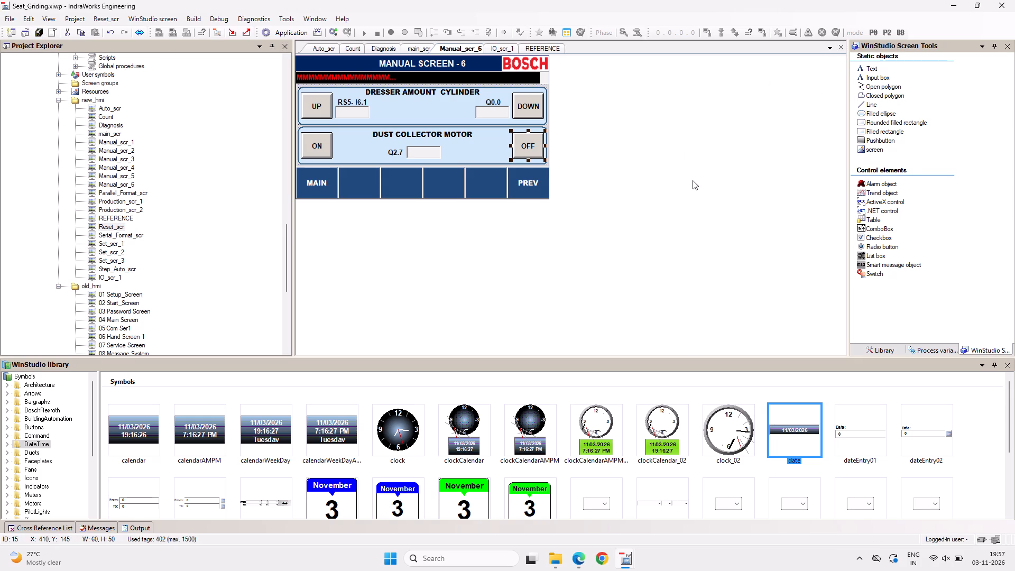
pyautogui.click(844, 44)
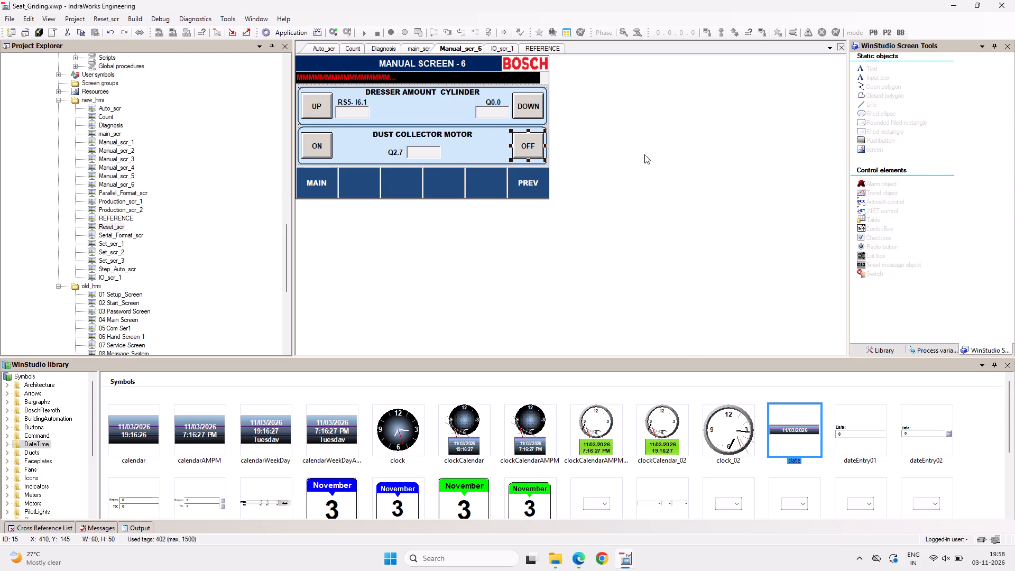
# Close the main_scr and Diagnosis screens.
pyautogui.click(421, 47)
pyautogui.click(494, 102)
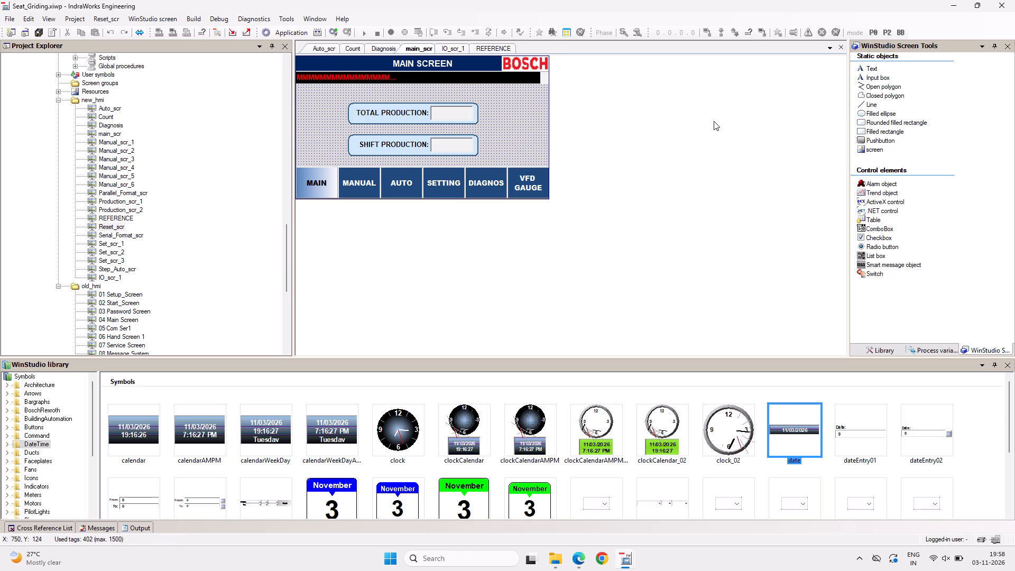
pyautogui.click(844, 48)
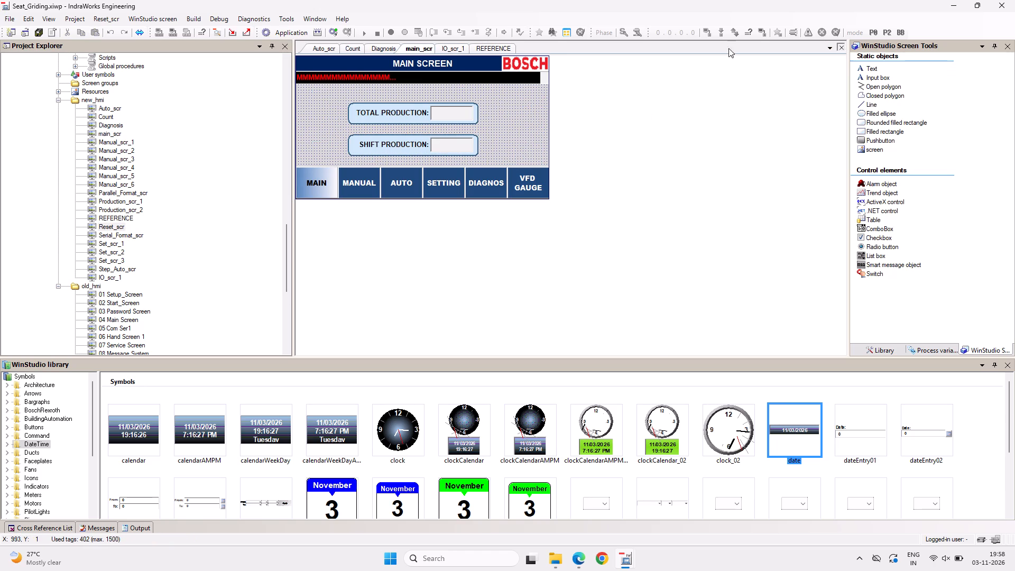
pyautogui.click(385, 44)
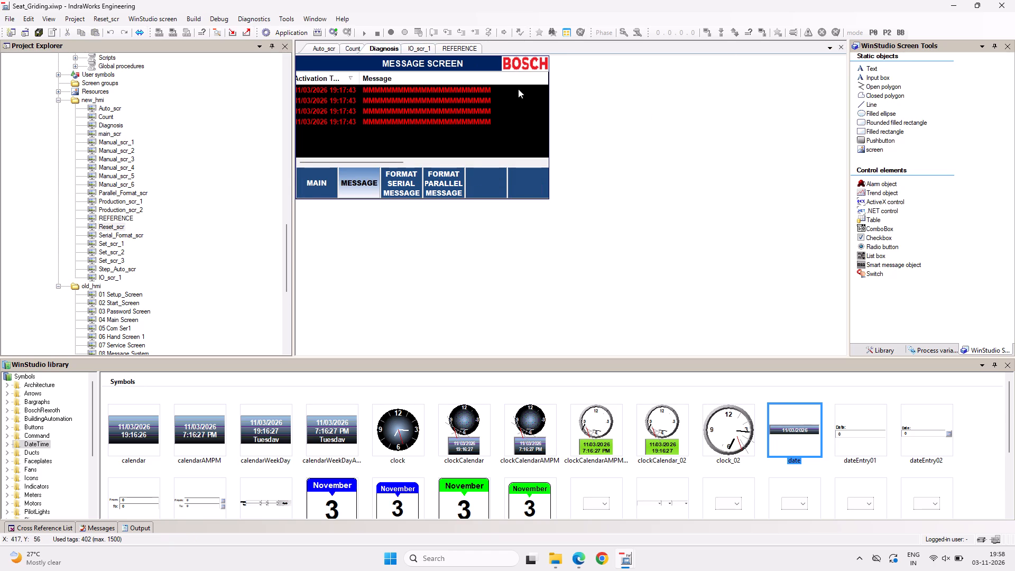
pyautogui.click(841, 43)
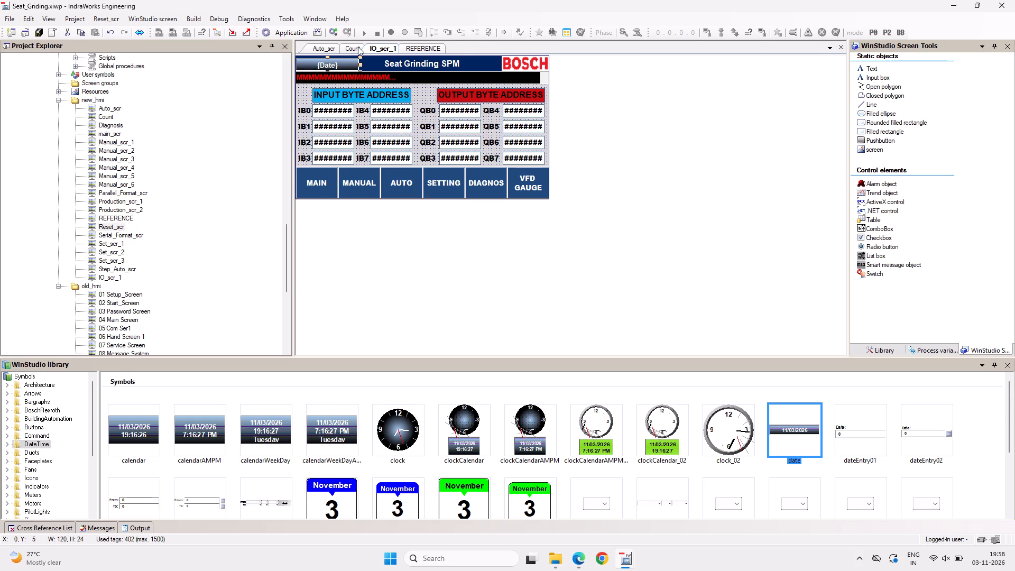
# Close the Count screen without applying its changes, and close the Auto_scr screen.
pyautogui.click(354, 47)
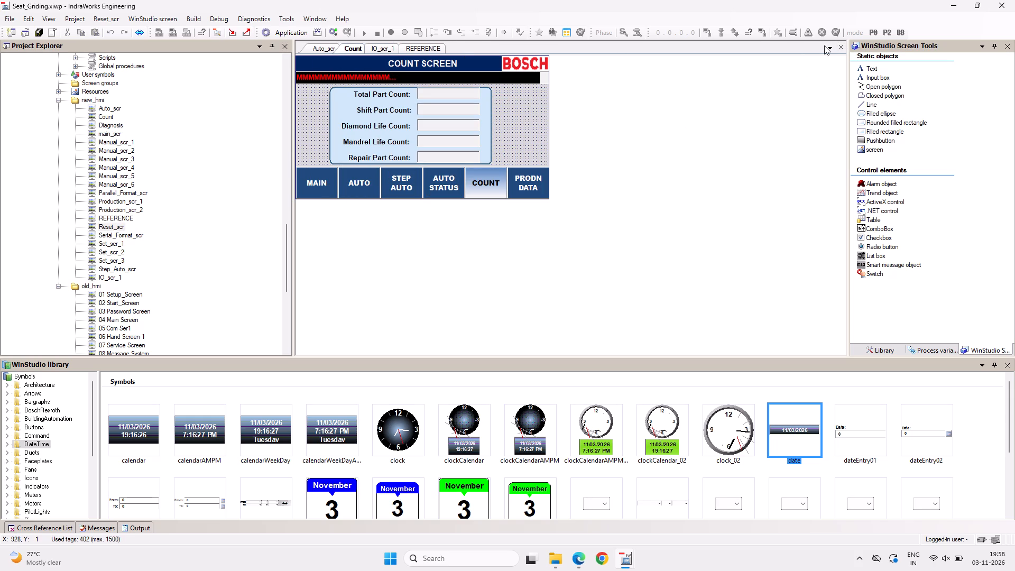
pyautogui.click(487, 102)
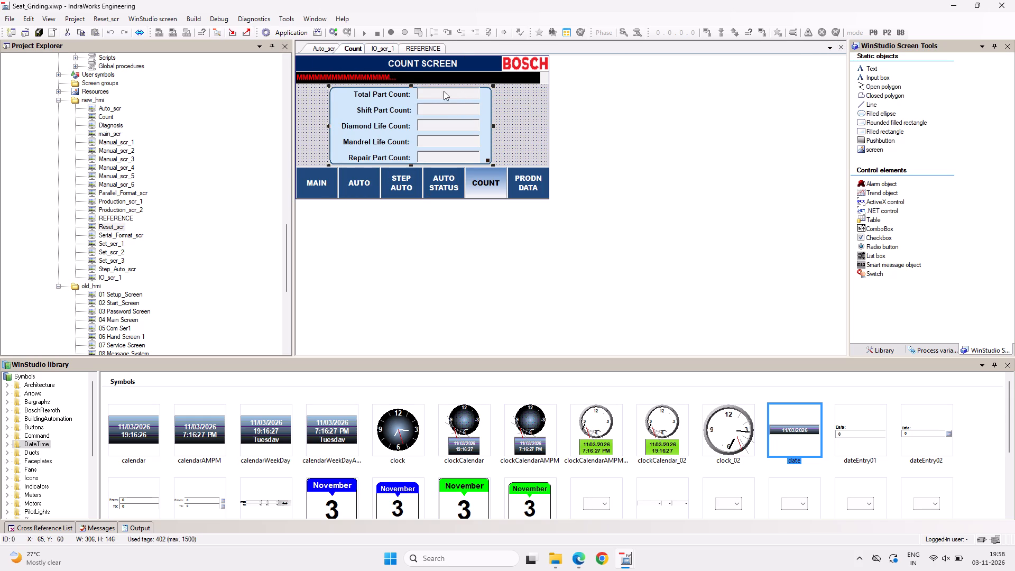
pyautogui.click(437, 94)
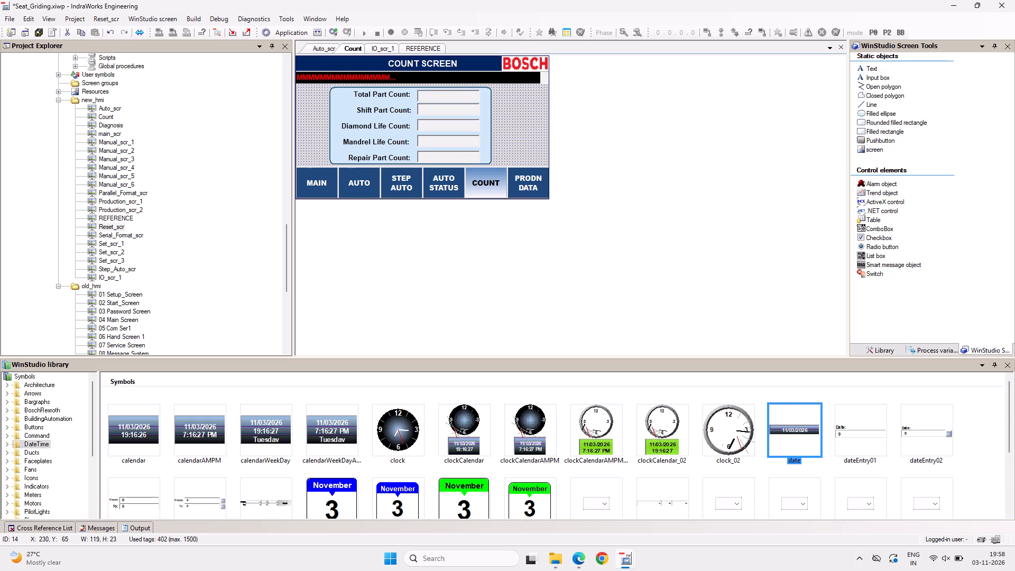
pyautogui.click(534, 109)
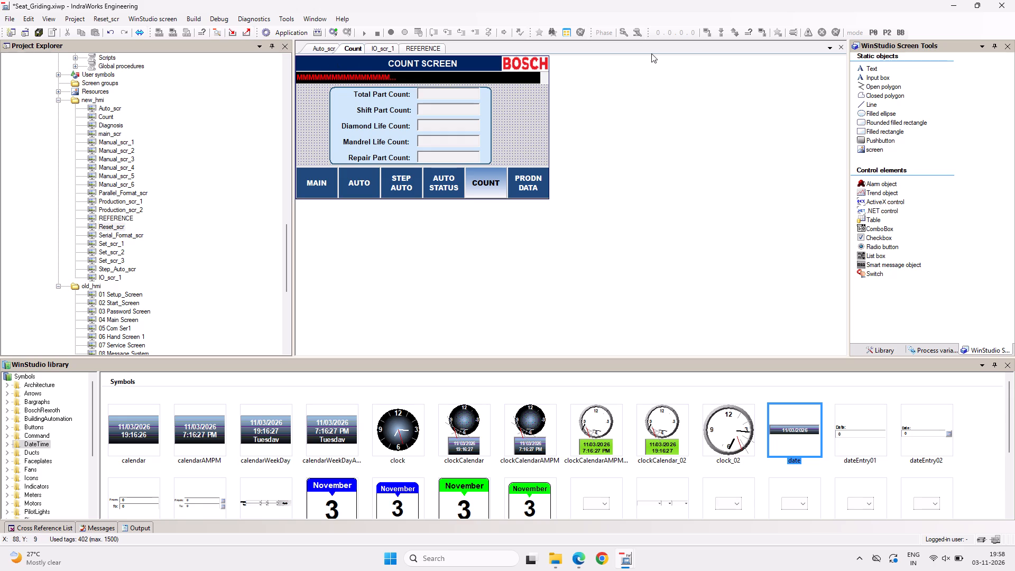
pyautogui.click(843, 47)
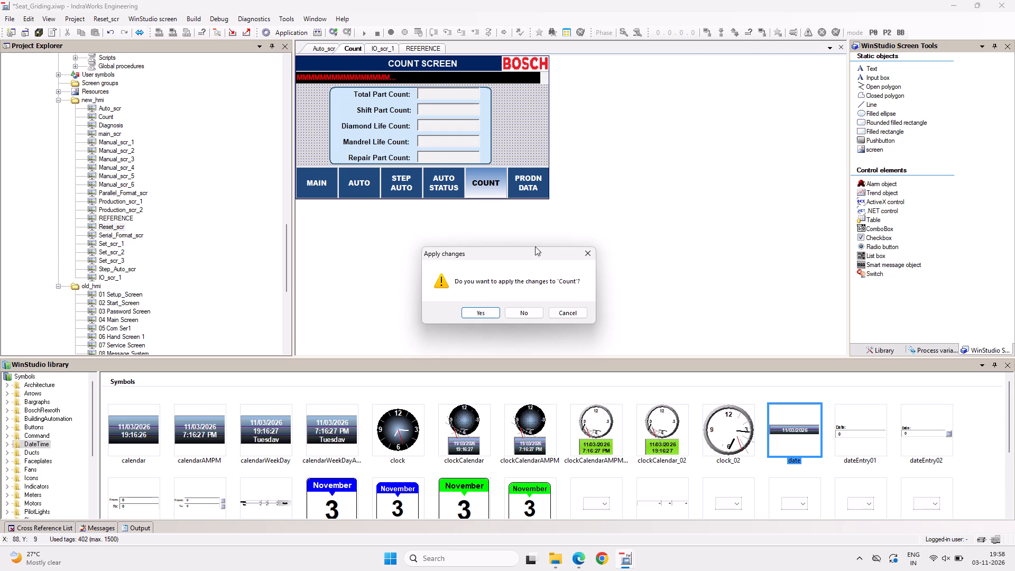
pyautogui.click(536, 315)
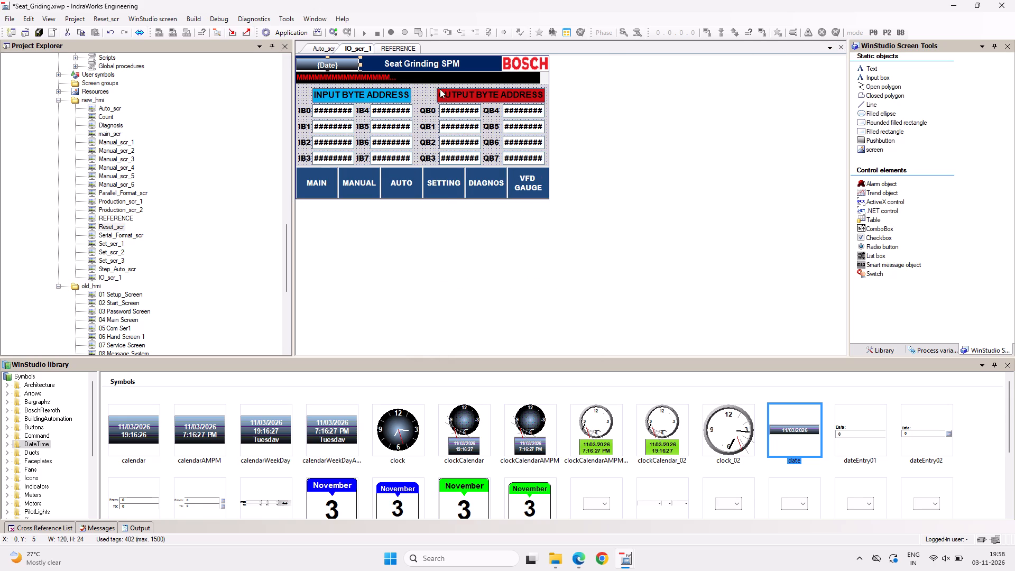
pyautogui.click(320, 47)
pyautogui.click(673, 133)
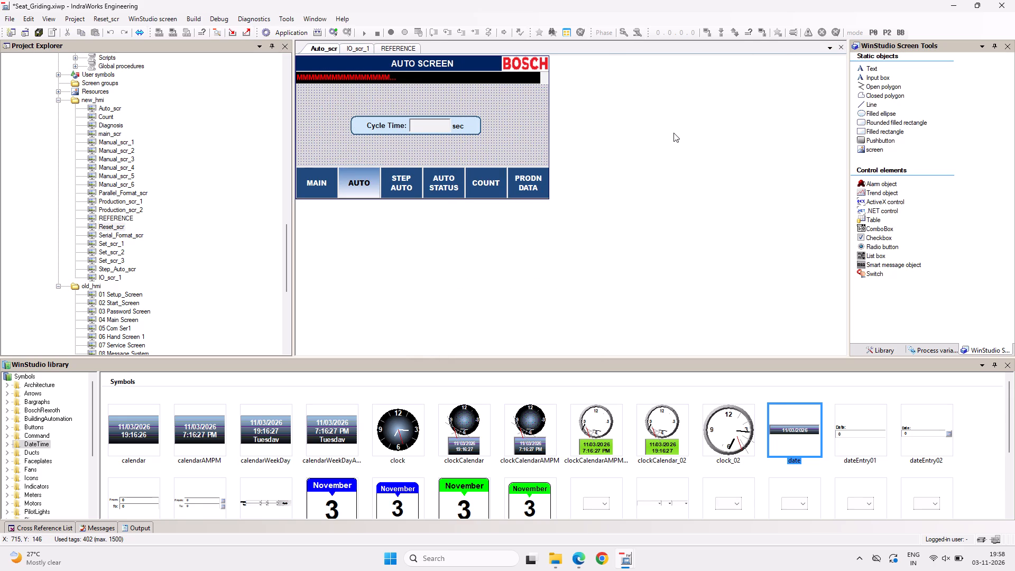
pyautogui.click(844, 43)
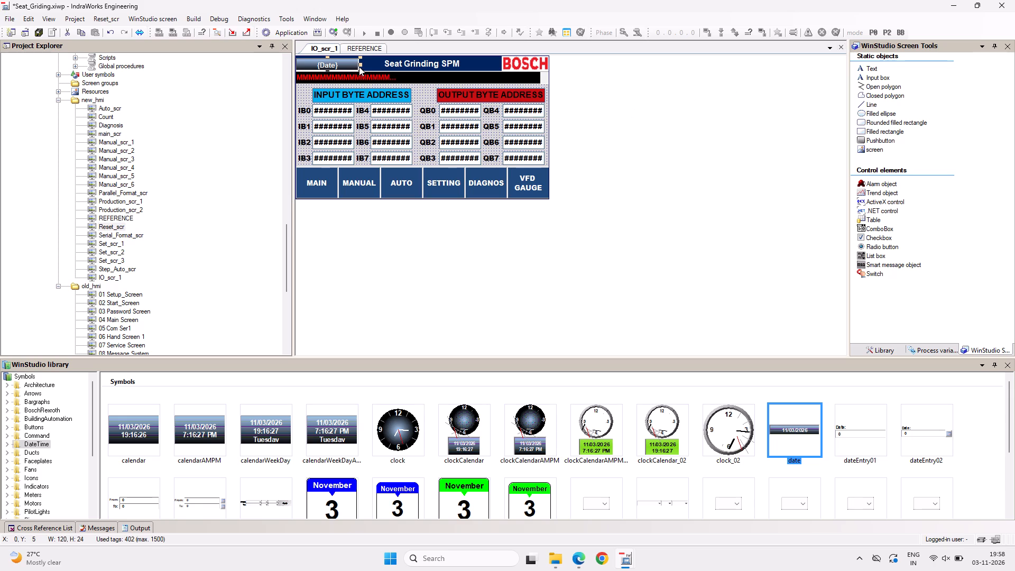
# Compare the REFERENCE screen with the IO_scr_1 screen, ending on REFERENCE.
pyautogui.click(372, 49)
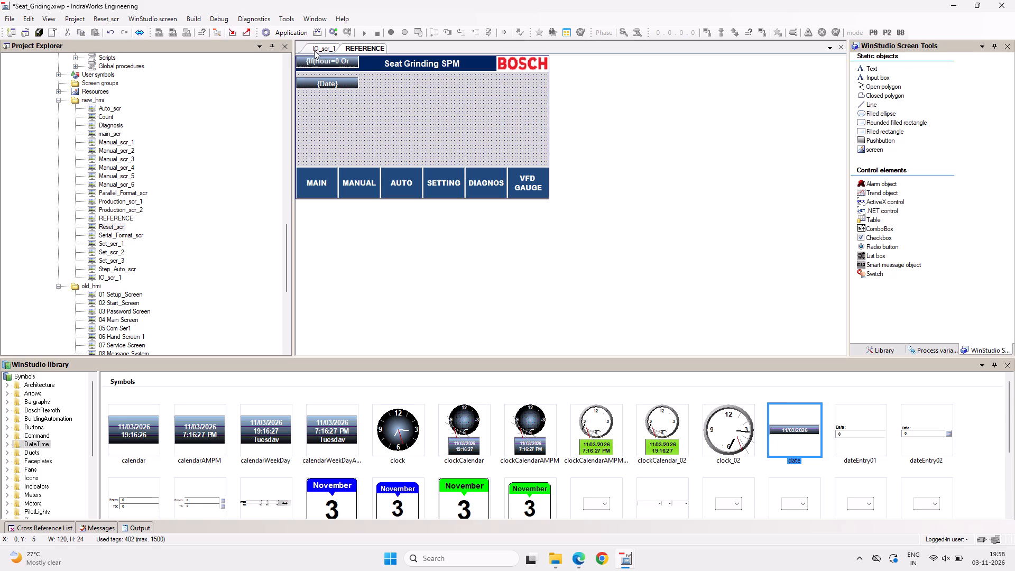
pyautogui.click(314, 50)
pyautogui.click(368, 48)
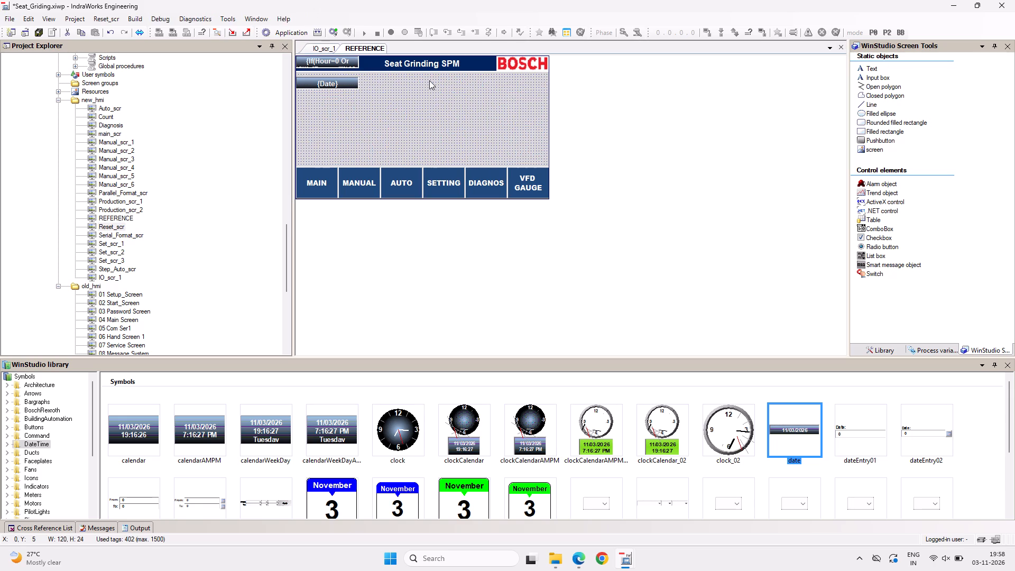
pyautogui.click(433, 95)
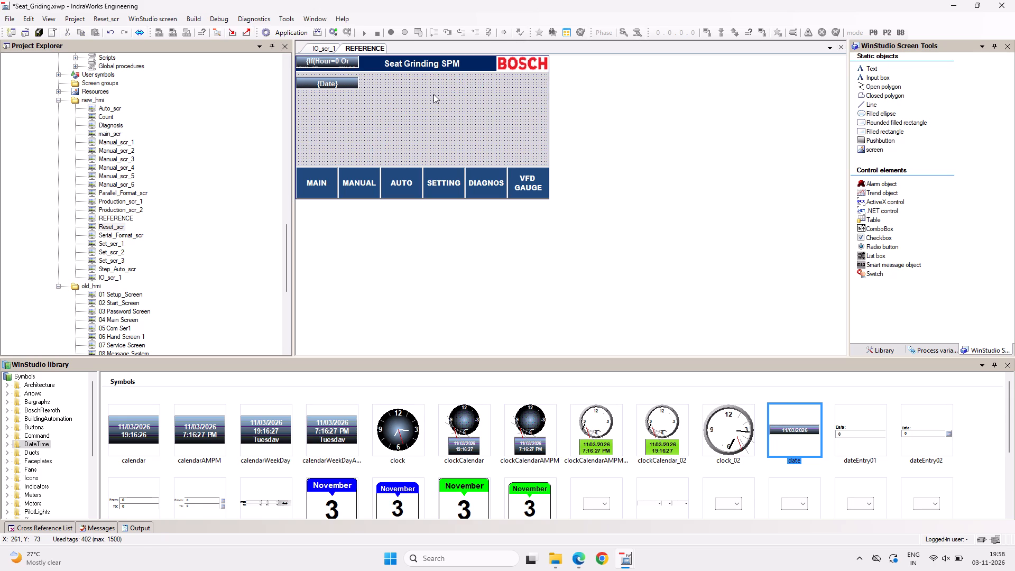
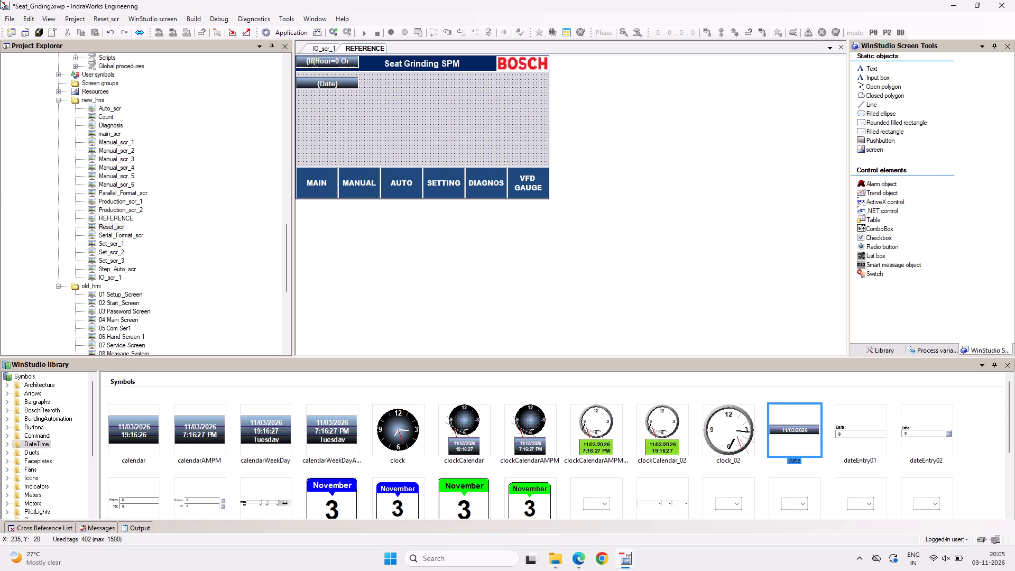
# Compare the placement of the date display on the IO_scr_1 screen with the date and time displays on the REFERENCE screen.
pyautogui.click(425, 220)
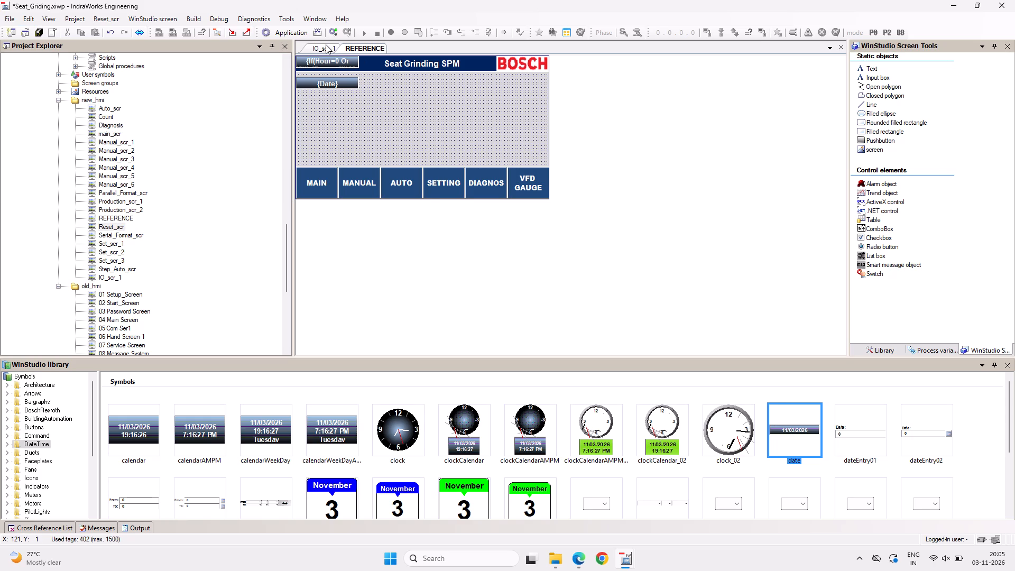
pyautogui.click(326, 44)
pyautogui.click(395, 228)
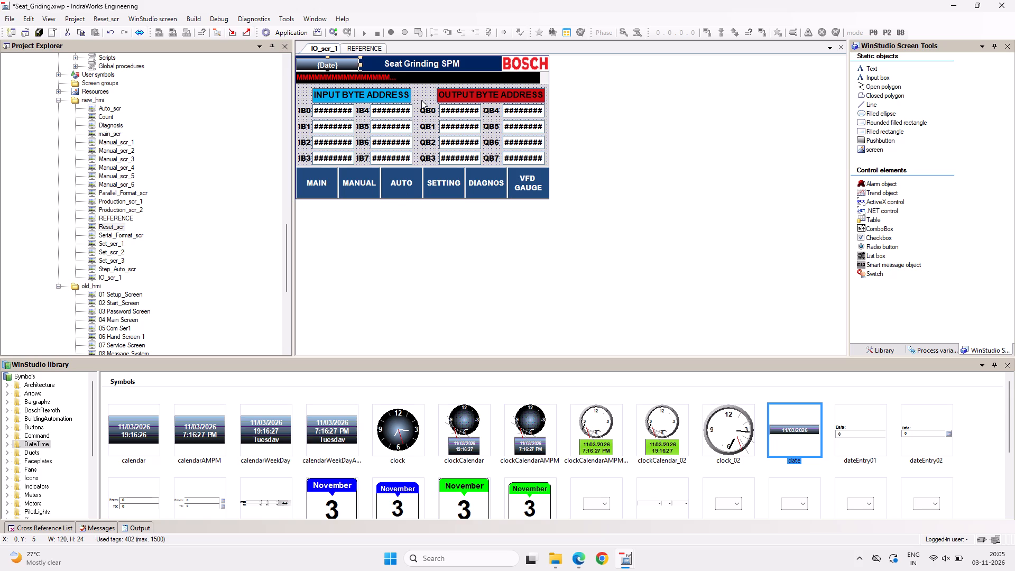
pyautogui.click(421, 100)
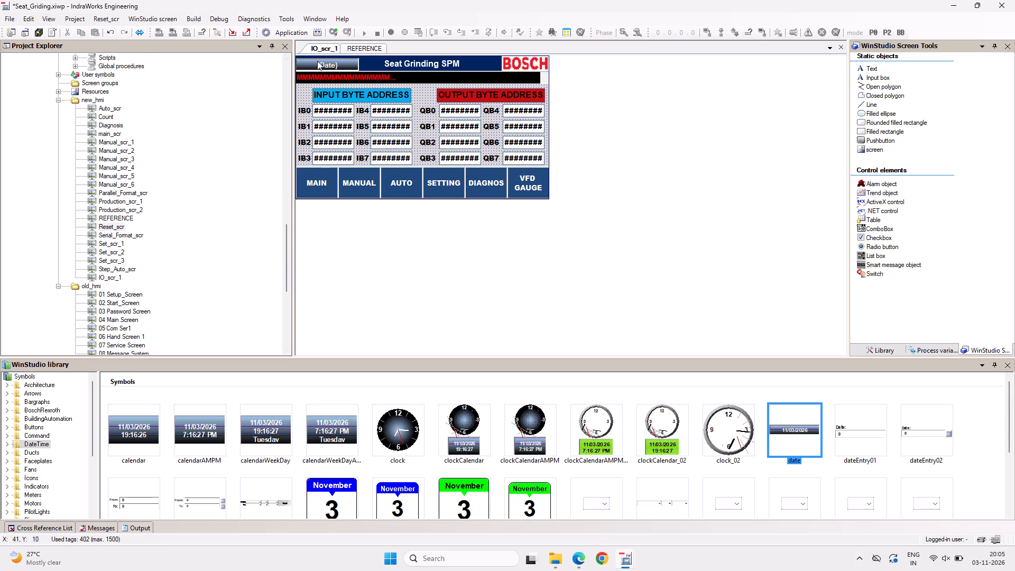
pyautogui.click(317, 61)
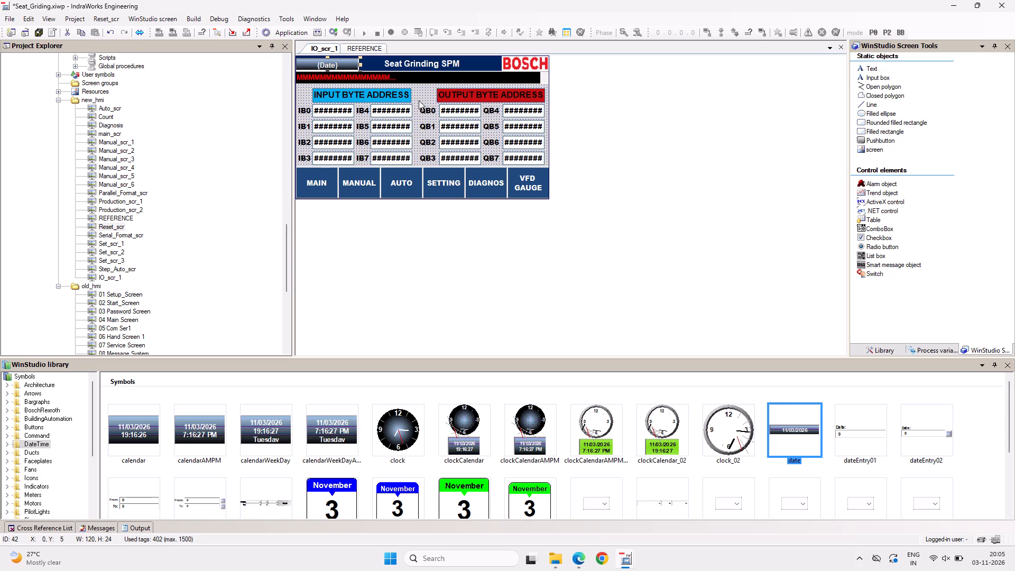
pyautogui.click(422, 95)
pyautogui.click(344, 65)
pyautogui.click(424, 99)
pyautogui.click(638, 87)
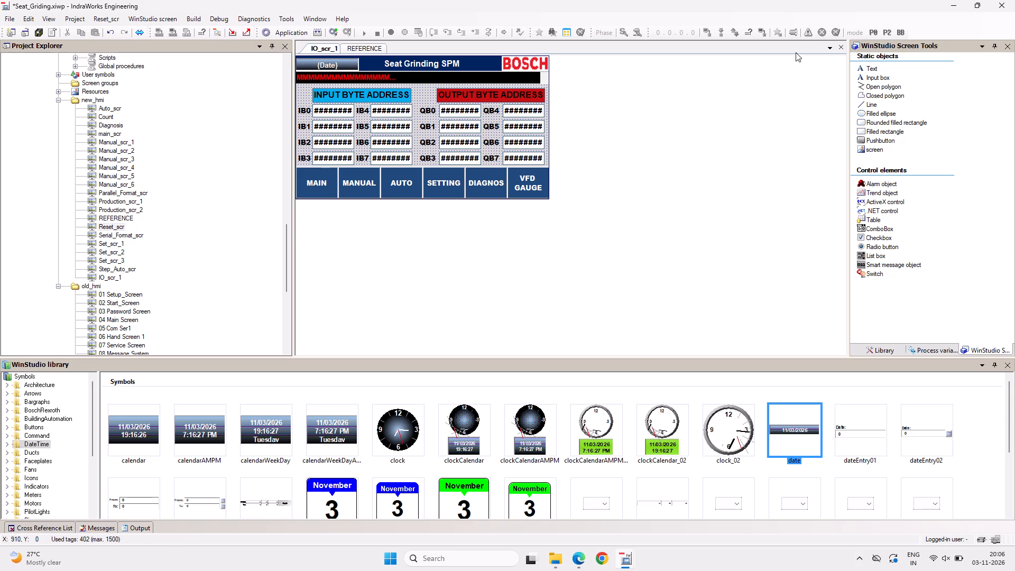
pyautogui.click(367, 49)
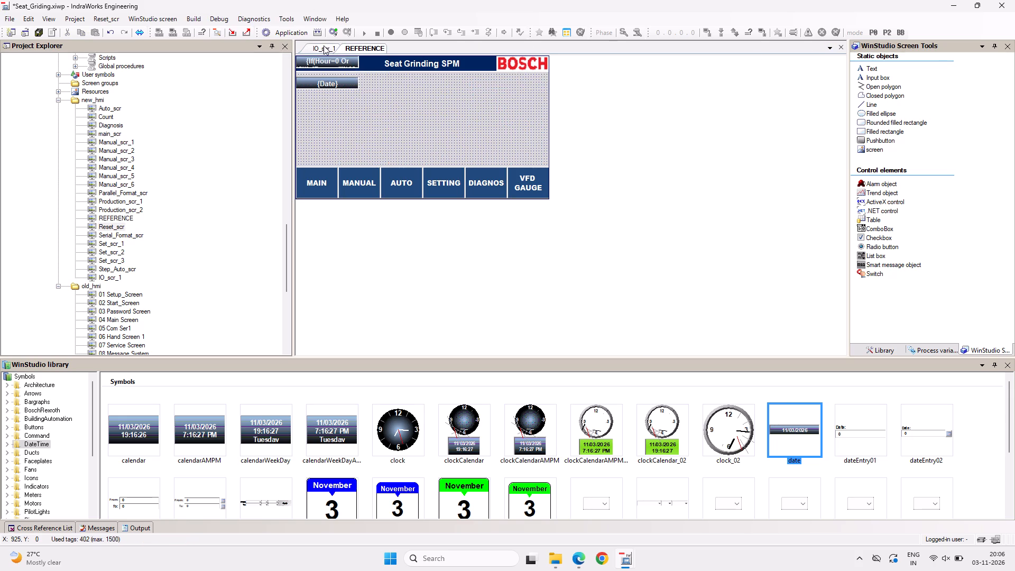
pyautogui.click(324, 45)
pyautogui.click(359, 46)
pyautogui.click(383, 112)
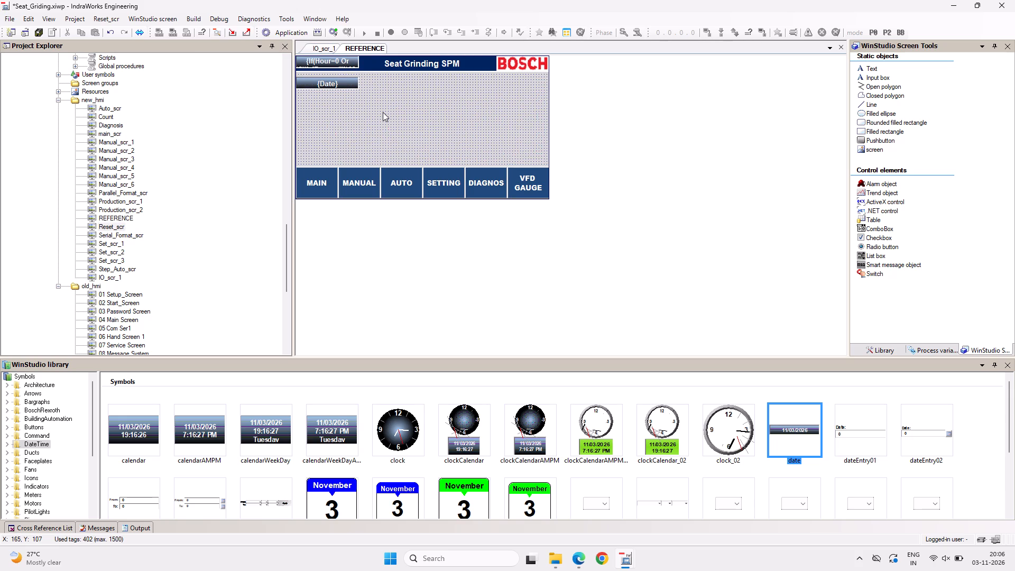